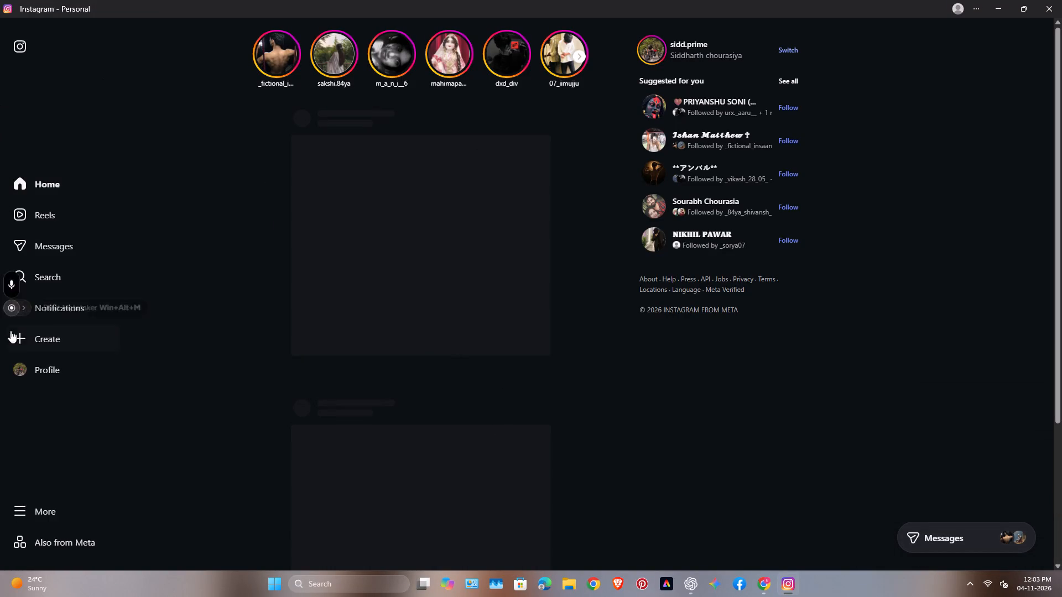
Open the account's own Instagram profile page.
left_click(12, 373)
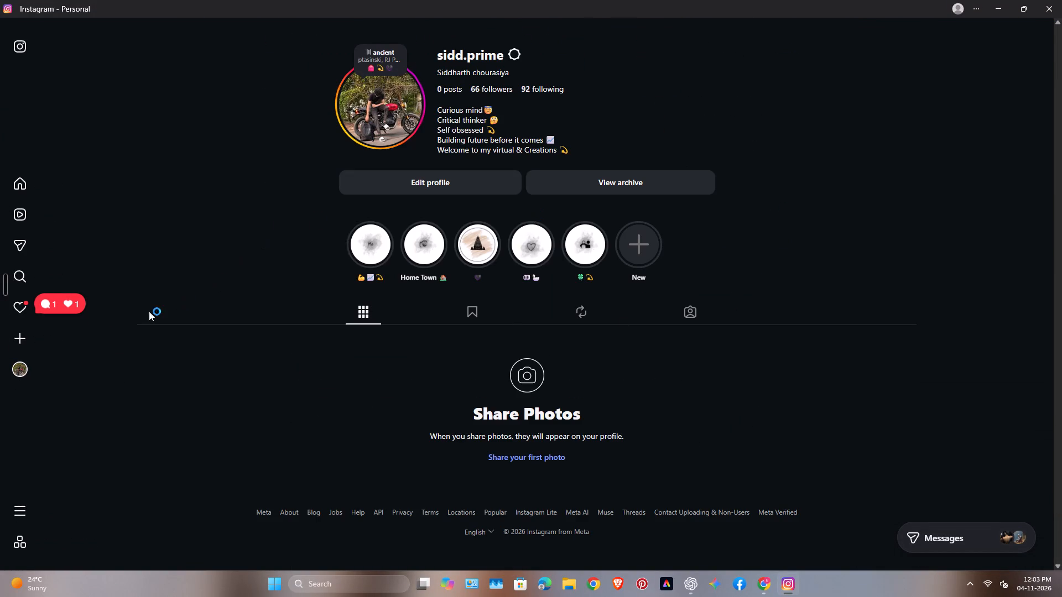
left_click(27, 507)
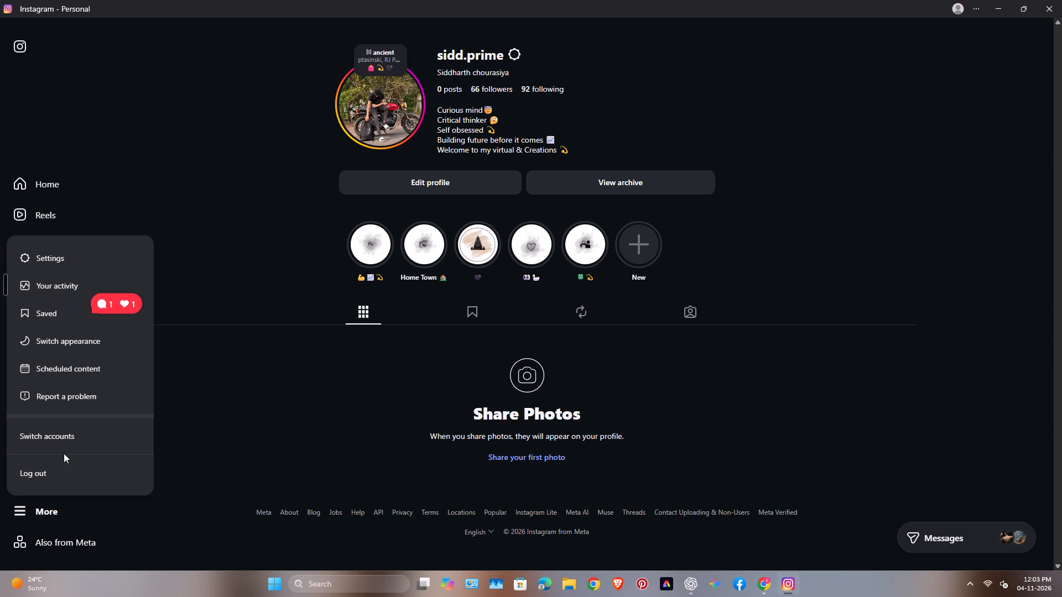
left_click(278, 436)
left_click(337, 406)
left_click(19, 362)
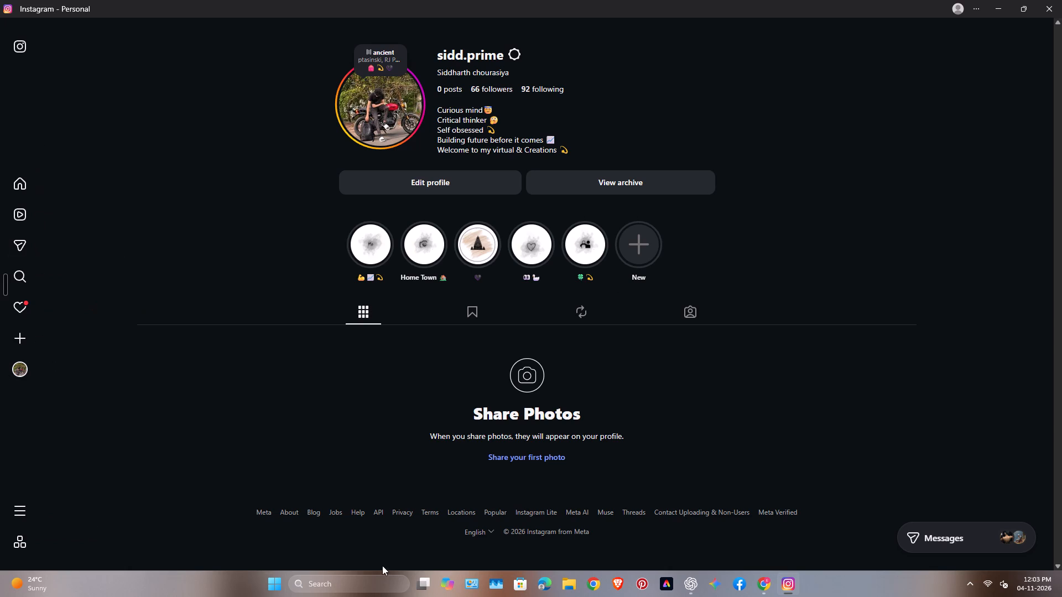
Open the Instagram account settings.
left_click(28, 505)
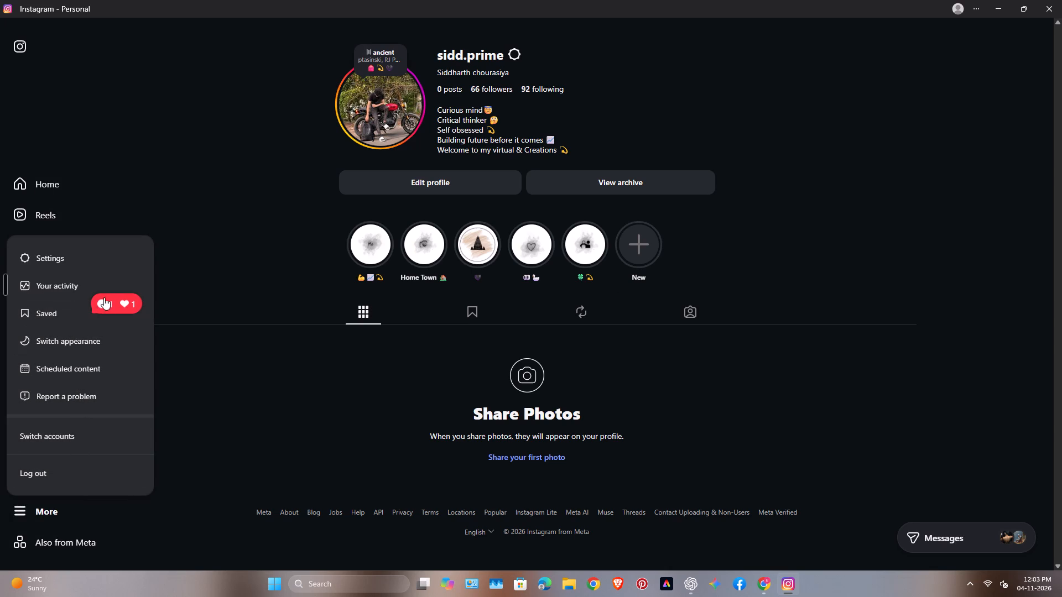
left_click(116, 261)
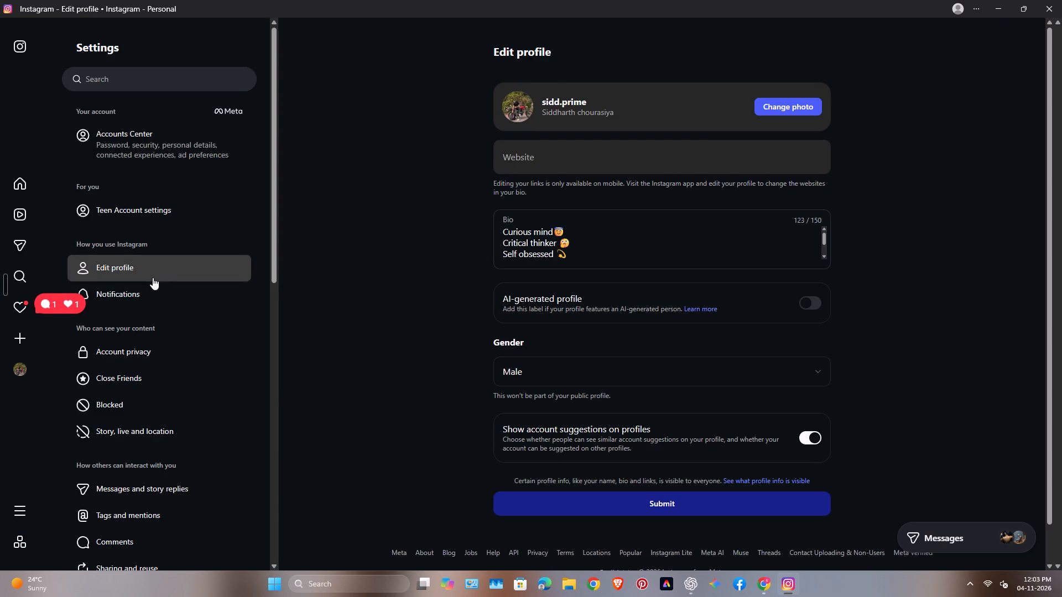
Look through the settings list, from the account options down to the professional and support sections.
scroll(231, 466, "down", 13)
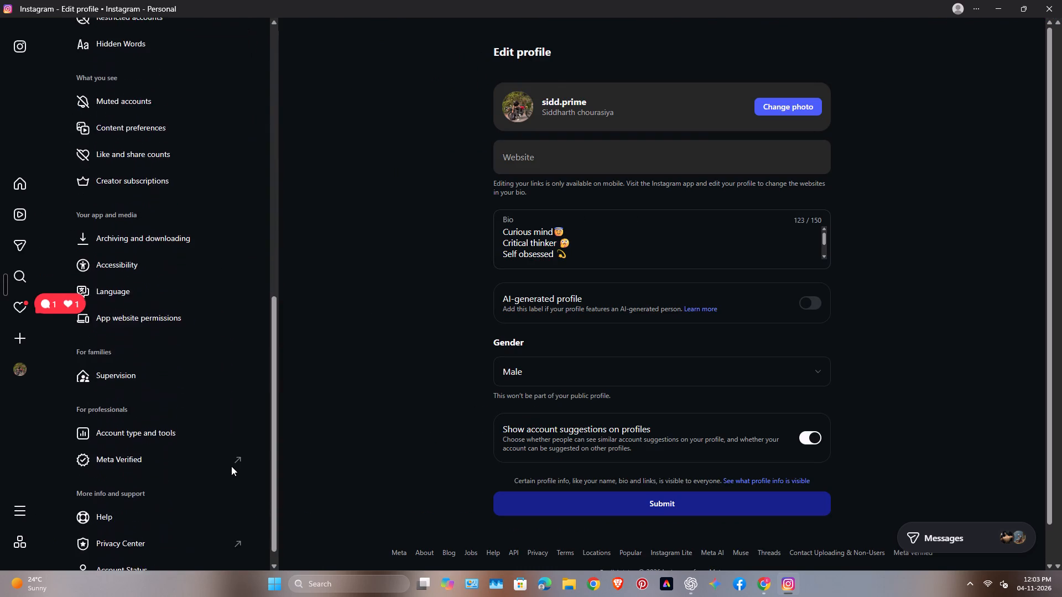
scroll(231, 466, "down", 7)
scroll(231, 466, "up", 3)
scroll(231, 466, "down", 1)
scroll(231, 466, "up", 8)
scroll(202, 365, "up", 4)
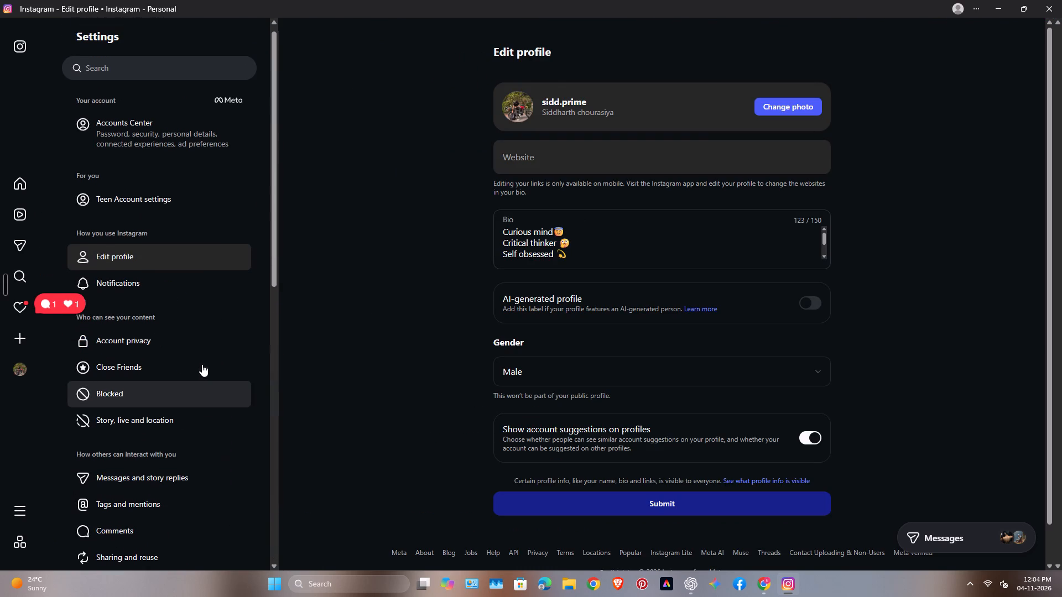
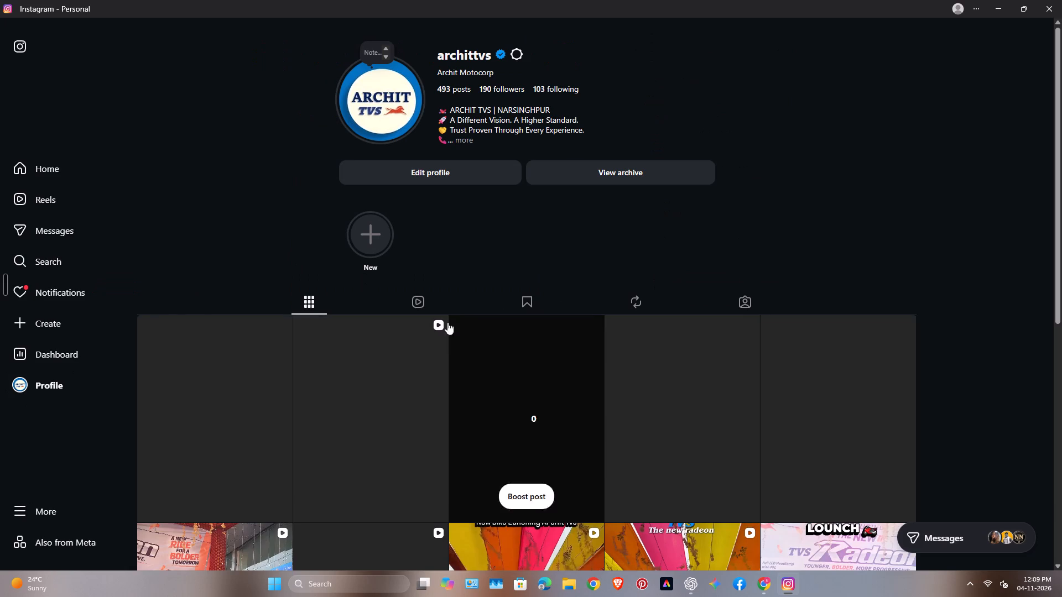
Open the Diwali & Dhanteras Lucky Draw reel from the profile and start boosting it, accepting the multiple-media introduction.
left_click(314, 388)
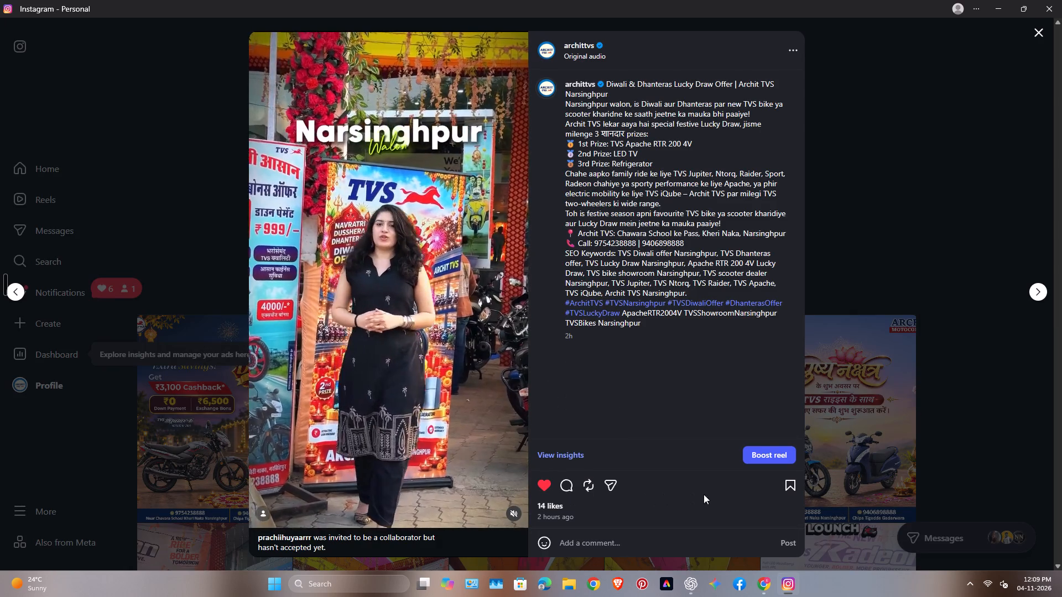
left_click(770, 455)
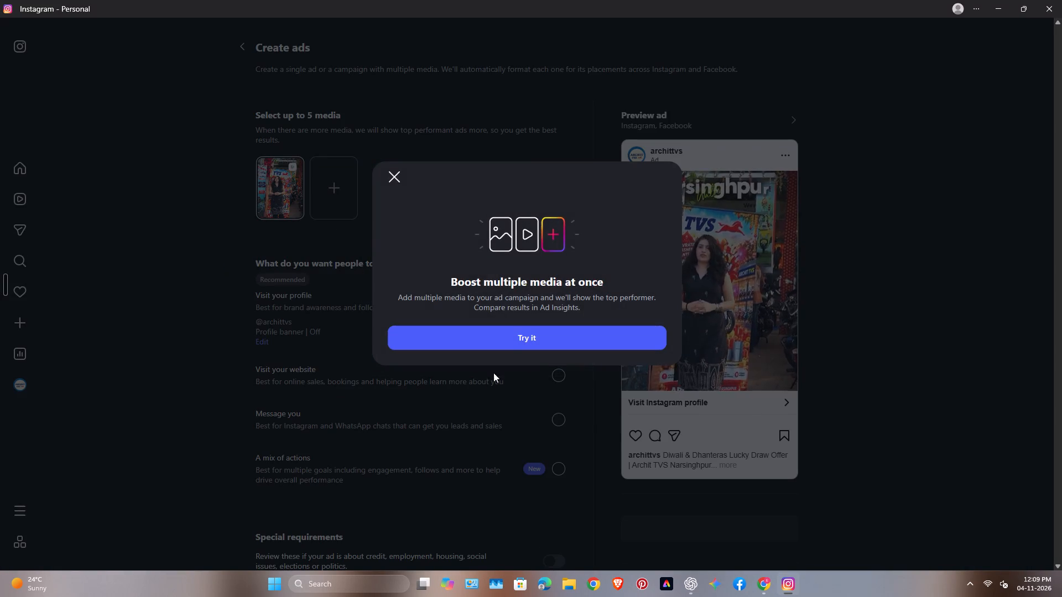
left_click(528, 344)
Look over the ad creation form's media selection, goal options and ad preview.
scroll(331, 301, "down", 3)
scroll(332, 300, "up", 2)
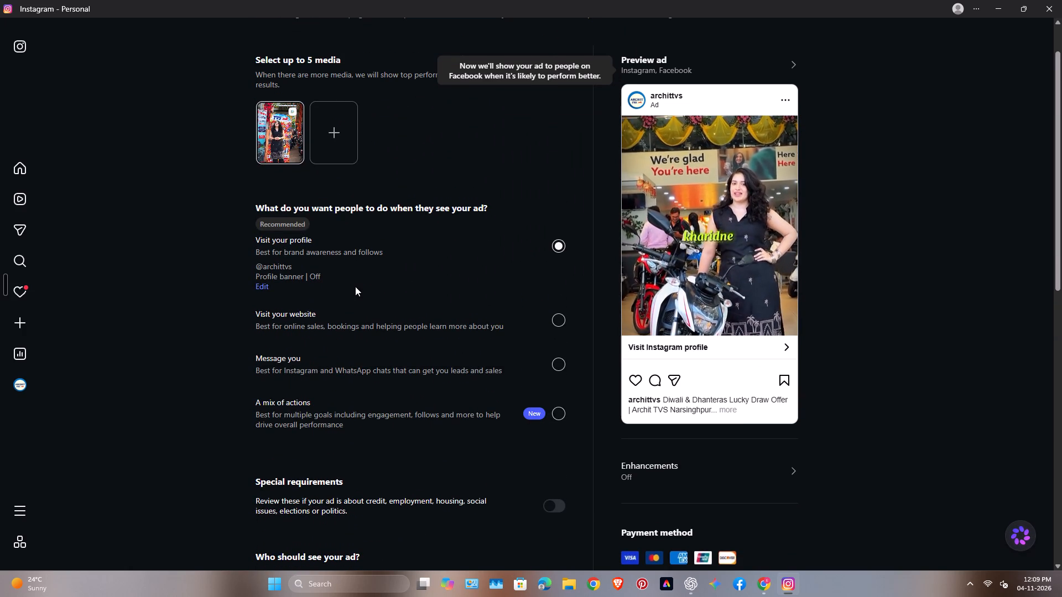
scroll(320, 187, "up", 3)
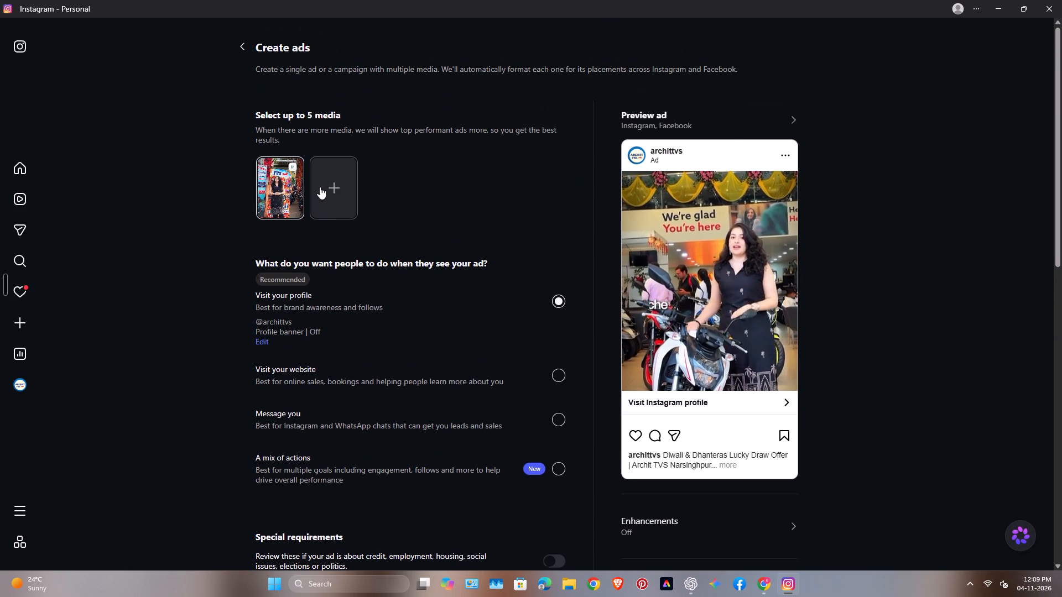
scroll(464, 161, "up", 4)
scroll(491, 161, "down", 4)
scroll(491, 161, "up", 4)
scroll(491, 161, "down", 1)
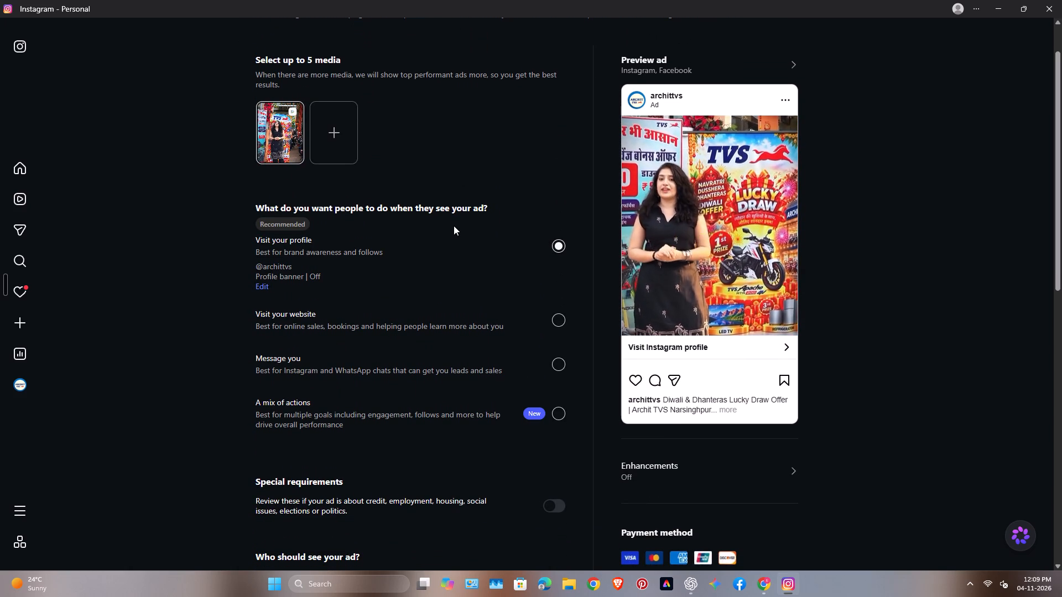
Set the ad goal to Message you through Instagram with Contact us as the action button, and save it.
scroll(454, 226, "down", 1)
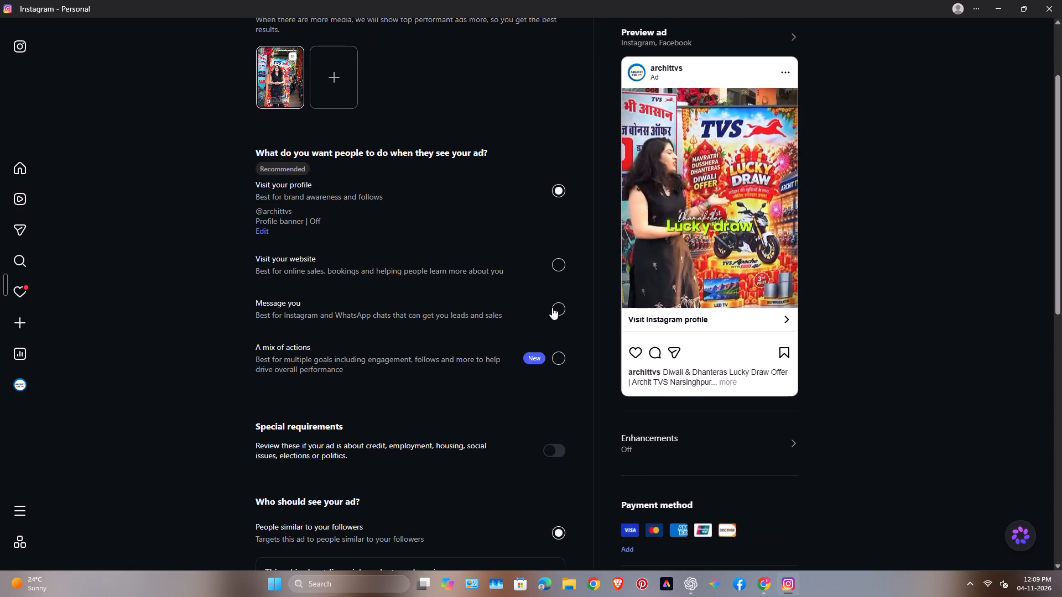
left_click(554, 308)
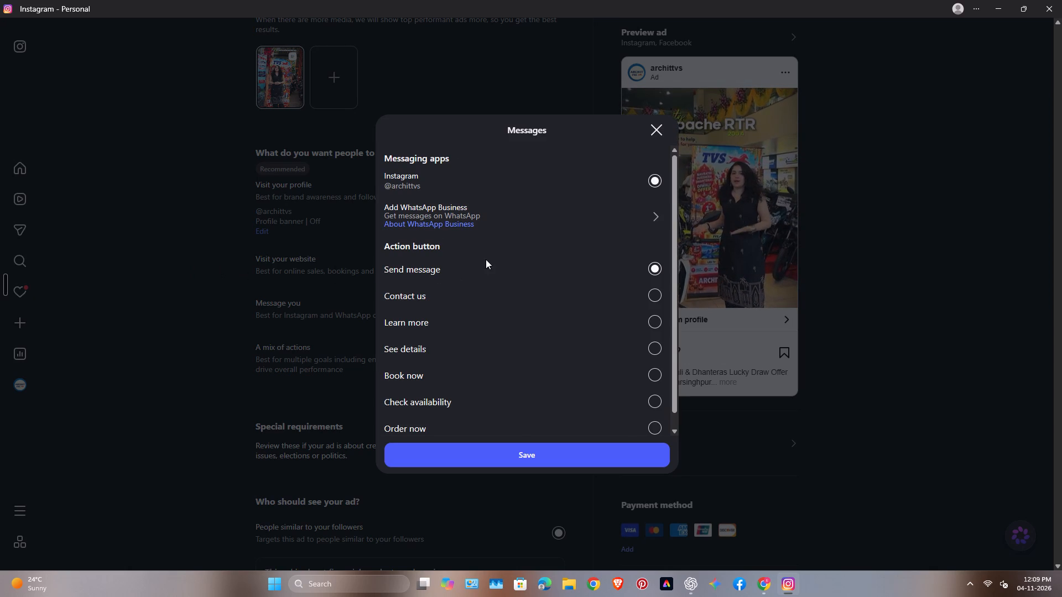
scroll(506, 286, "down", 6)
scroll(506, 286, "up", 4)
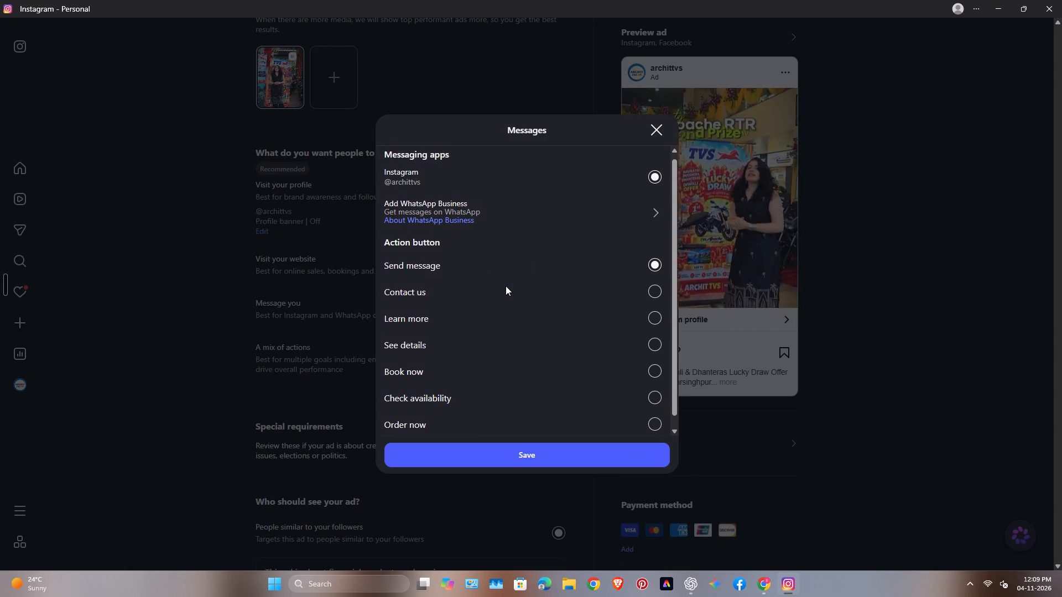
scroll(506, 286, "down", 4)
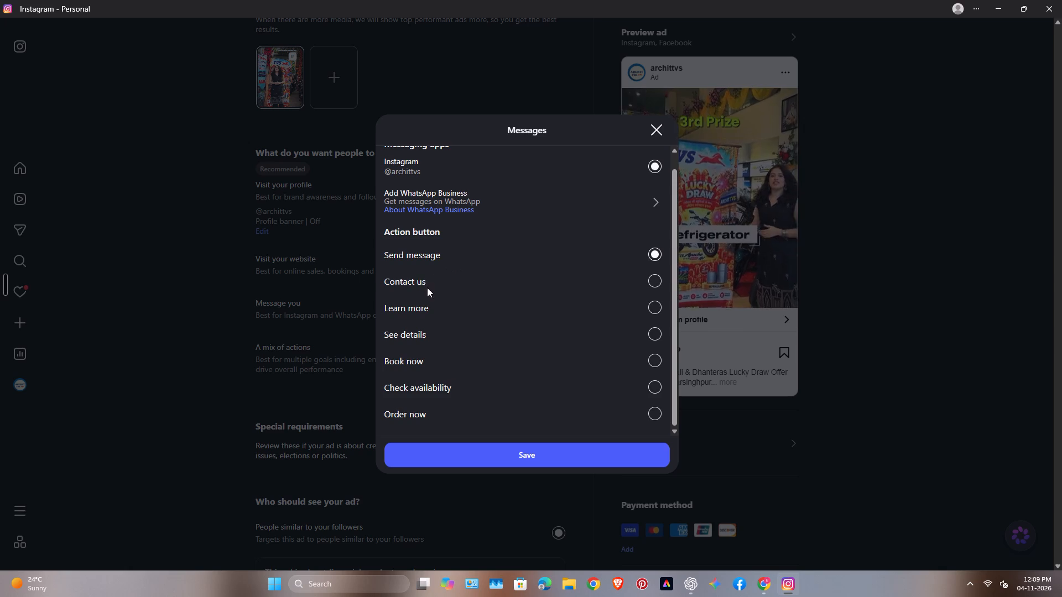
left_click(653, 283)
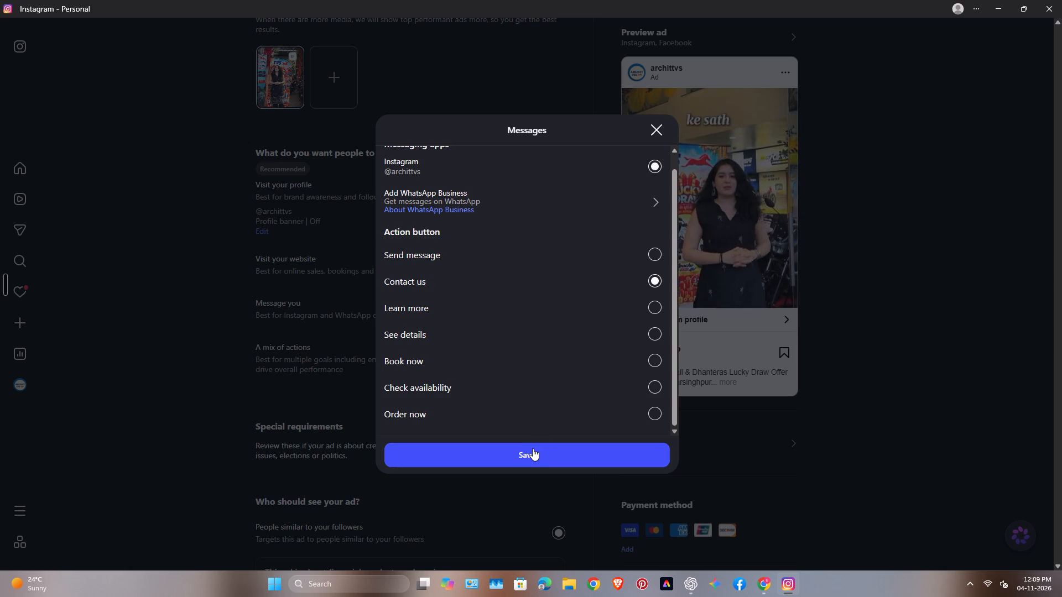
left_click(533, 448)
Review the ad's special requirements, audience, daily budget, duration and payment summary.
scroll(499, 322, "down", 4)
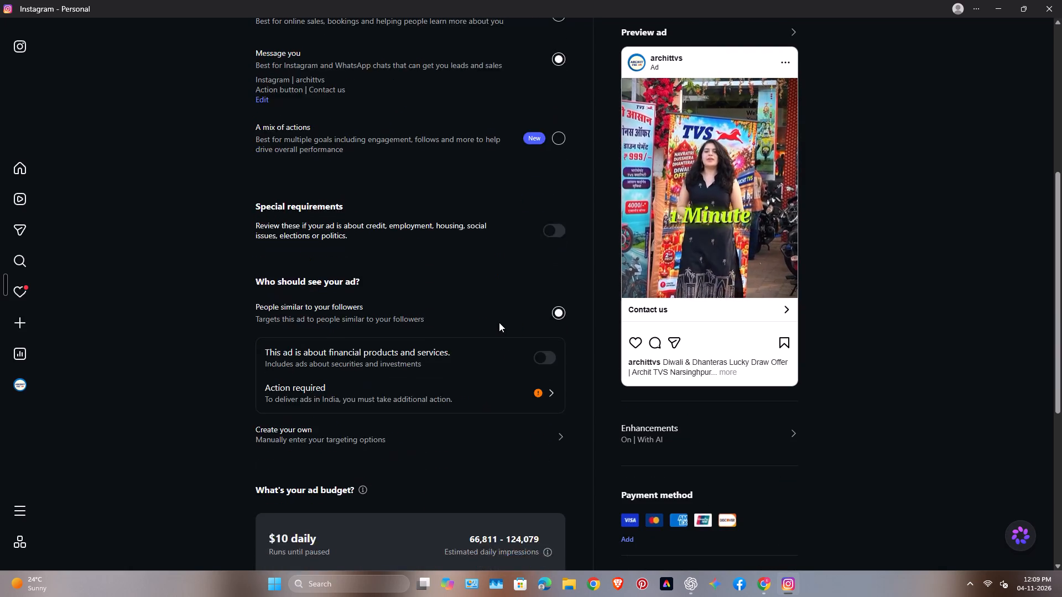
scroll(499, 322, "up", 5)
scroll(499, 322, "down", 4)
scroll(517, 317, "up", 5)
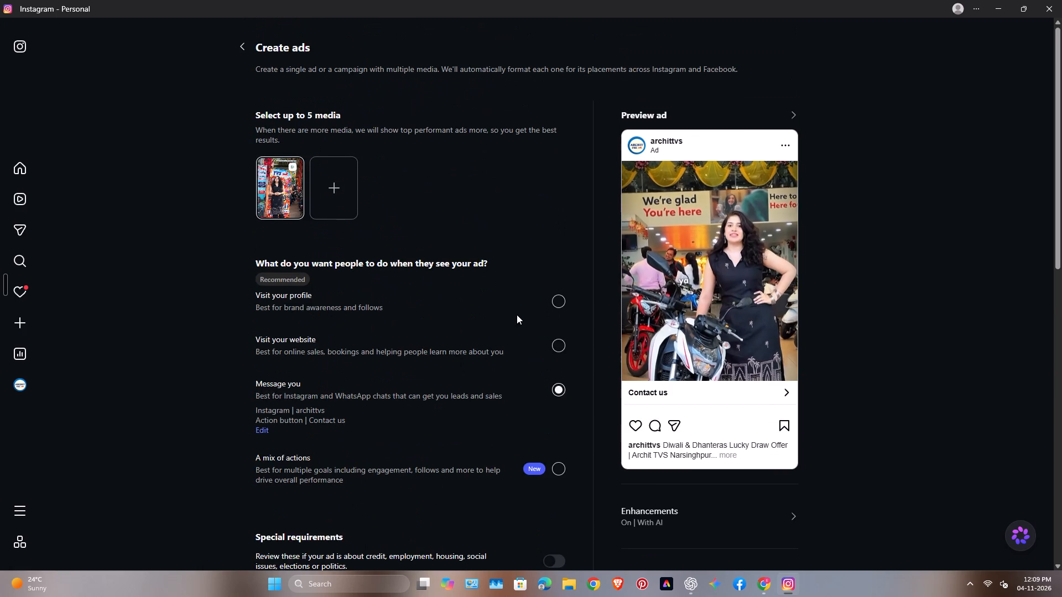
scroll(517, 315, "down", 5)
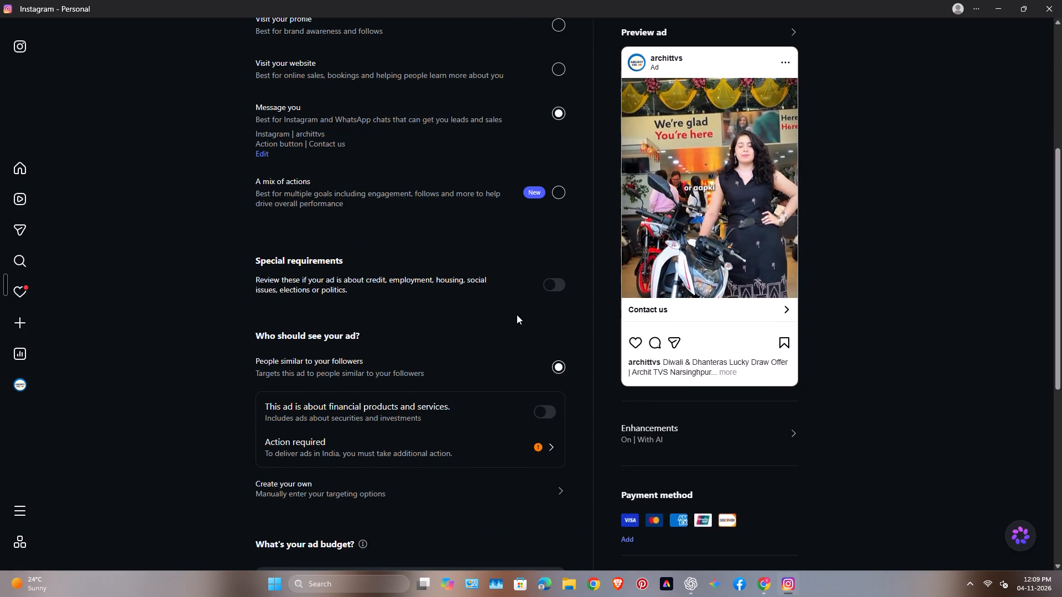
scroll(517, 315, "down", 1)
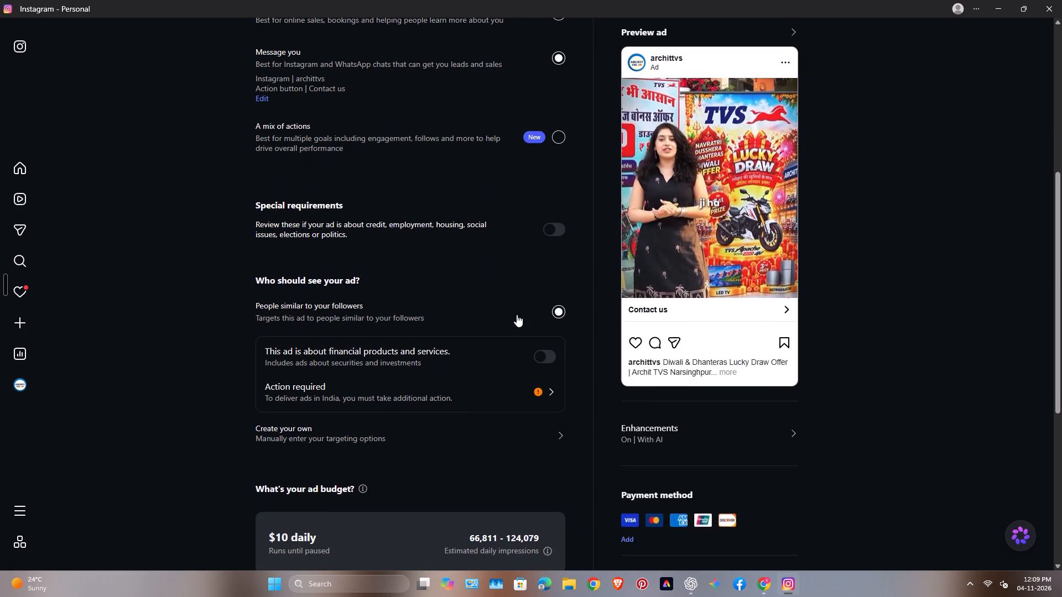
scroll(507, 275, "down", 6)
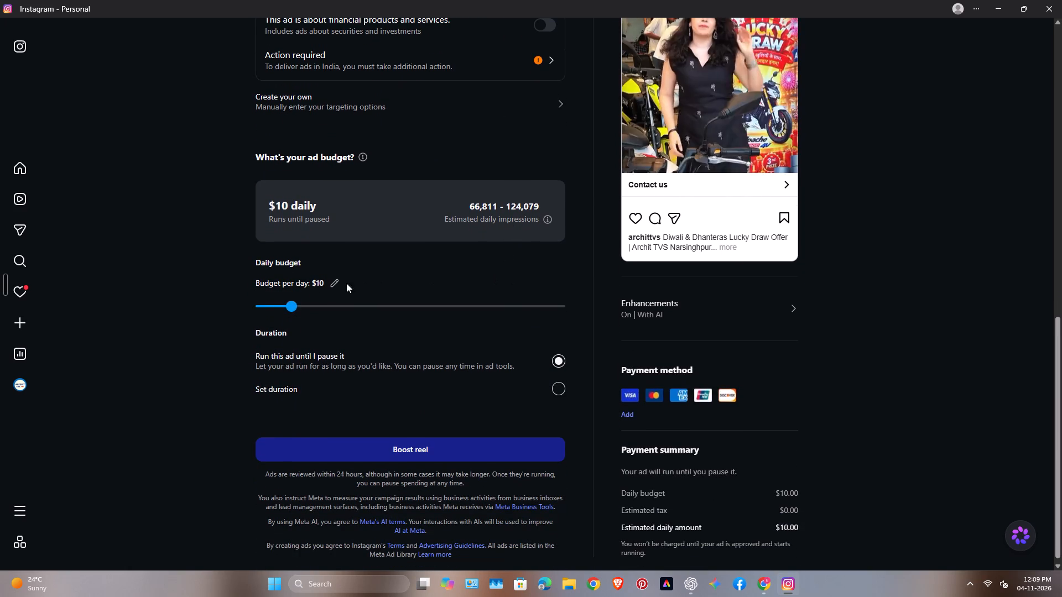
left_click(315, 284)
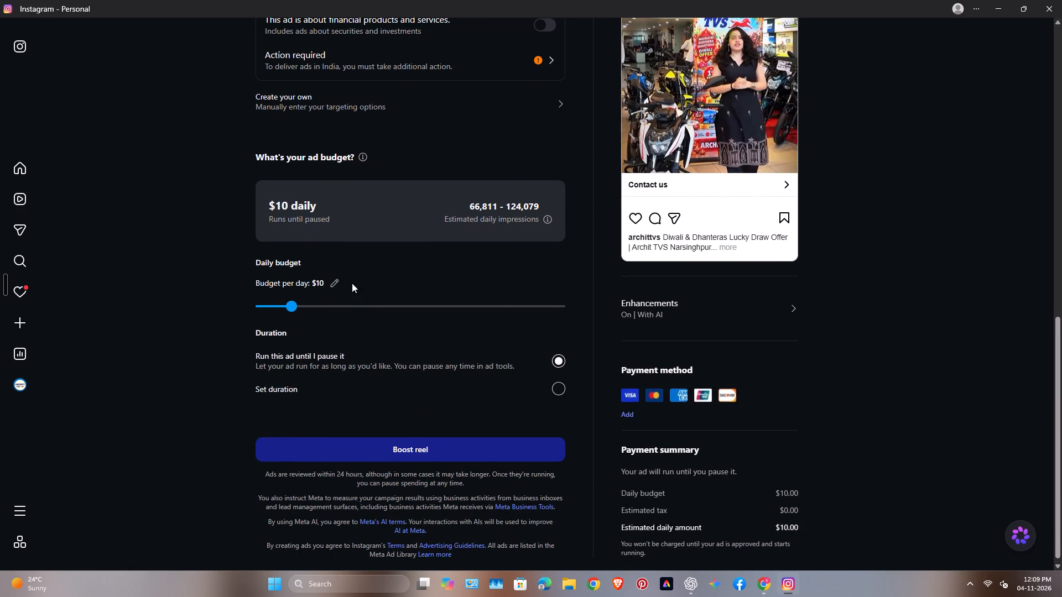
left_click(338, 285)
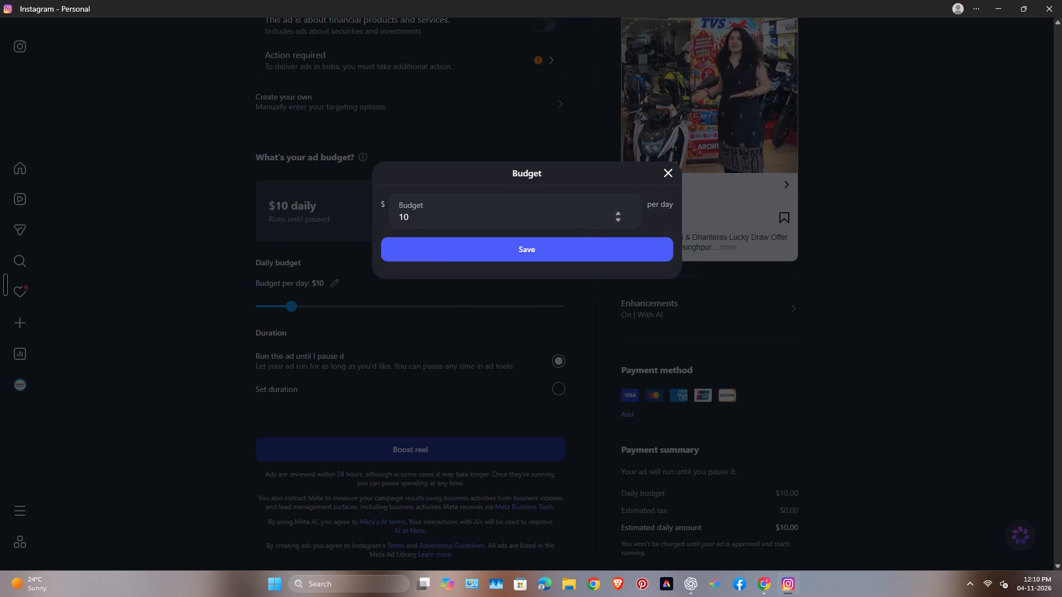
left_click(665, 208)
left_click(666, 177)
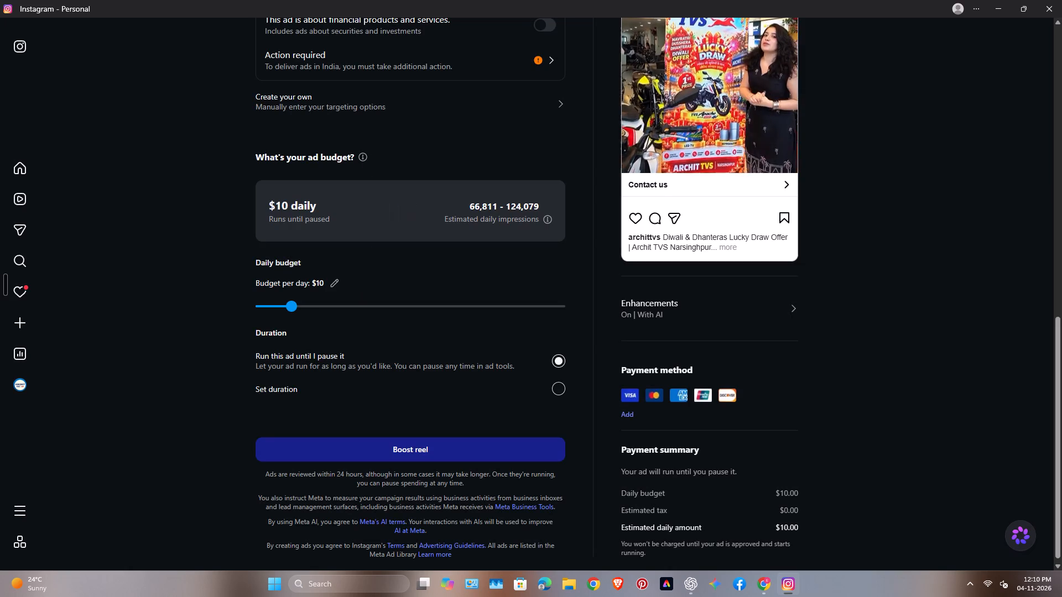
Recheck the ad setup from the media and goal sections down to the audience, budget and duration.
scroll(547, 297, "up", 14)
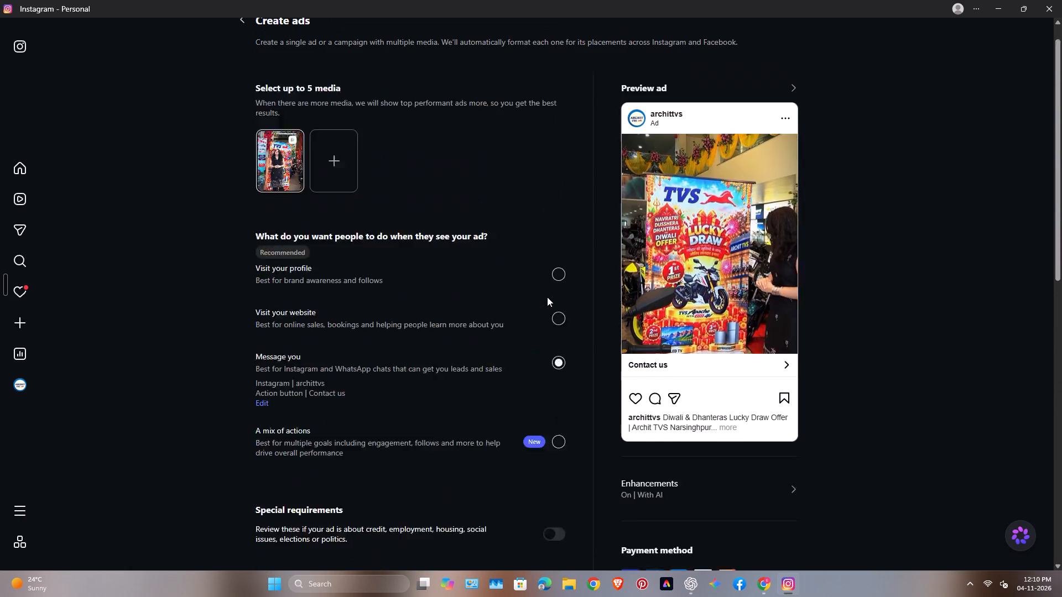
scroll(547, 297, "up", 2)
scroll(867, 192, "down", 6)
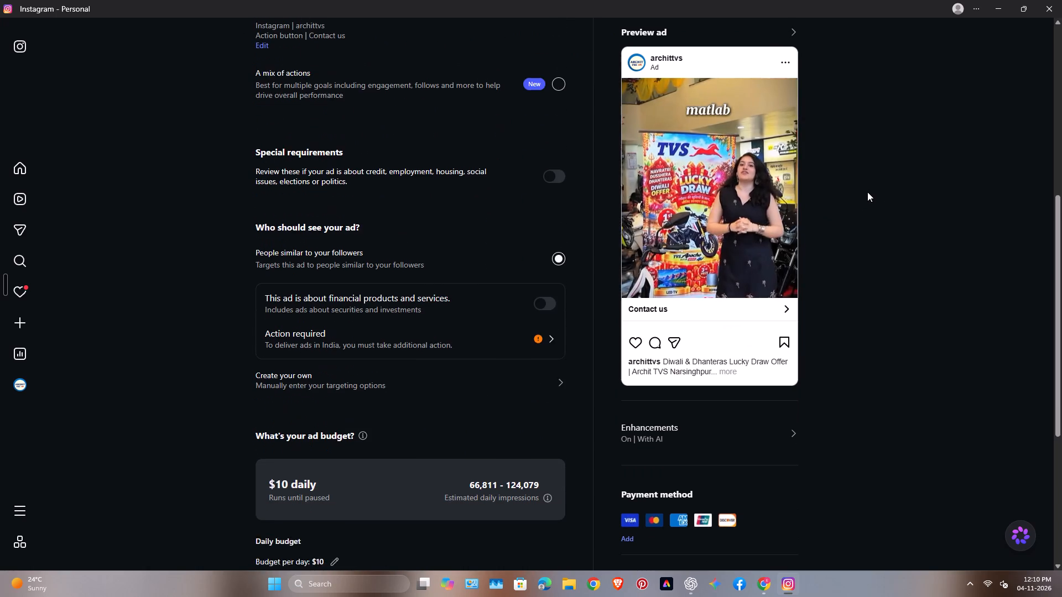
scroll(867, 192, "down", 5)
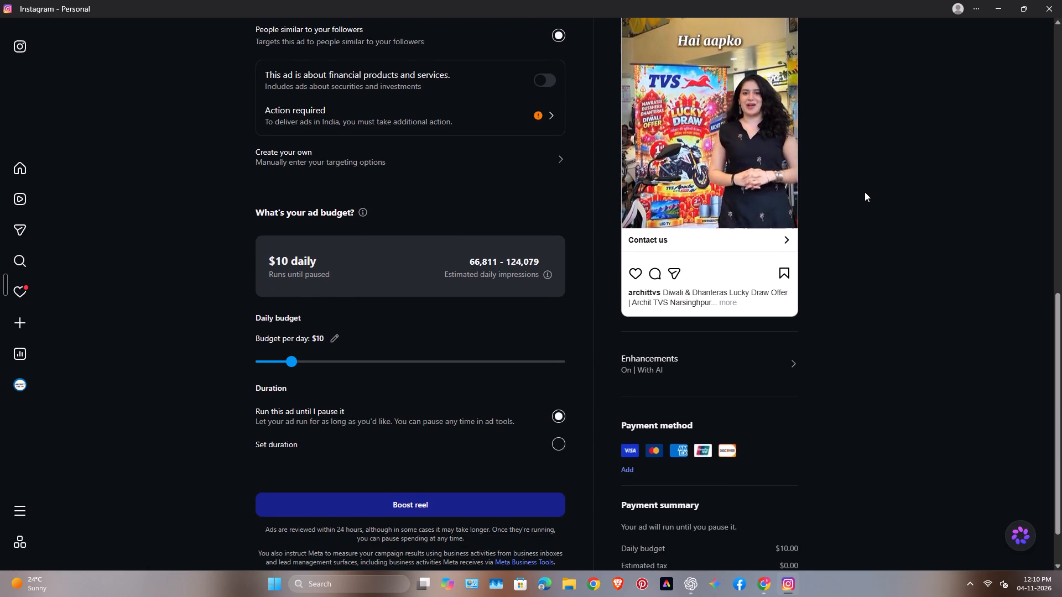
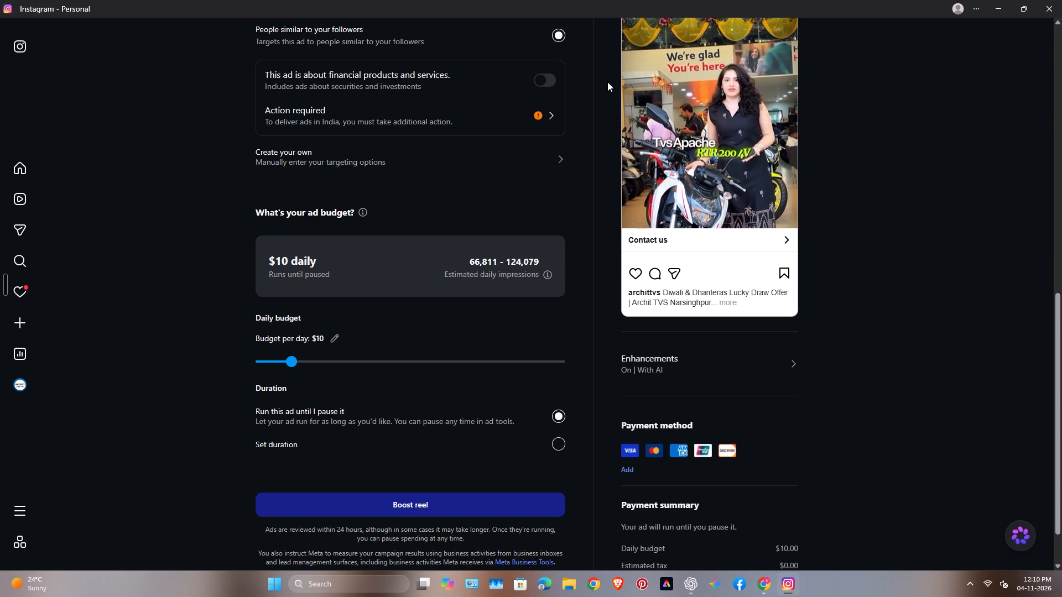
Leave the unfinished ad setup and go to the archittvs profile page.
scroll(607, 82, "up", 1)
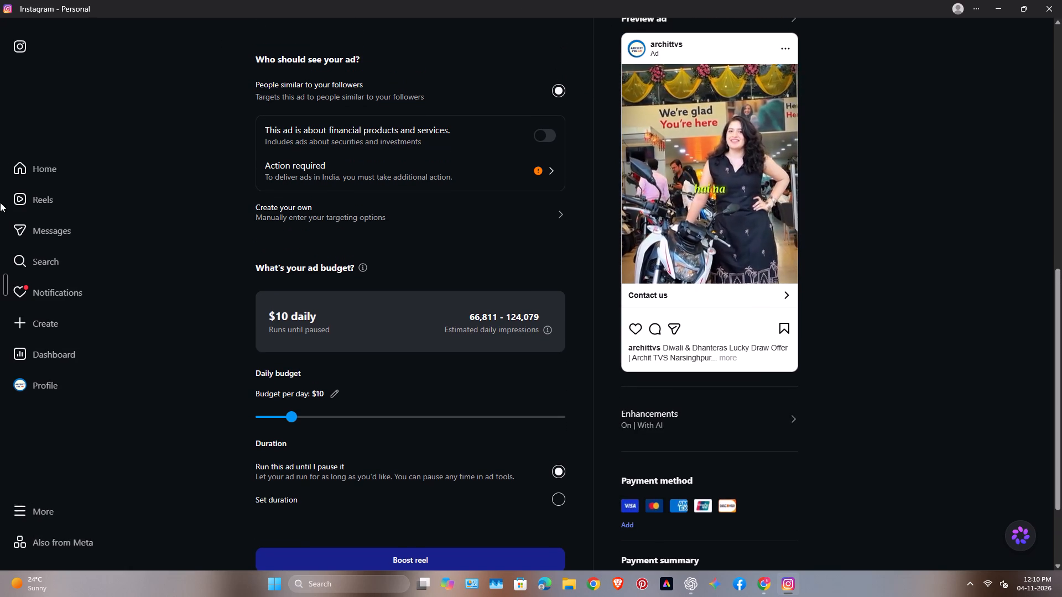
left_click(18, 378)
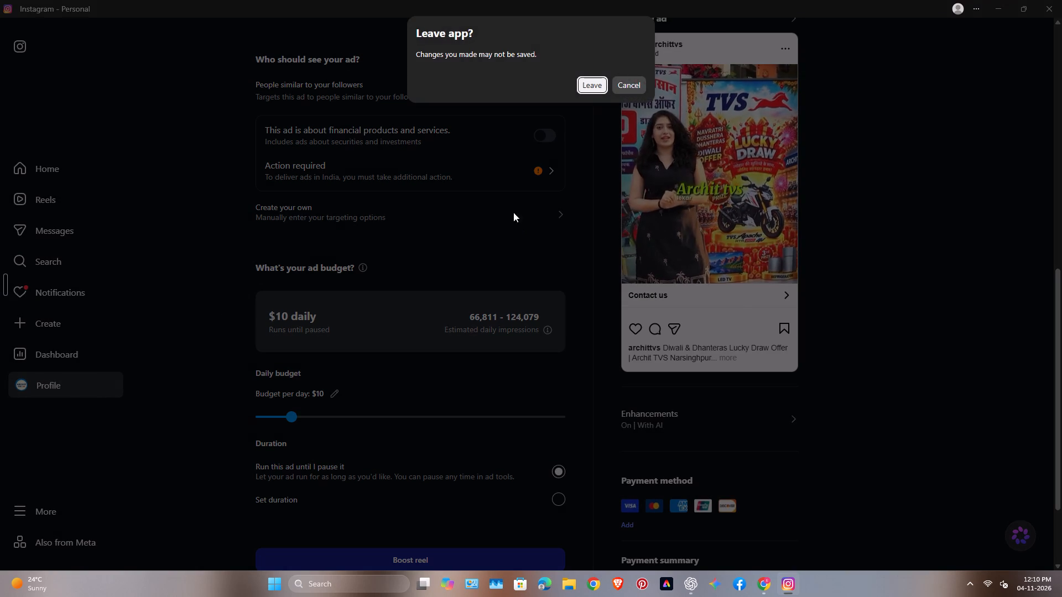
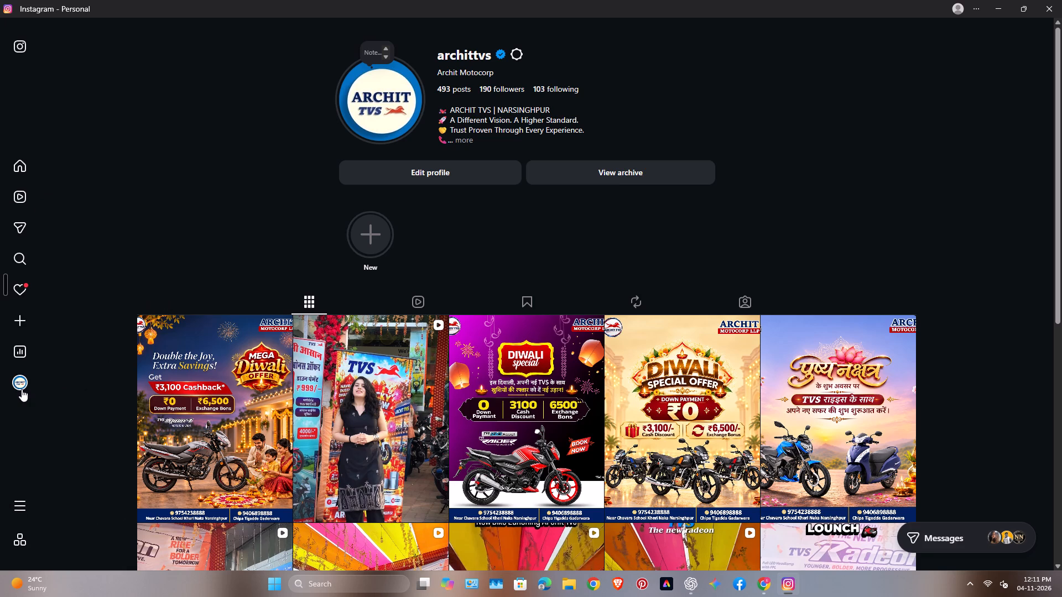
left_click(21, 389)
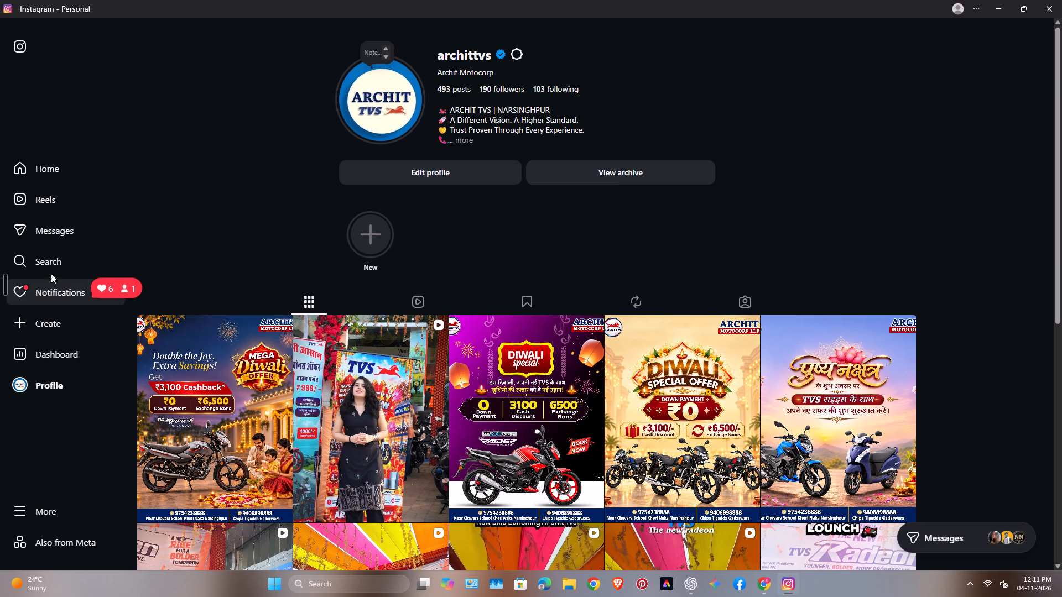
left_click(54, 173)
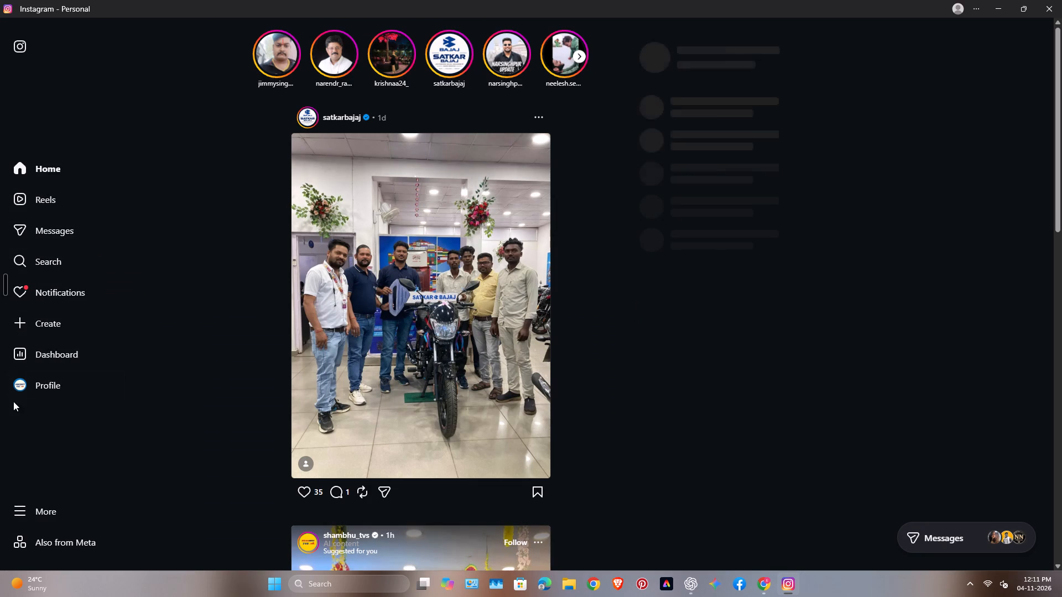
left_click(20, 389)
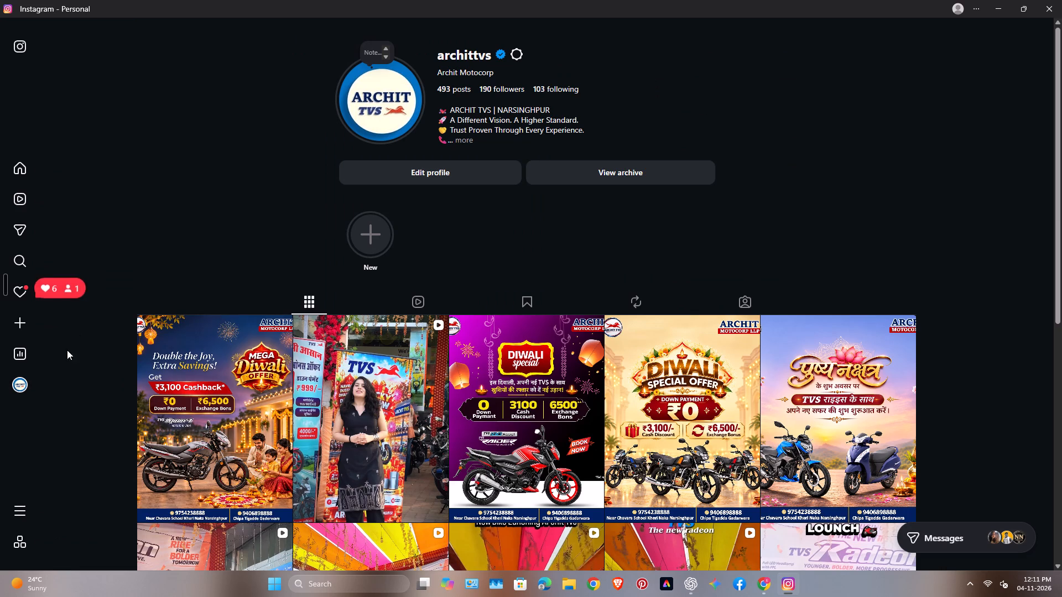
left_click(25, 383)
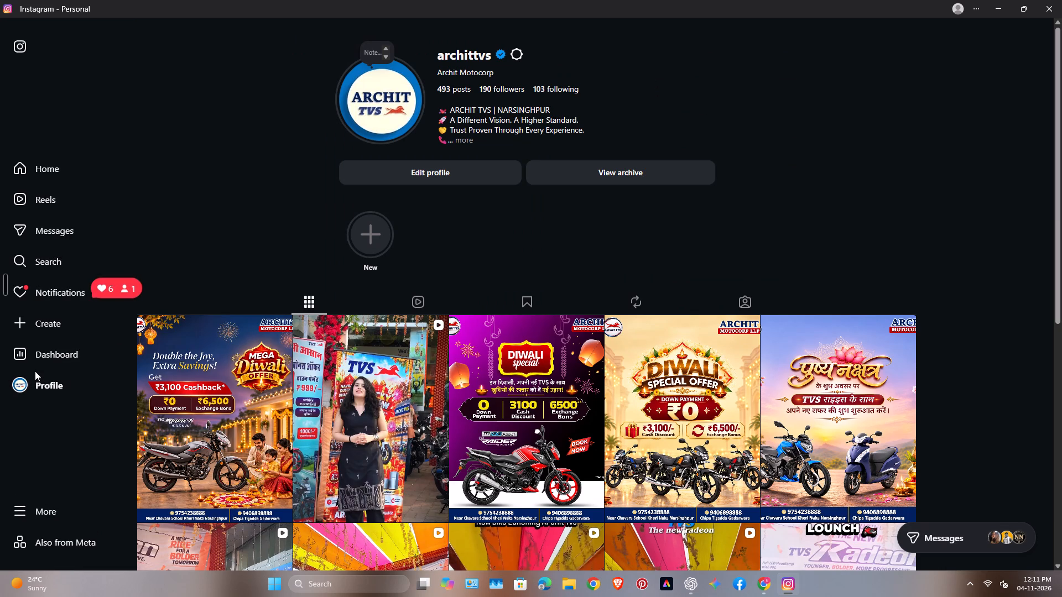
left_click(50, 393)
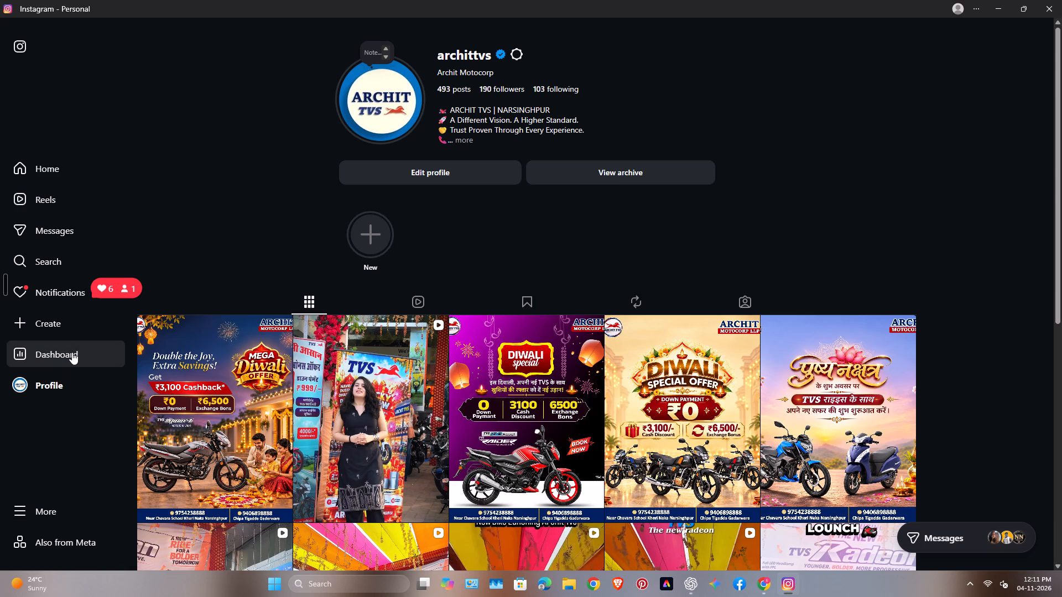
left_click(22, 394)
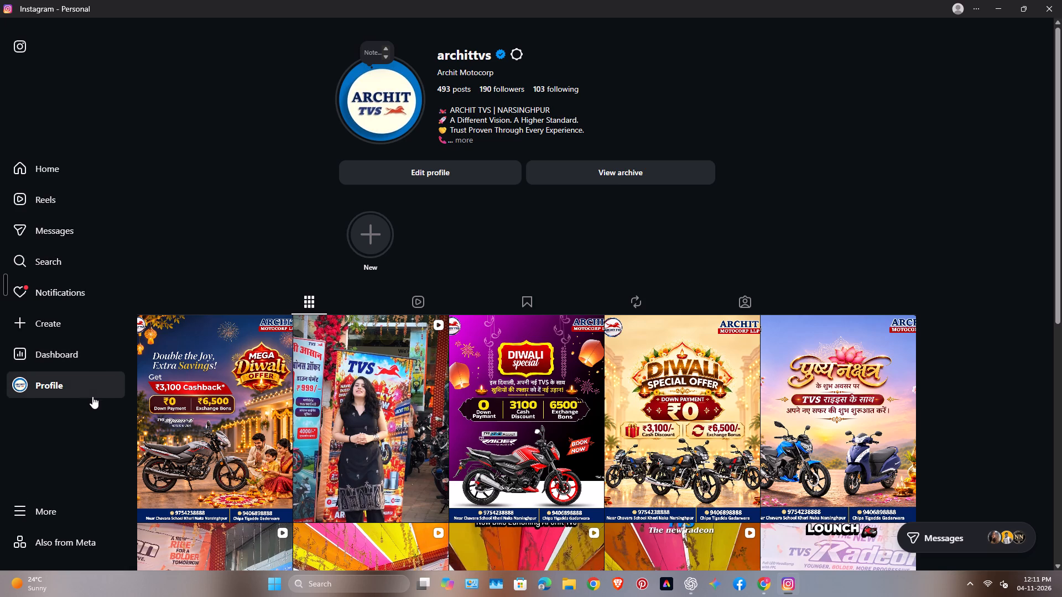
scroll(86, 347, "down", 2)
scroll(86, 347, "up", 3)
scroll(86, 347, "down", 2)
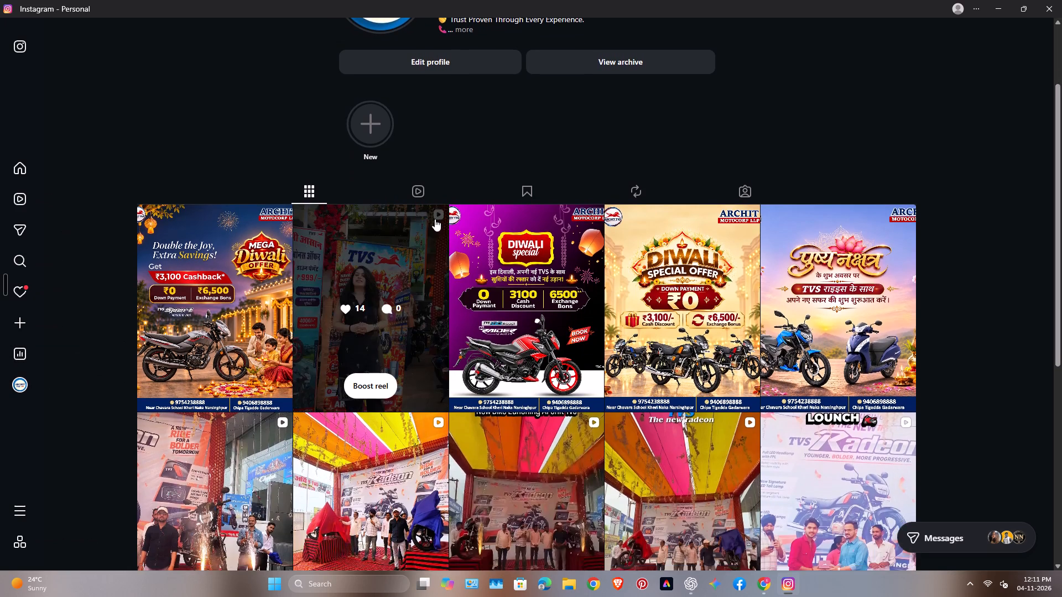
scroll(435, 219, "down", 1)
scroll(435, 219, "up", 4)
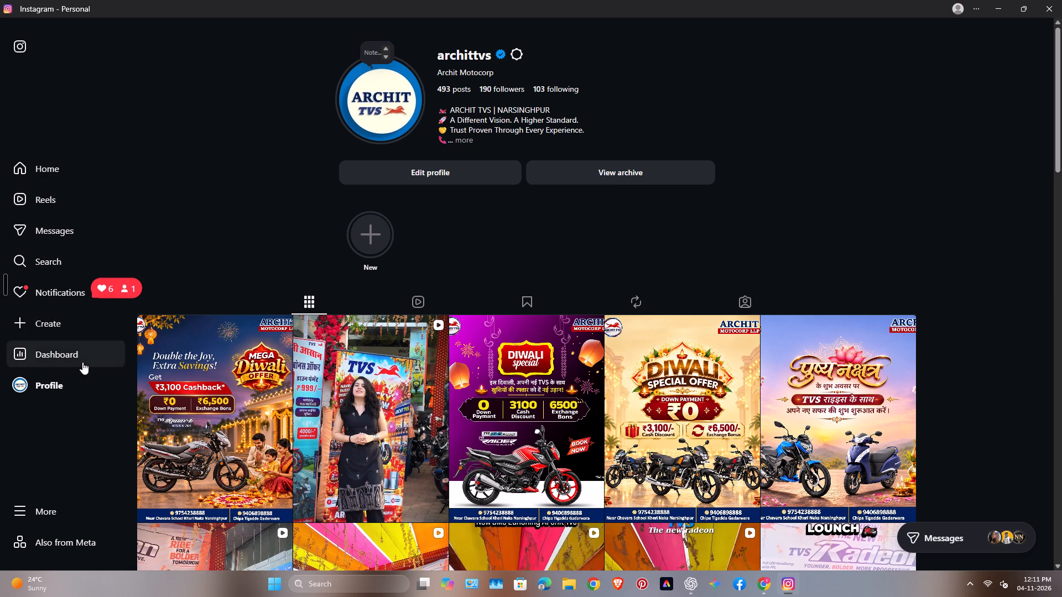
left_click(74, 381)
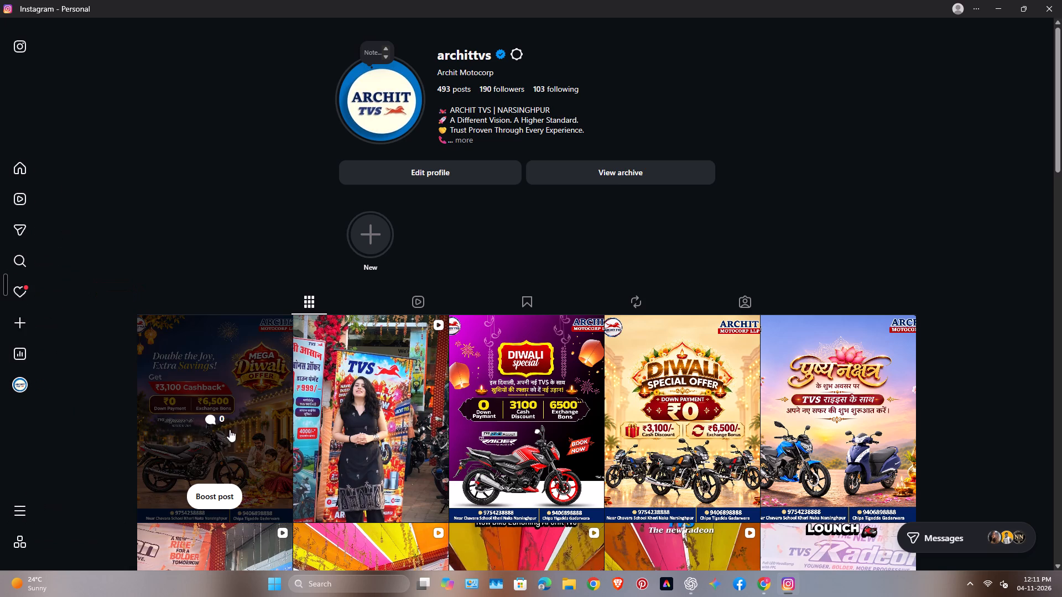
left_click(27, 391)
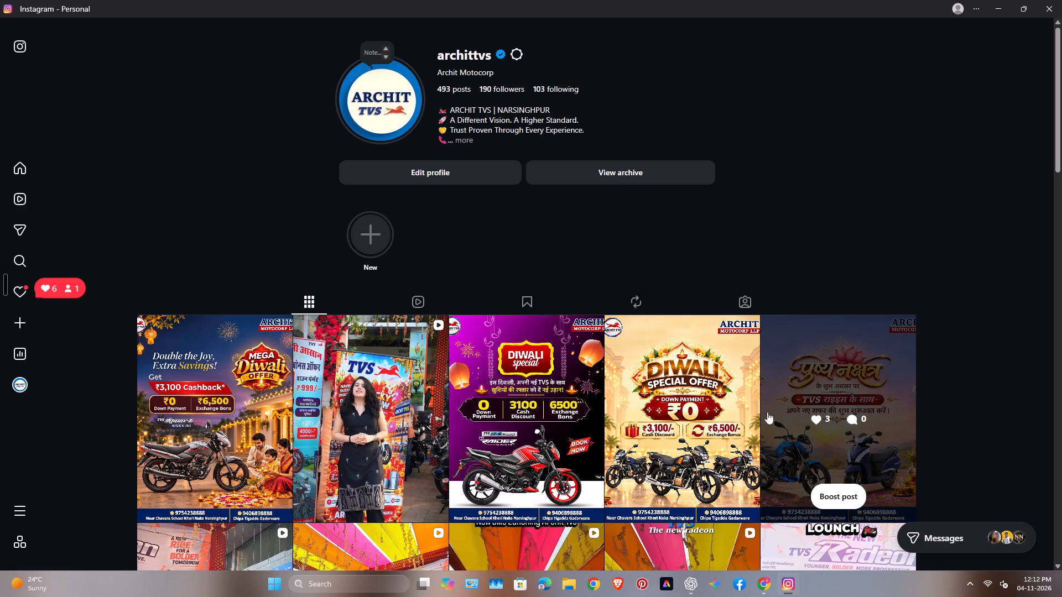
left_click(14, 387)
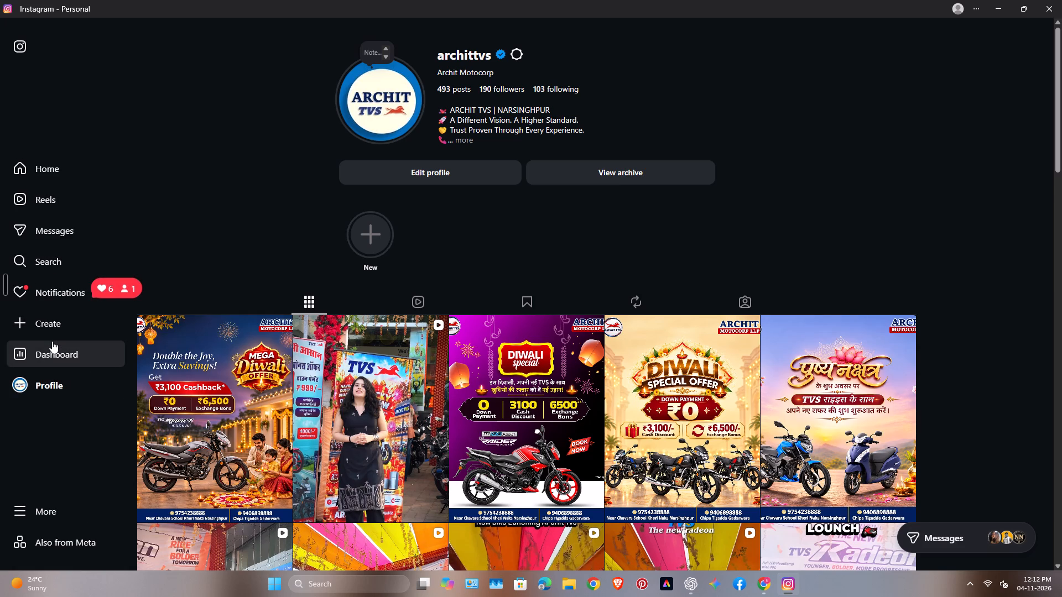
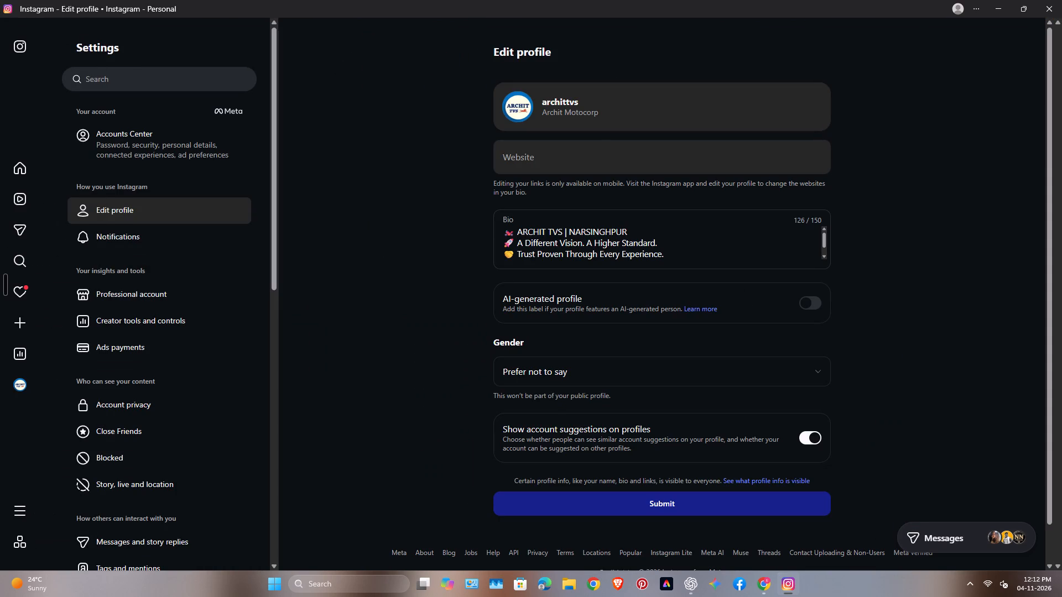
Search the account settings for "business".
left_click(112, 78)
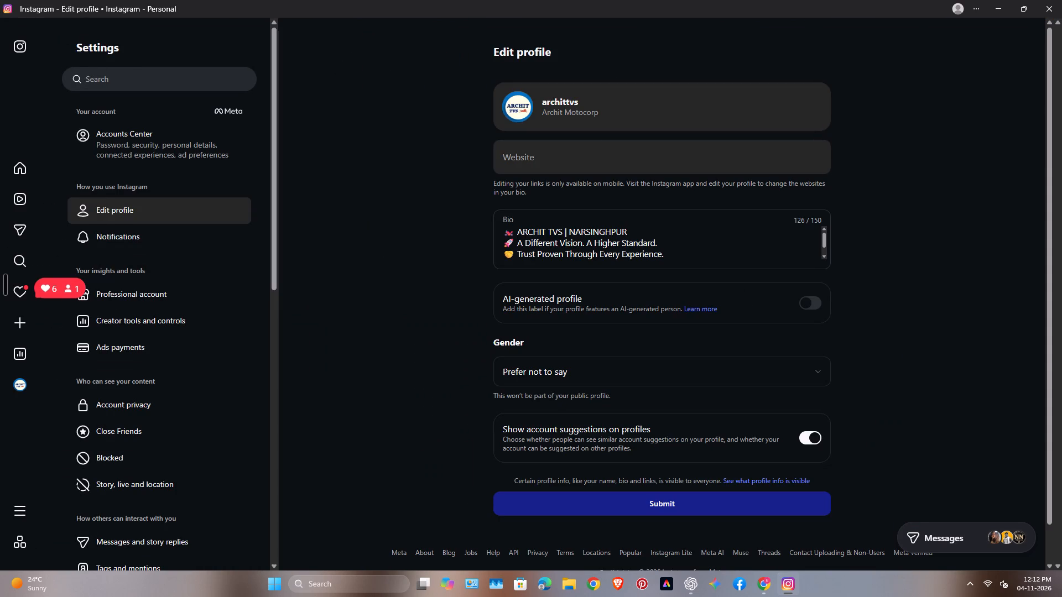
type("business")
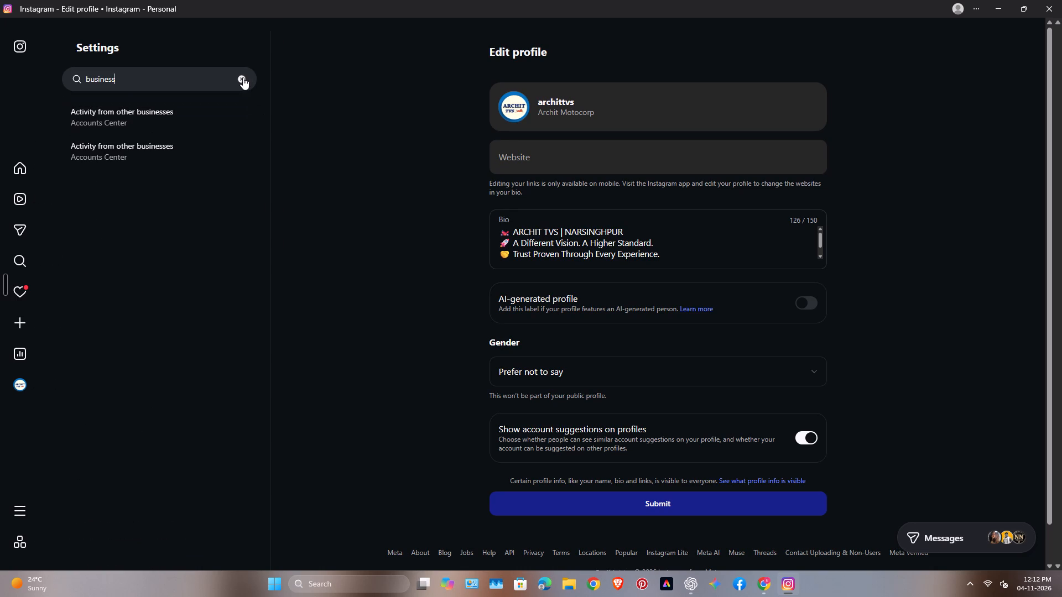
Clear the business query and search the account settings for "instagarm ads" instead.
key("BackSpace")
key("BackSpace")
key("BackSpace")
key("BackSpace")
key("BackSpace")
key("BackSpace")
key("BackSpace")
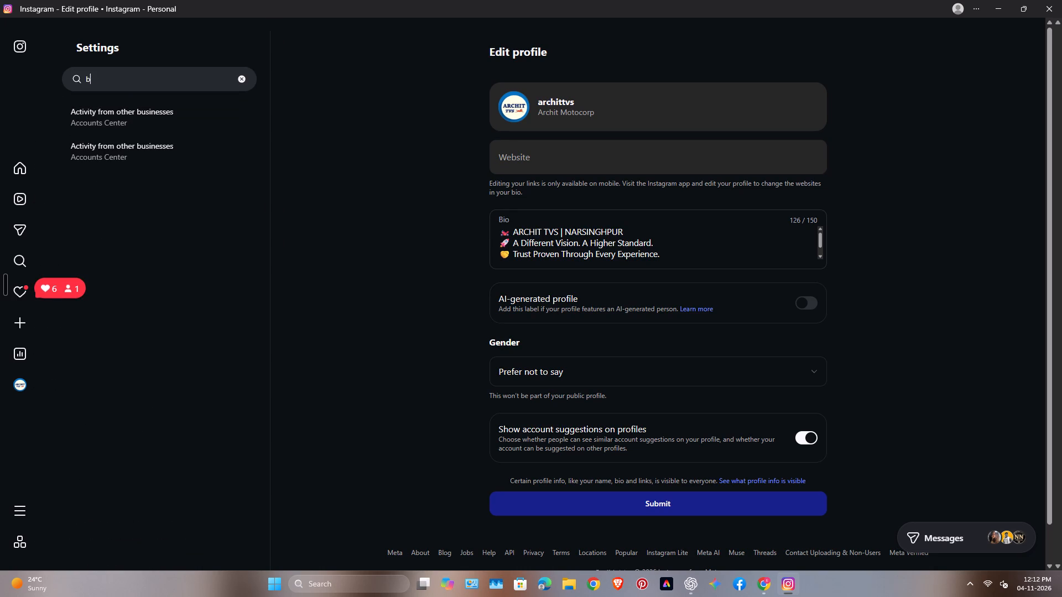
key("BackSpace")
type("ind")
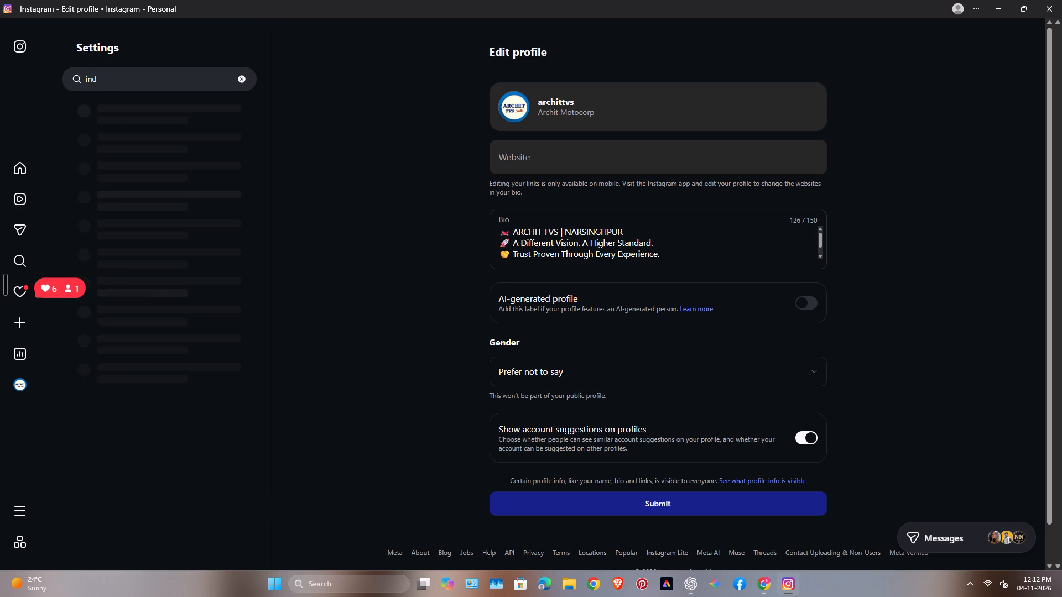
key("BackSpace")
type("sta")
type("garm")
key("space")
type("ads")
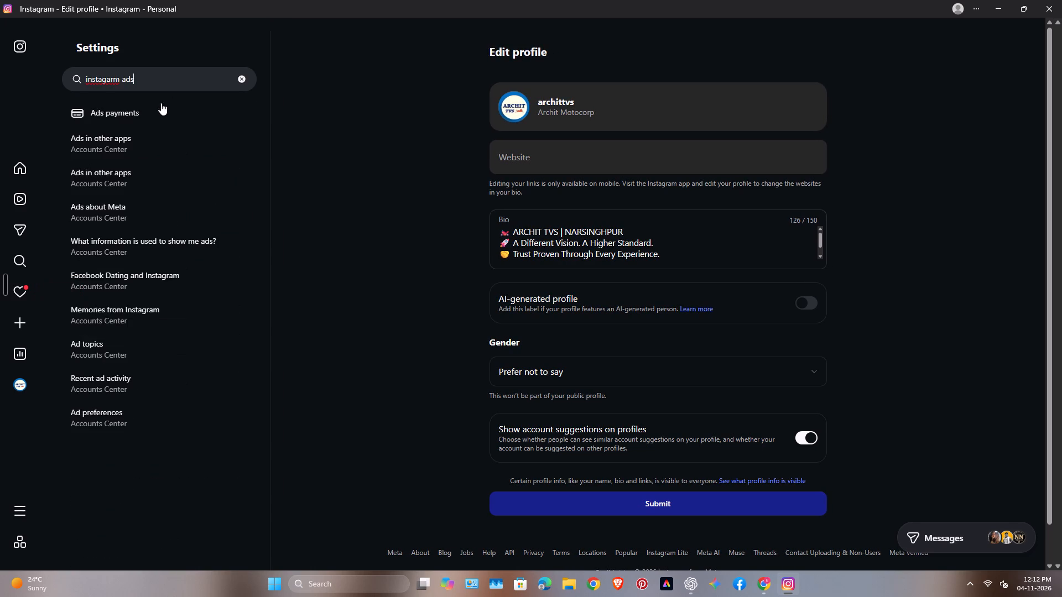
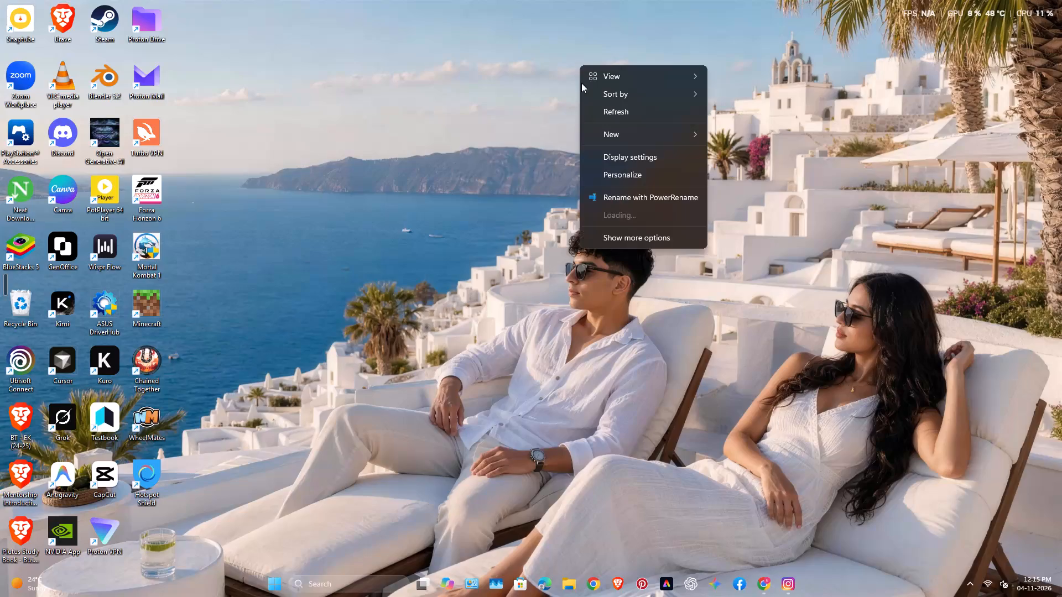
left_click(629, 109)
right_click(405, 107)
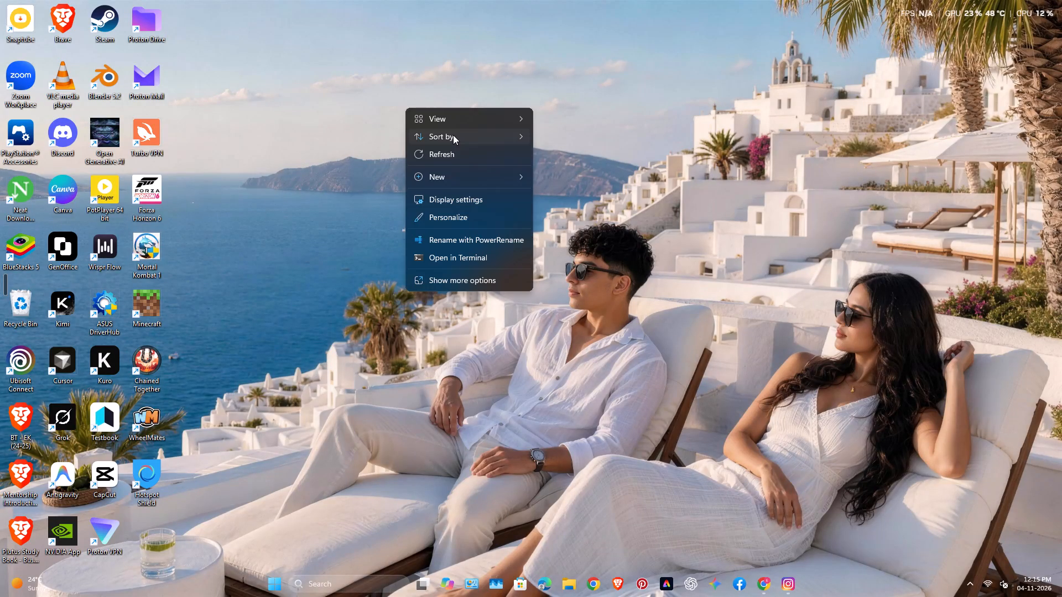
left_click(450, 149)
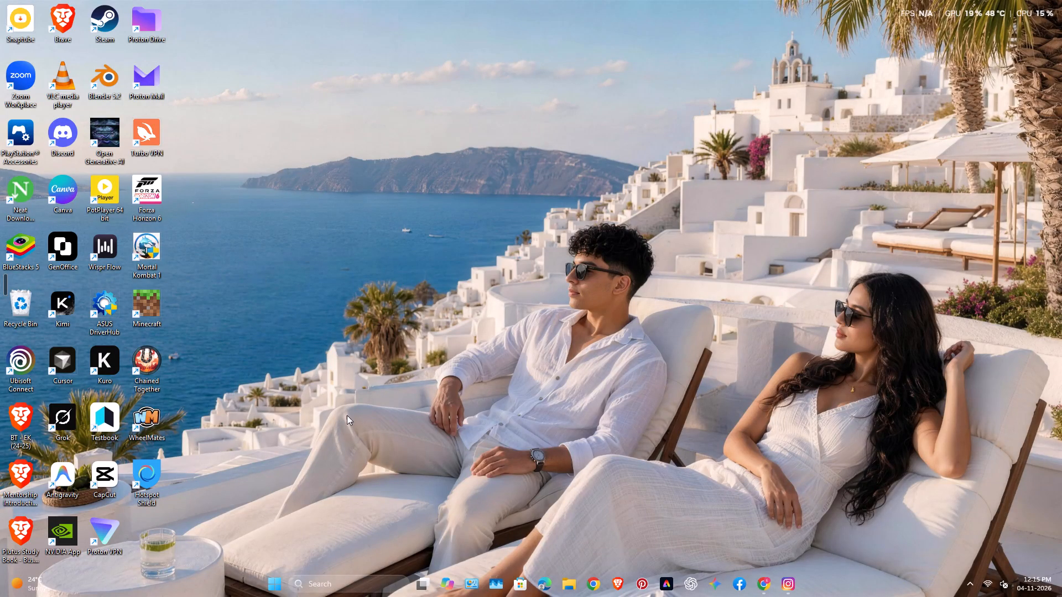
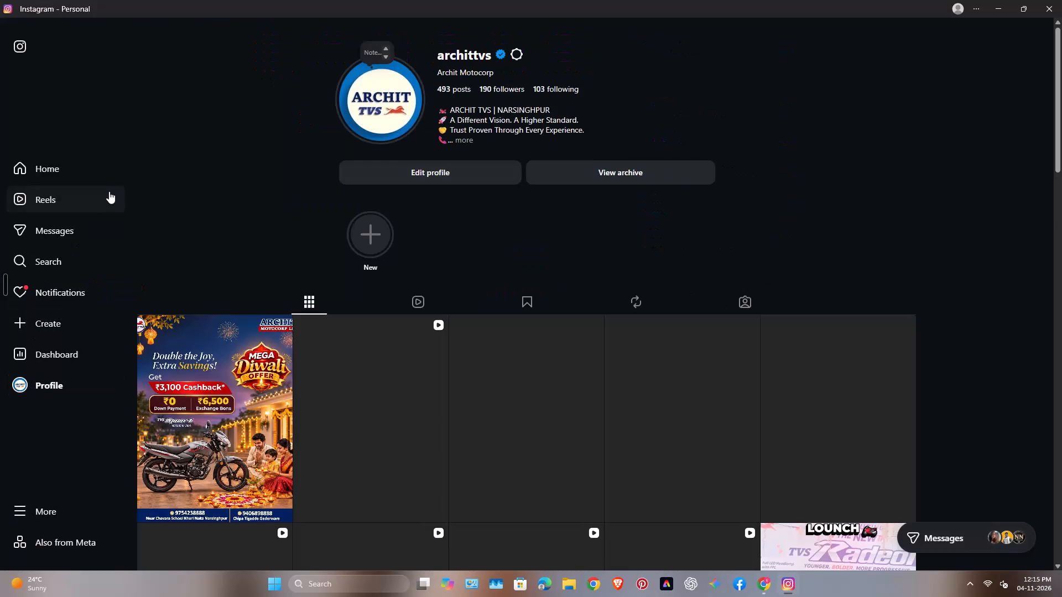
left_click(31, 512)
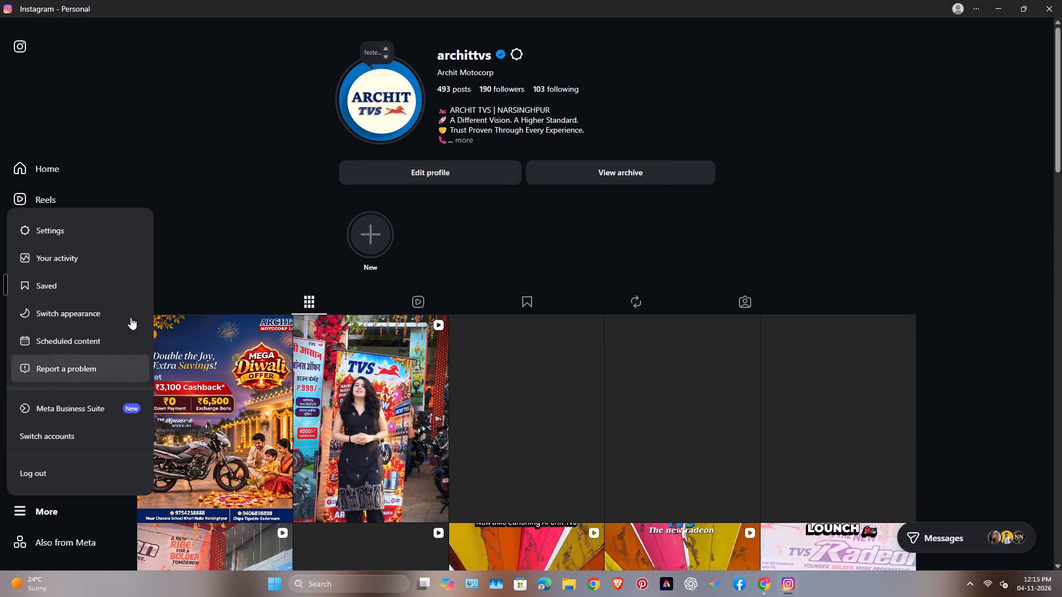
left_click(105, 240)
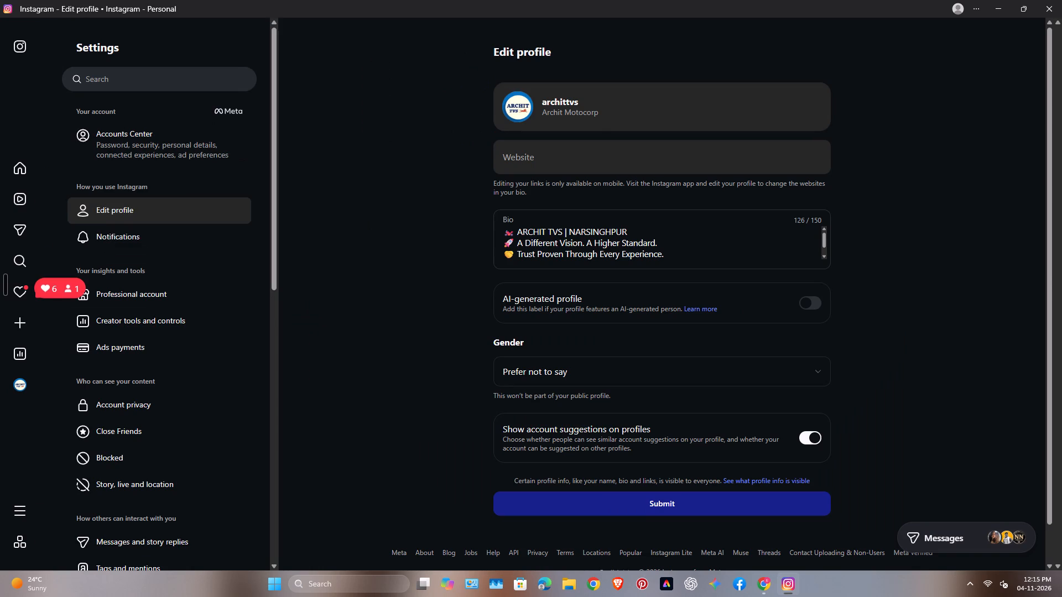
scroll(671, 381, "down", 4)
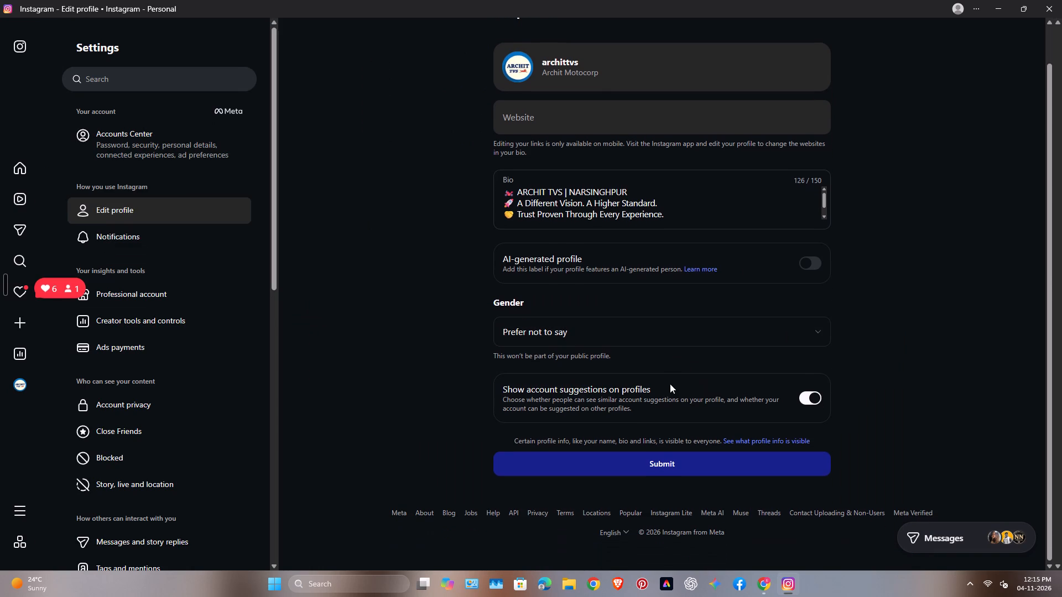
scroll(150, 264, "down", 4)
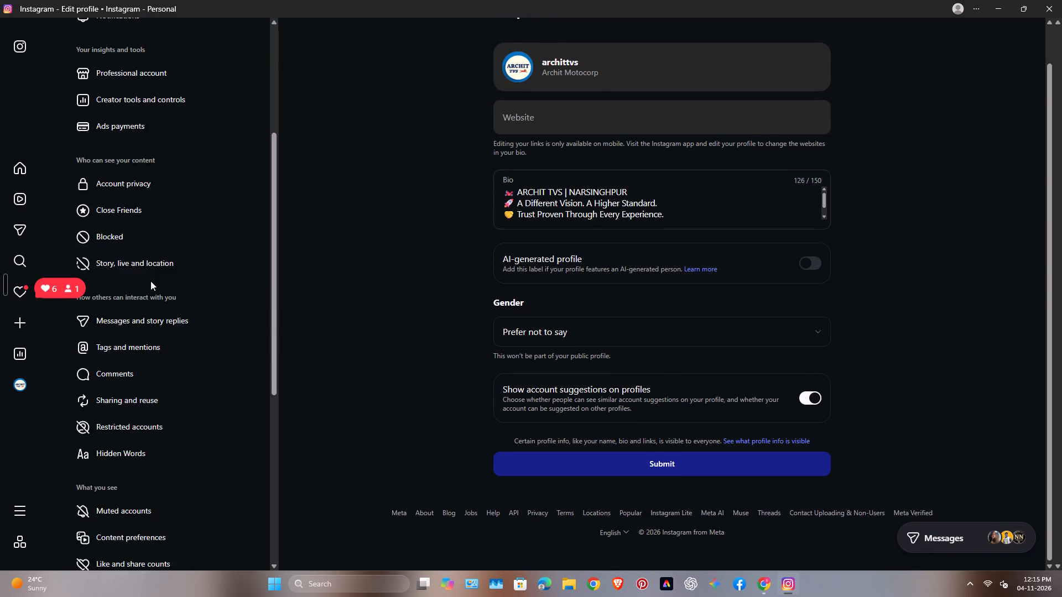
scroll(150, 281, "down", 10)
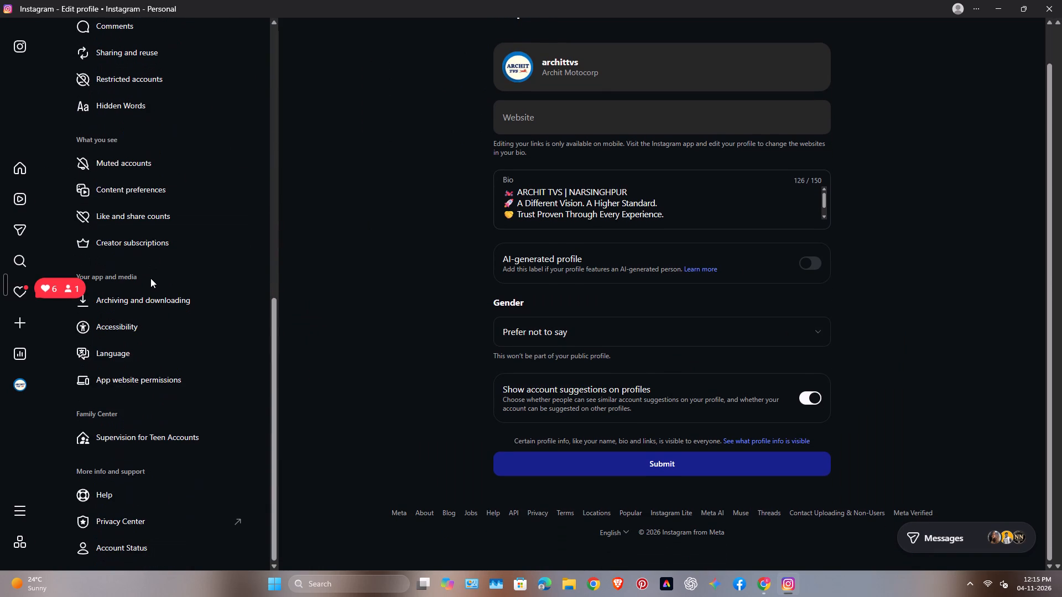
scroll(150, 278, "down", 6)
Open the Ads payments settings under Your insights and tools.
scroll(172, 248, "up", 2)
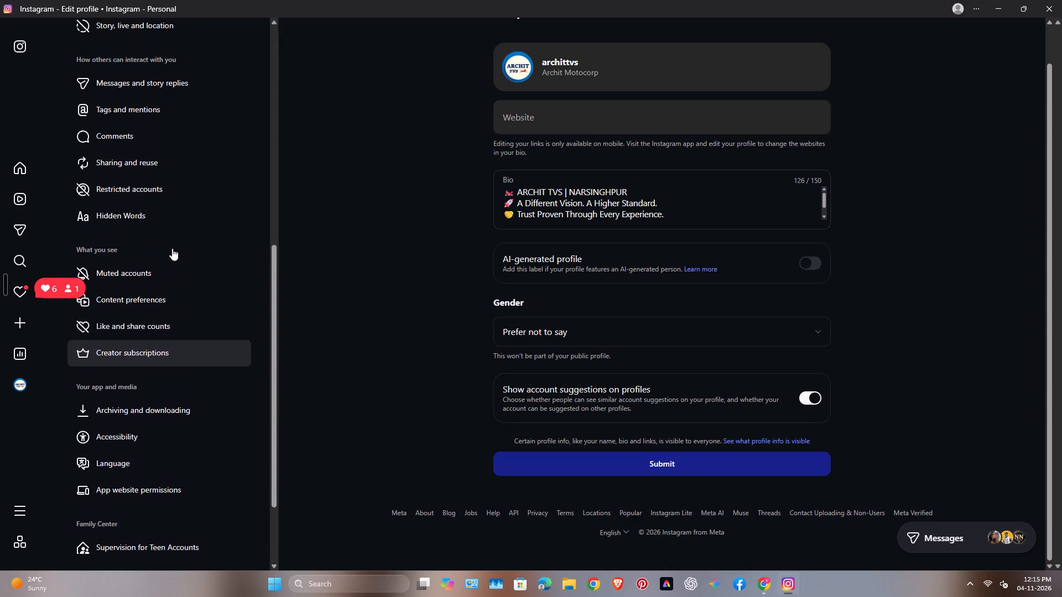
scroll(172, 248, "up", 2)
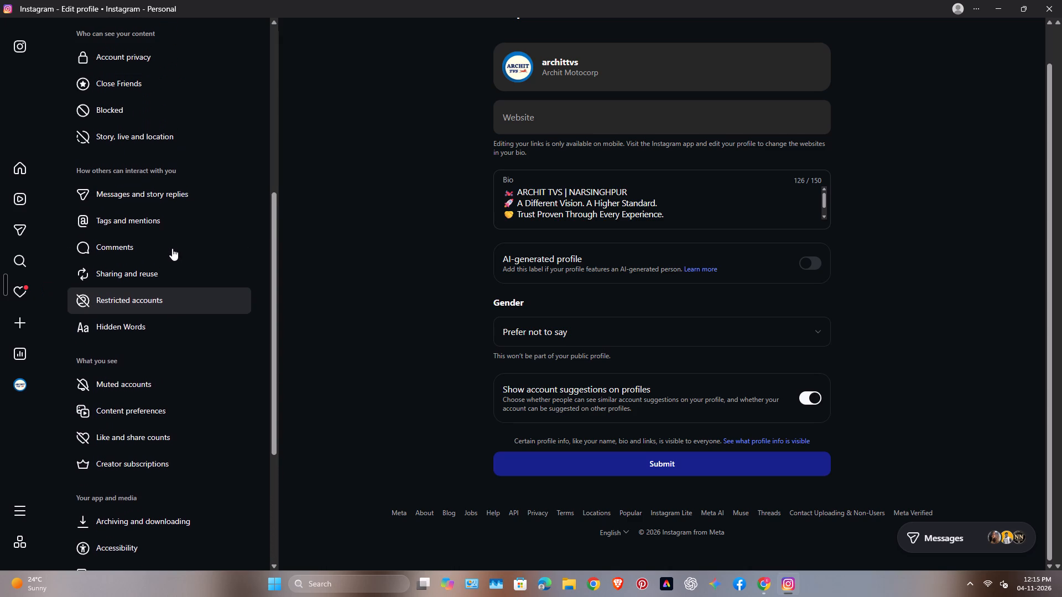
scroll(172, 248, "up", 2)
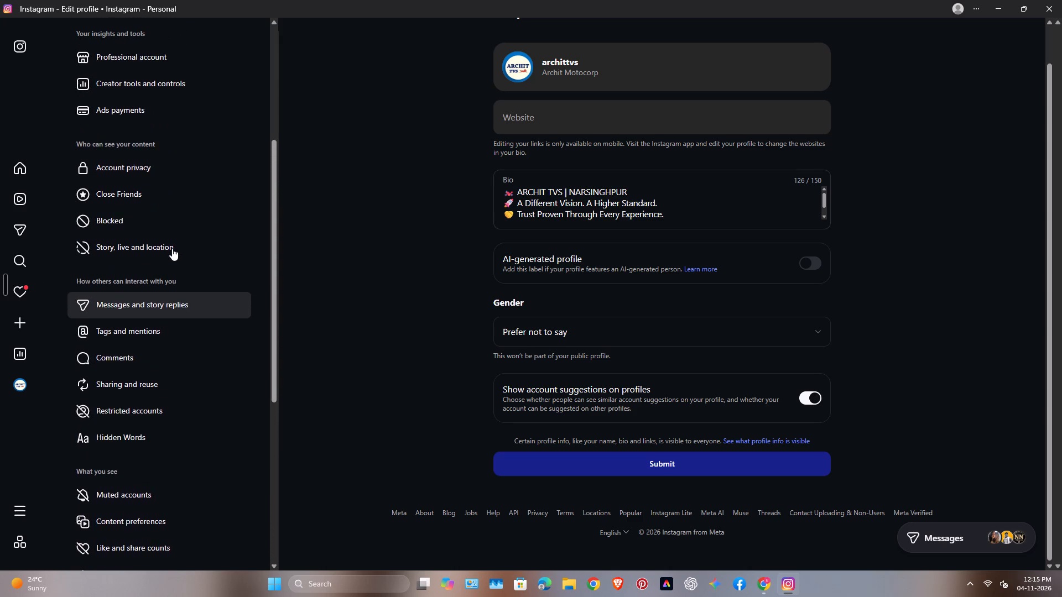
scroll(172, 248, "up", 4)
left_click(147, 326)
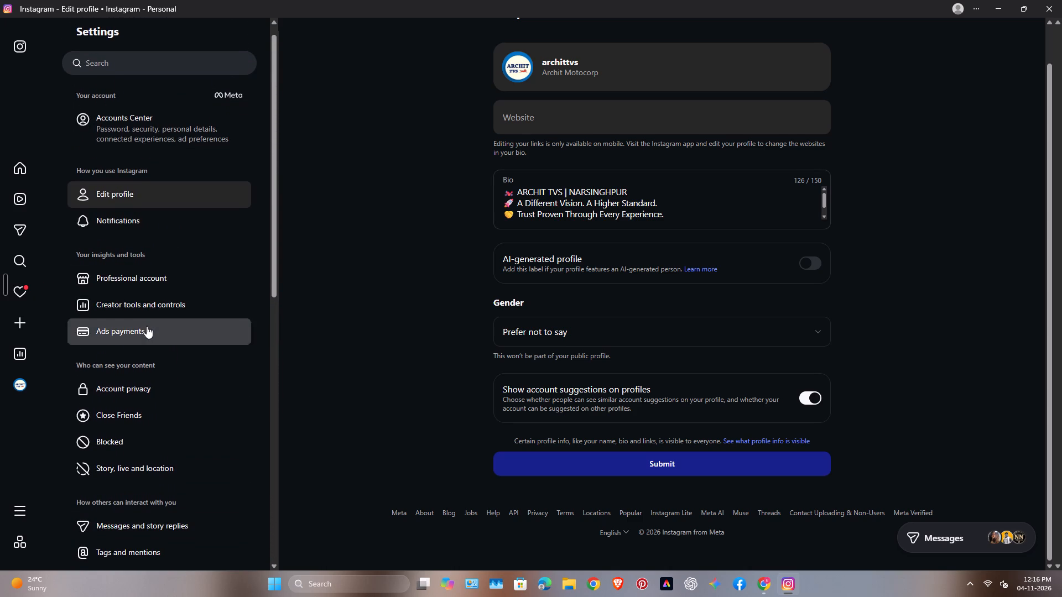
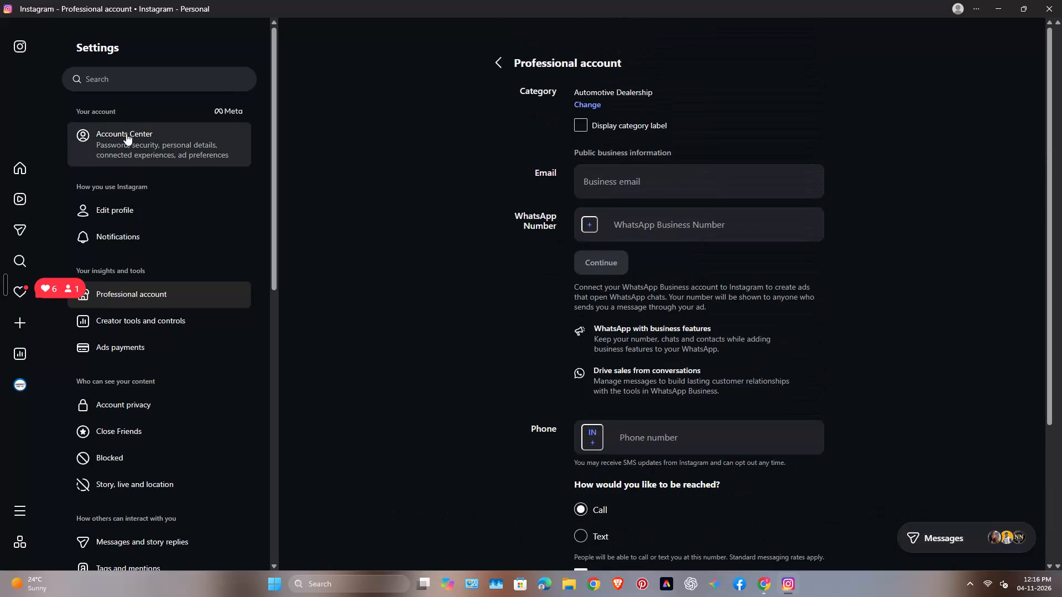
Leave the Professional account page, return to the archittvs profile from the home feed, and reopen the account settings.
left_click(13, 164)
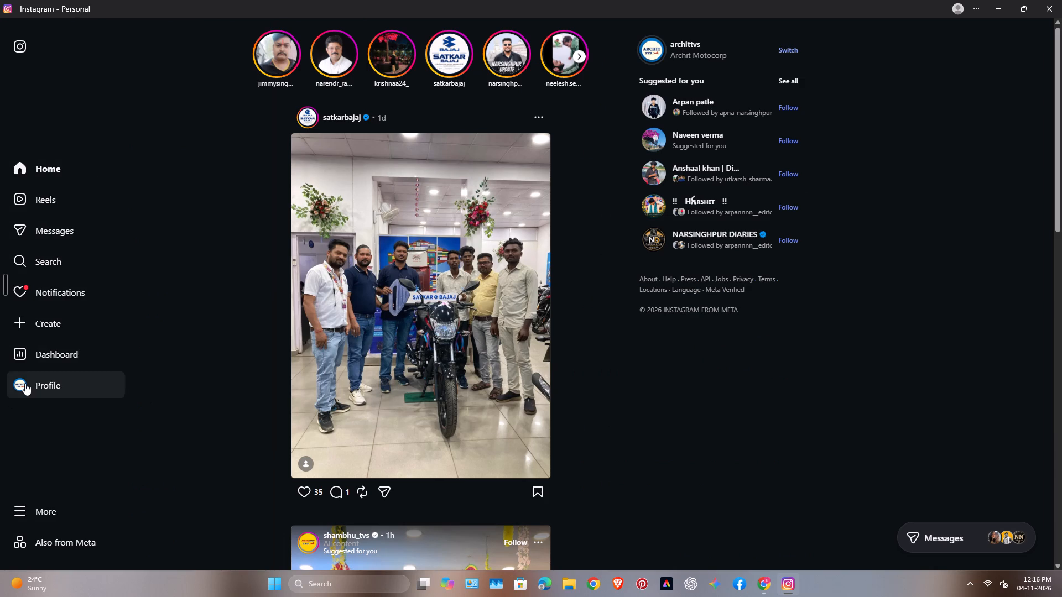
left_click(25, 383)
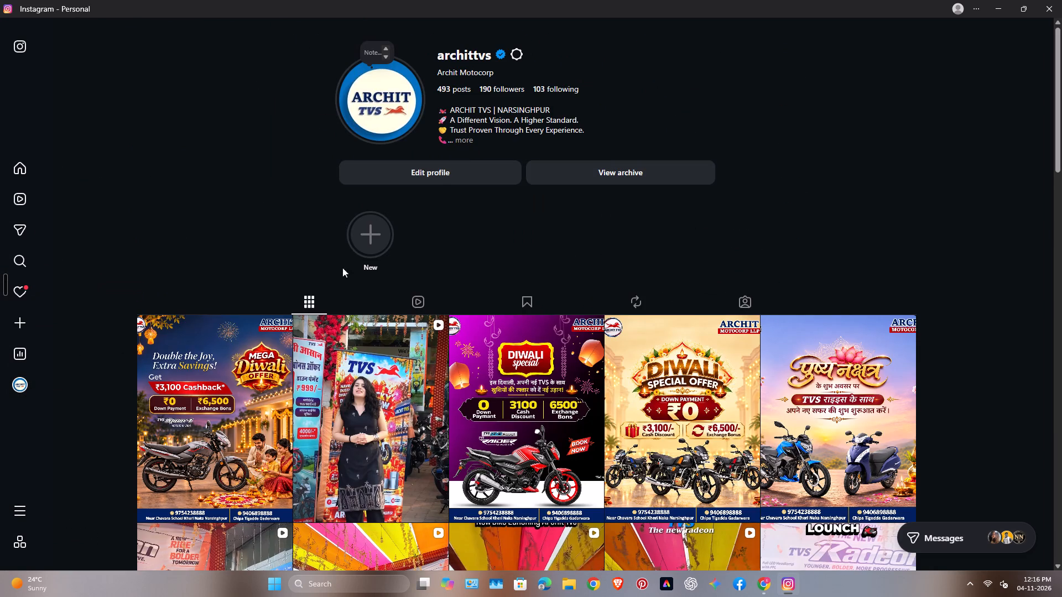
left_click(913, 175)
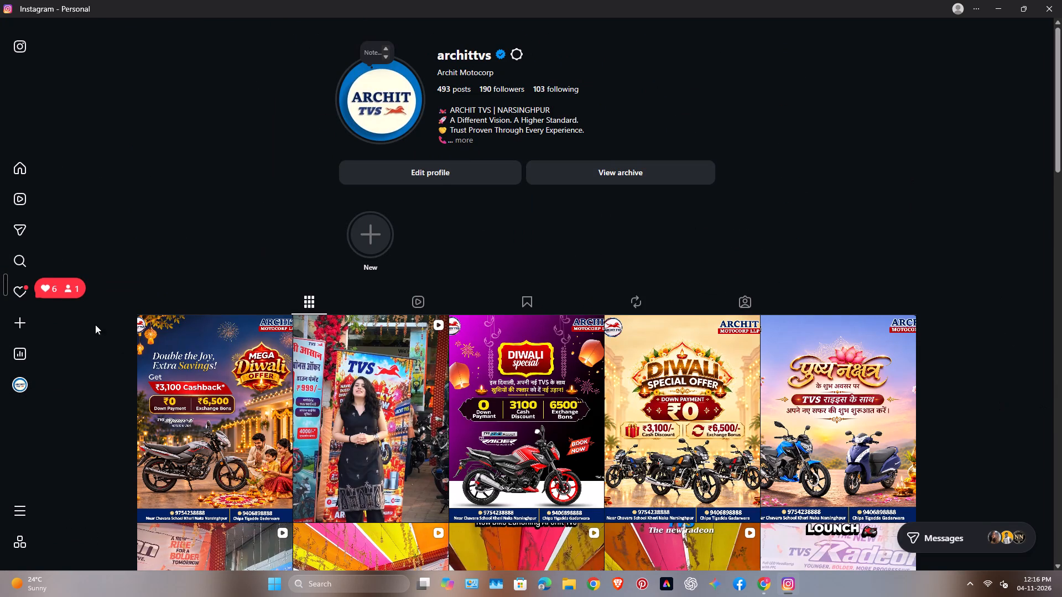
left_click(48, 386)
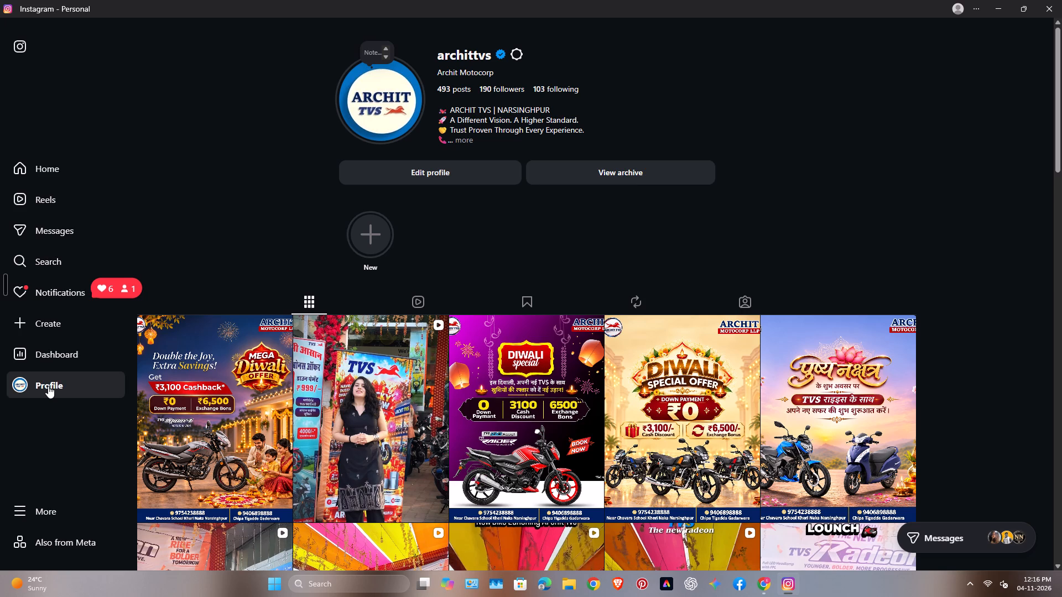
left_click(40, 527)
left_click(43, 510)
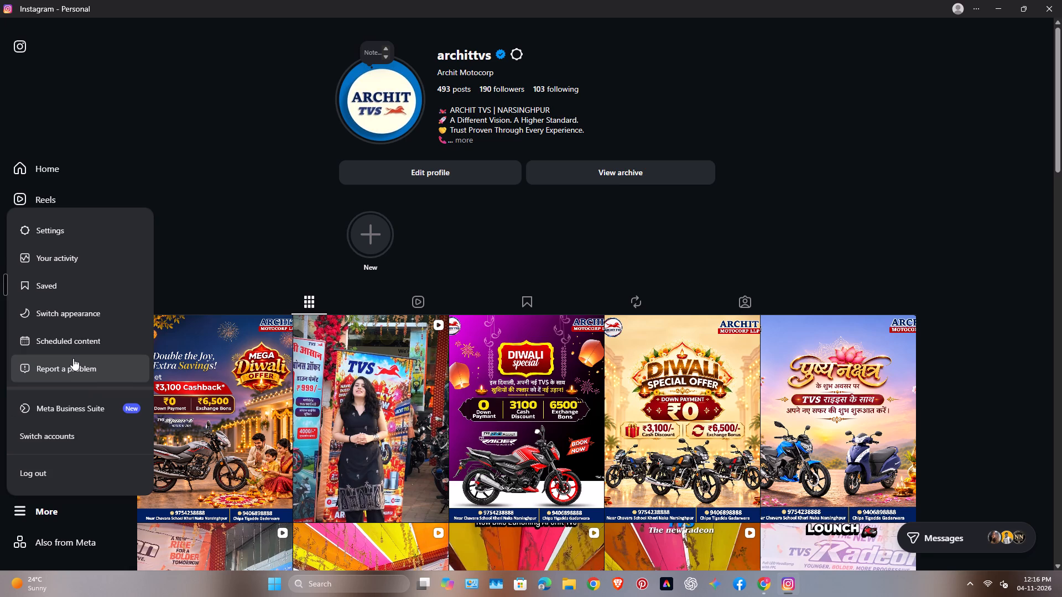
left_click(87, 241)
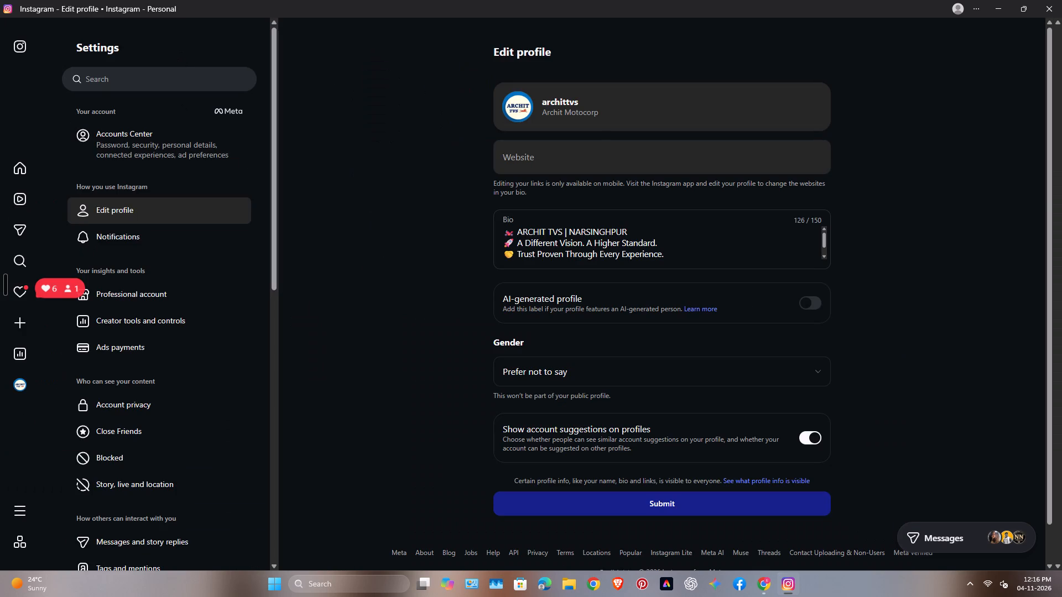
Search the account settings for "bus", open Activity from other businesses in Accounts Center, and close that page.
left_click(174, 80)
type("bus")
scroll(174, 80, "up", 1)
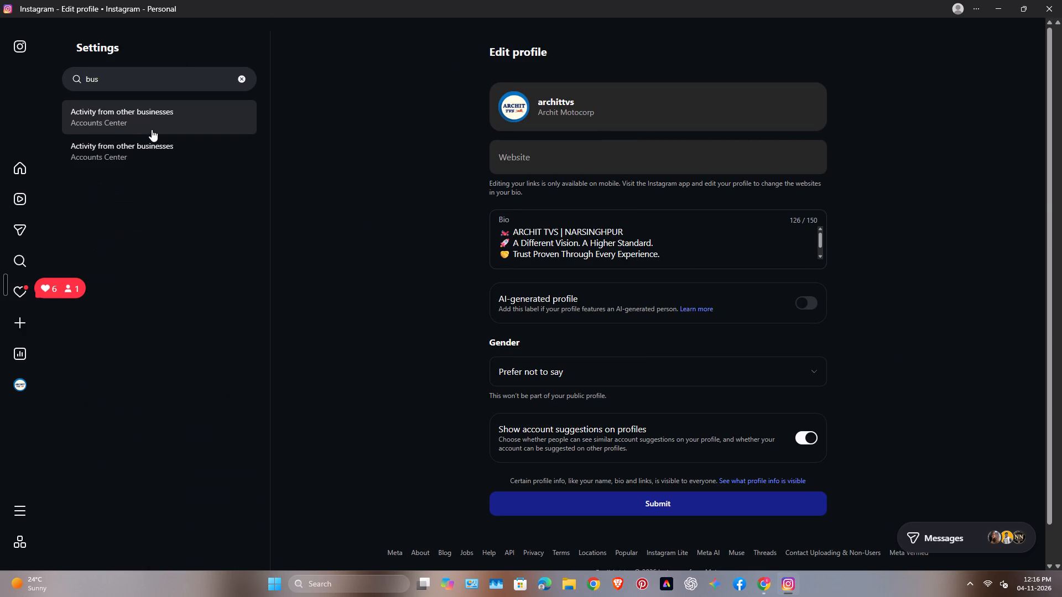
left_click(152, 129)
left_click(198, 127)
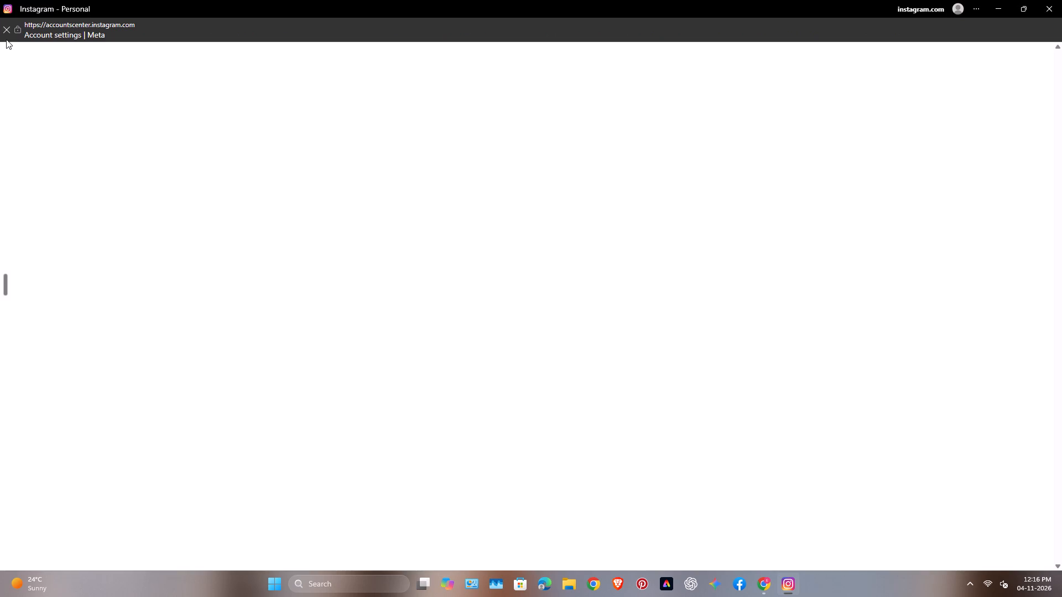
left_click(6, 30)
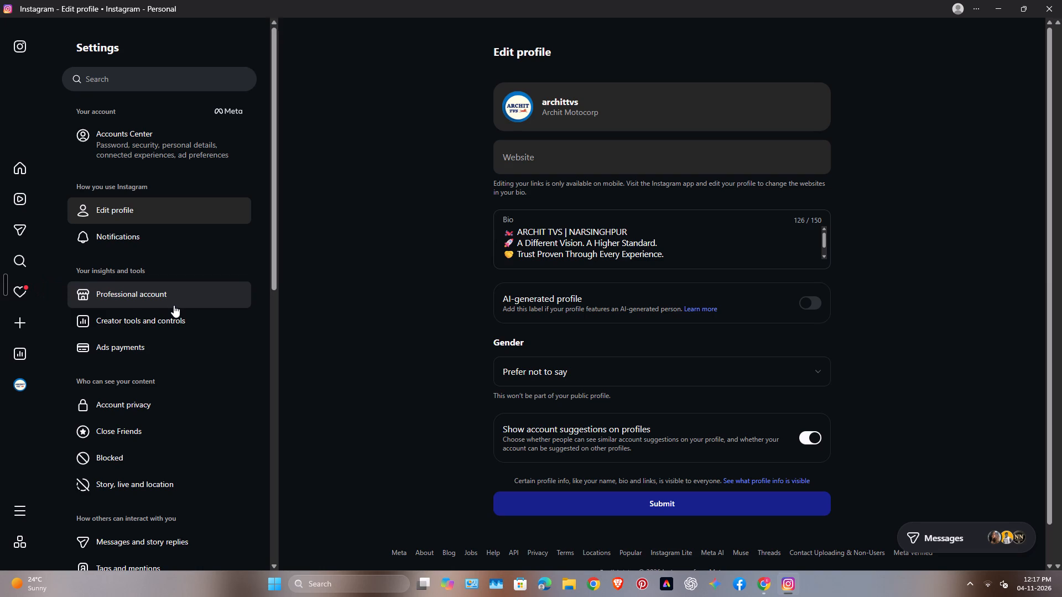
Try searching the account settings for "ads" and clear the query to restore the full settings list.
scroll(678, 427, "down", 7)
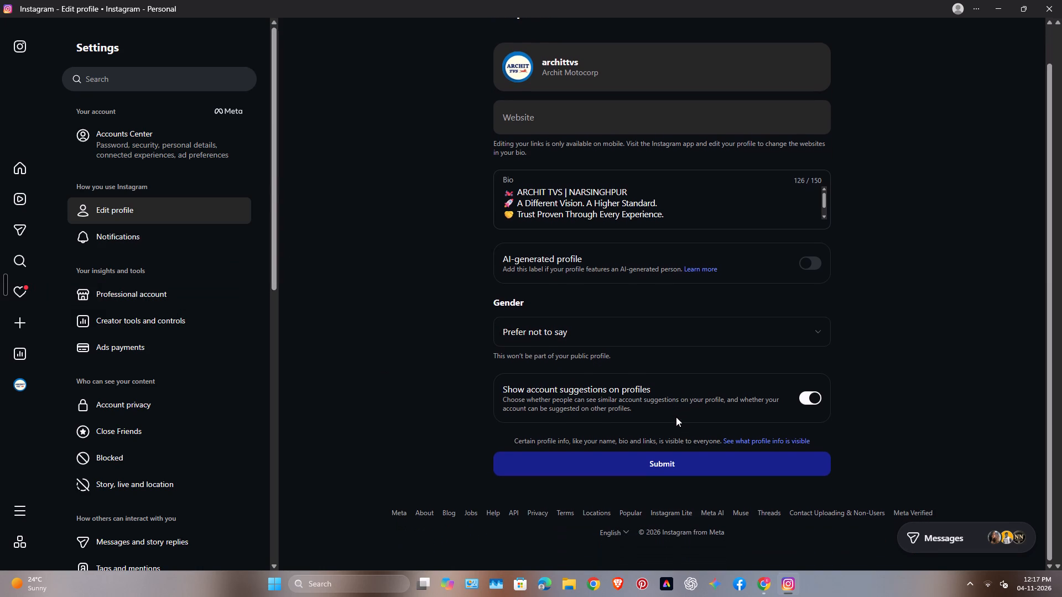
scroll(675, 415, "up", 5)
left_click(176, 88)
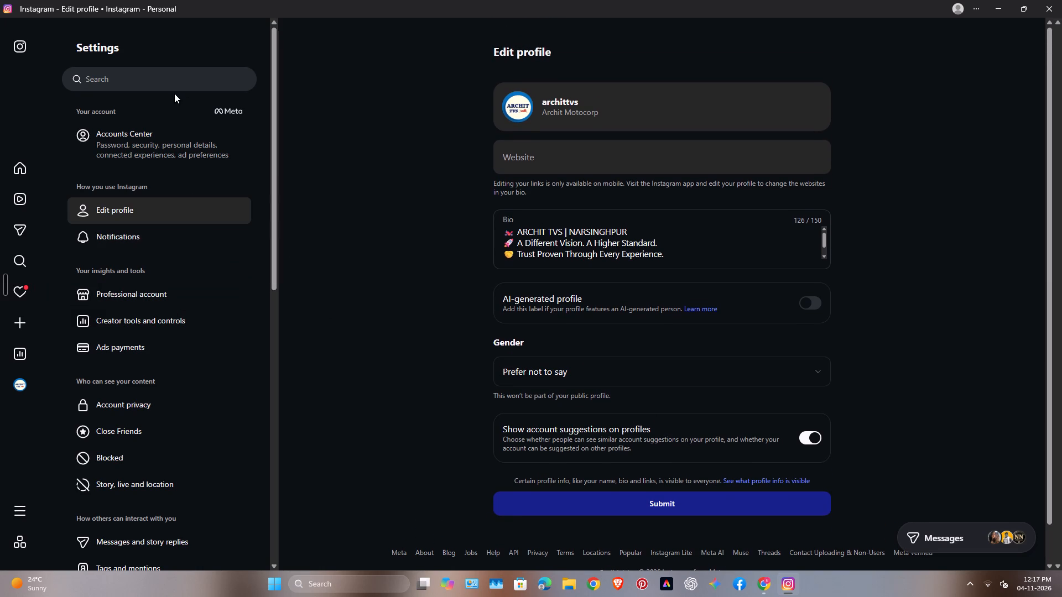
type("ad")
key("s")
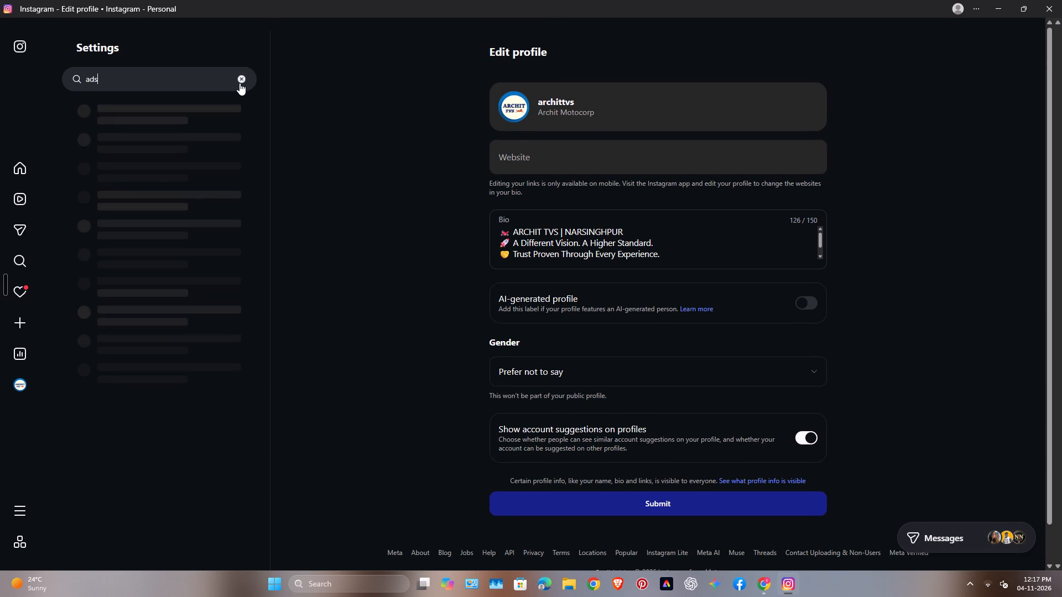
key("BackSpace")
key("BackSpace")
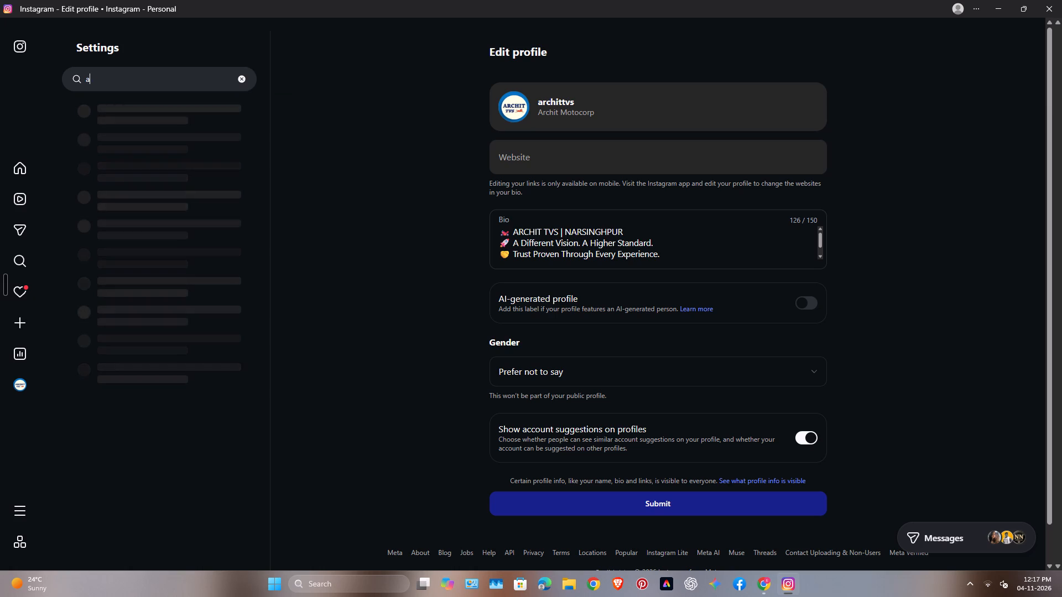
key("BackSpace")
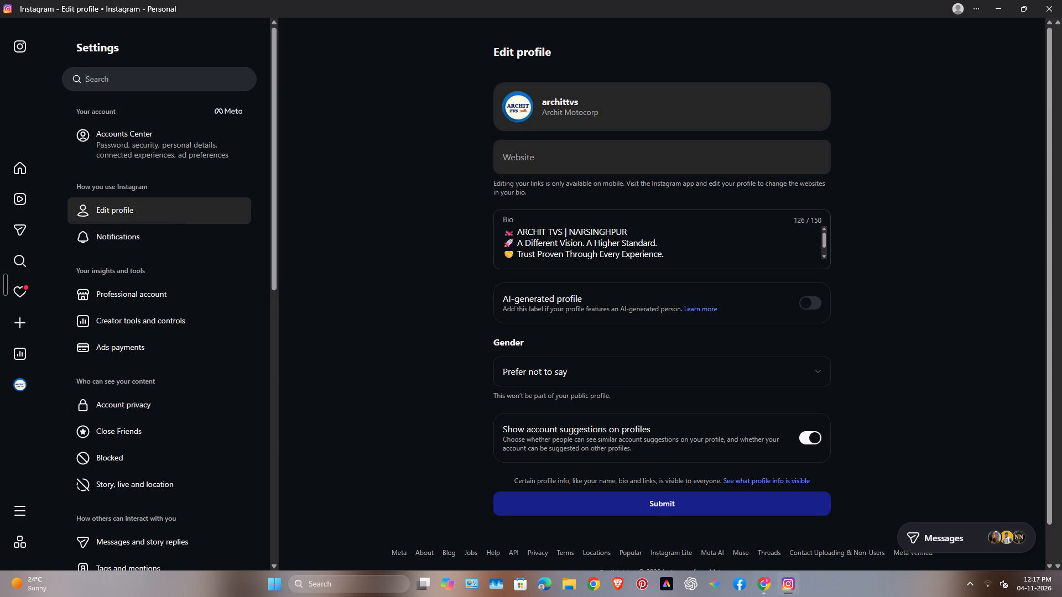
Open the Ads payments settings under Your insights and tools.
left_click(148, 363)
left_click(154, 348)
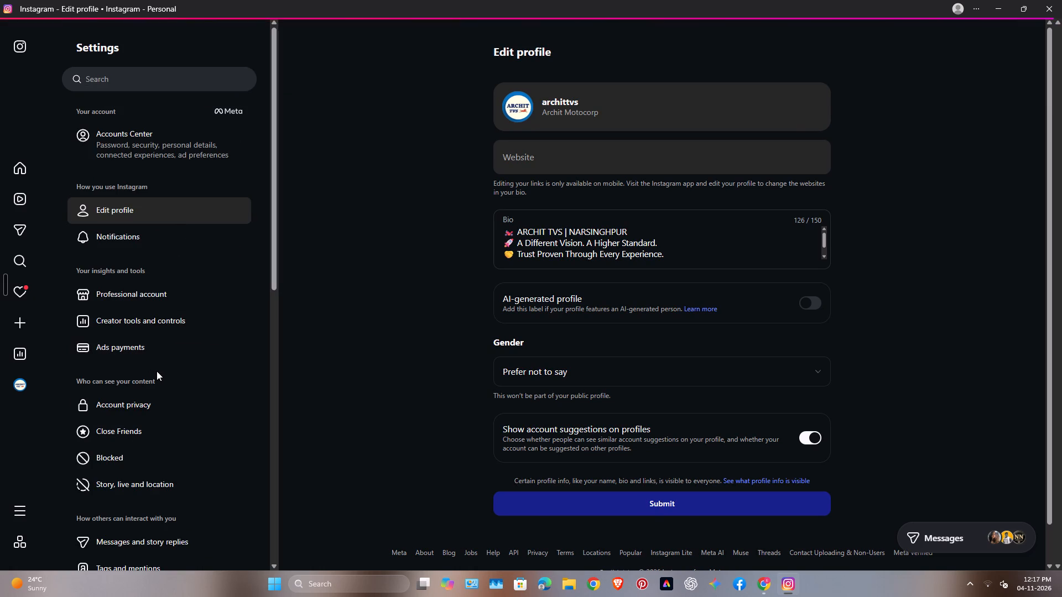
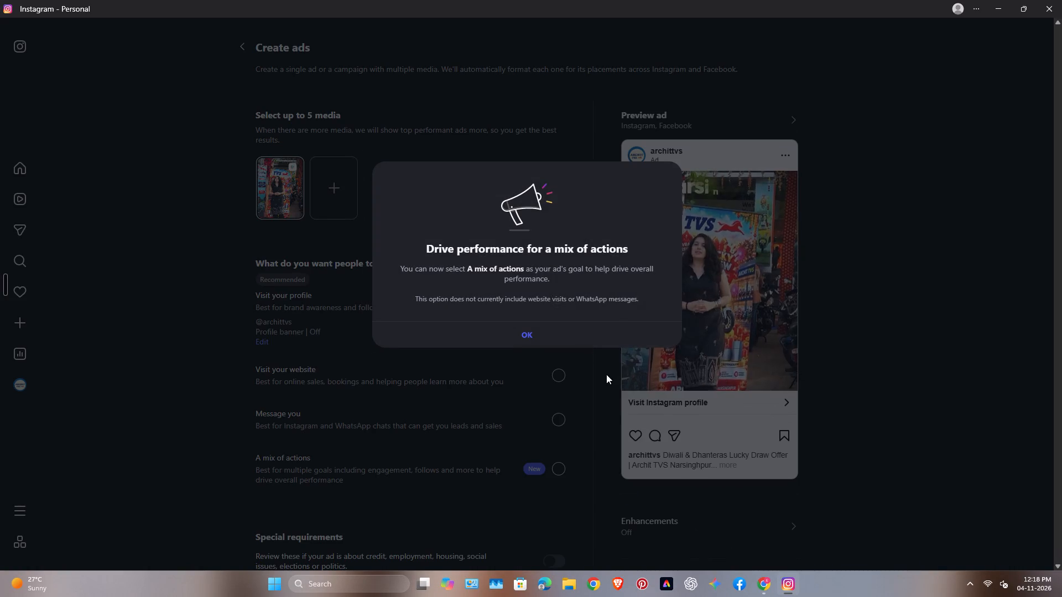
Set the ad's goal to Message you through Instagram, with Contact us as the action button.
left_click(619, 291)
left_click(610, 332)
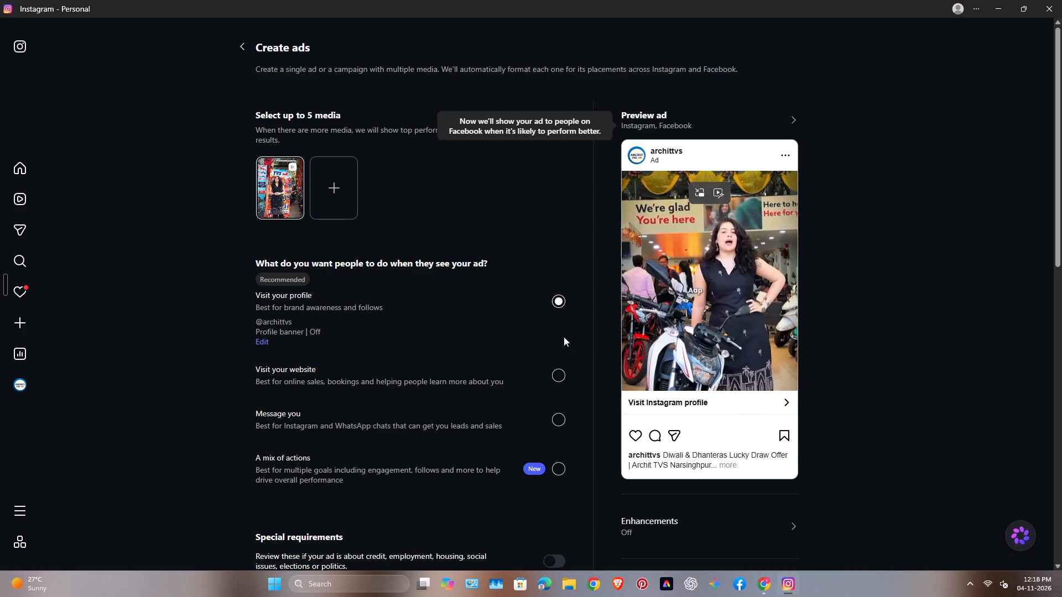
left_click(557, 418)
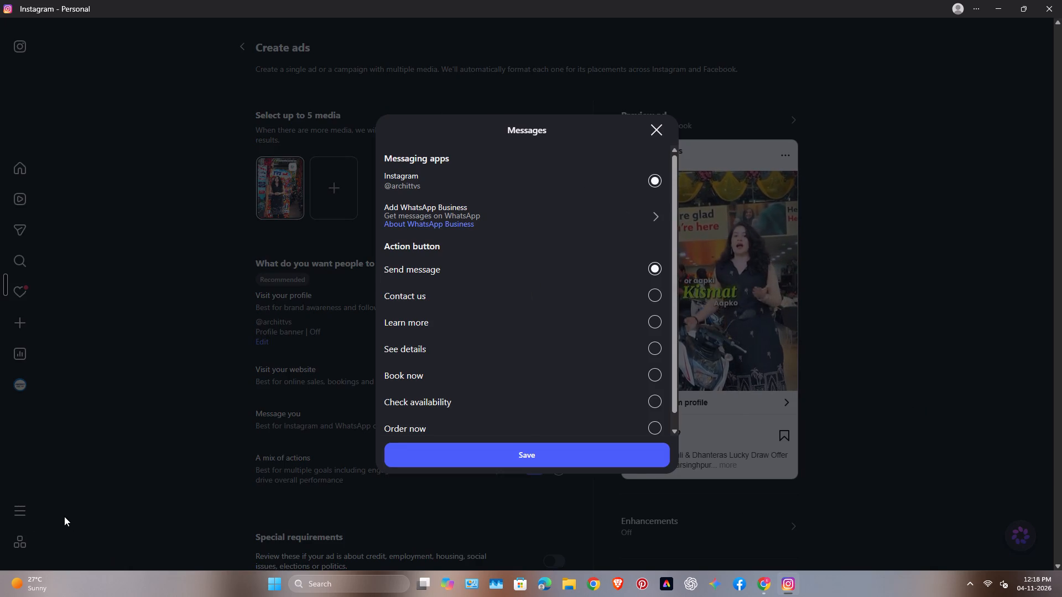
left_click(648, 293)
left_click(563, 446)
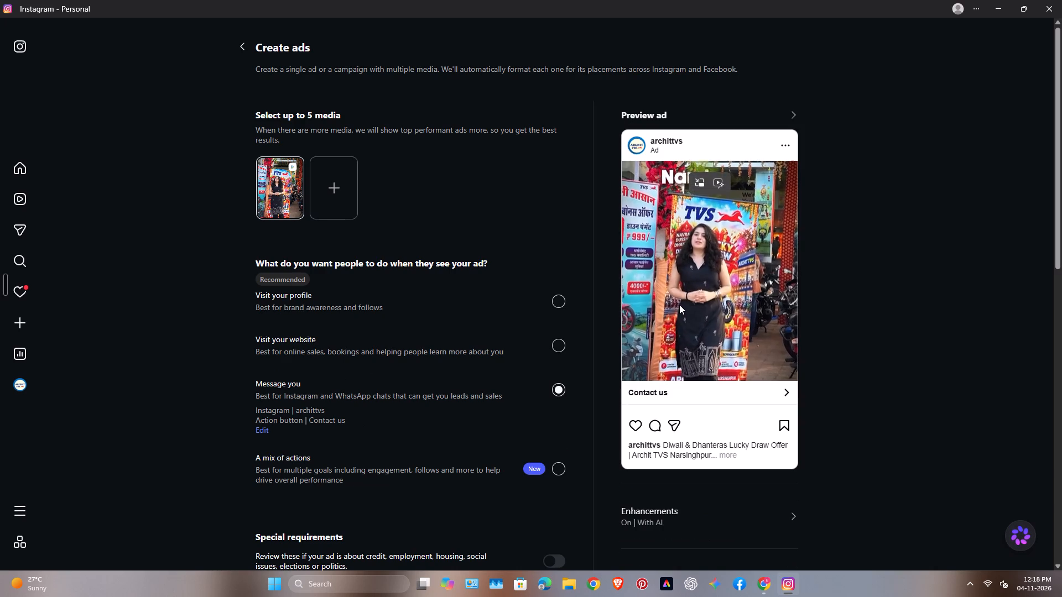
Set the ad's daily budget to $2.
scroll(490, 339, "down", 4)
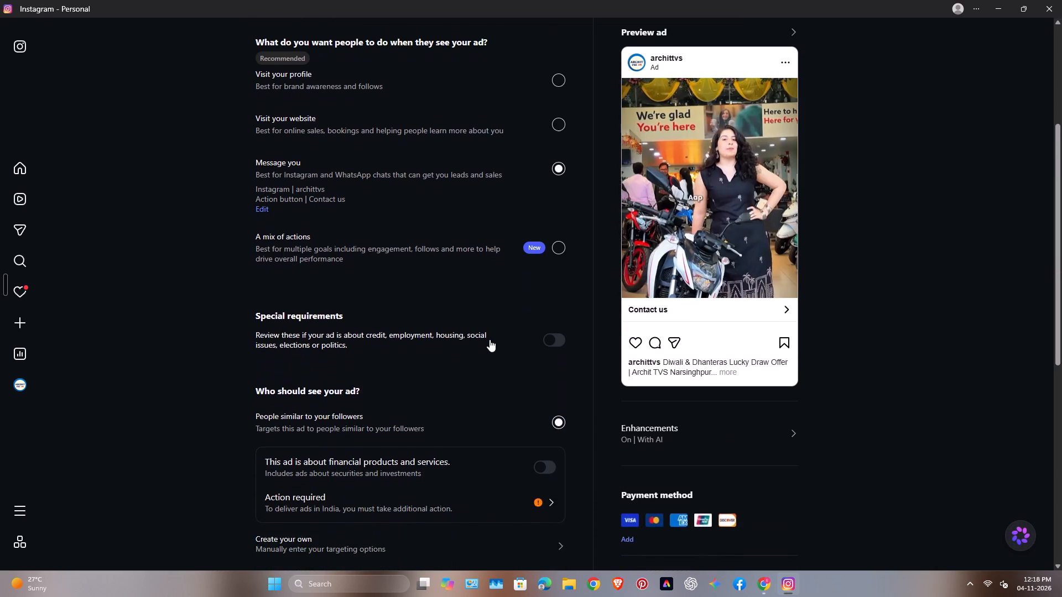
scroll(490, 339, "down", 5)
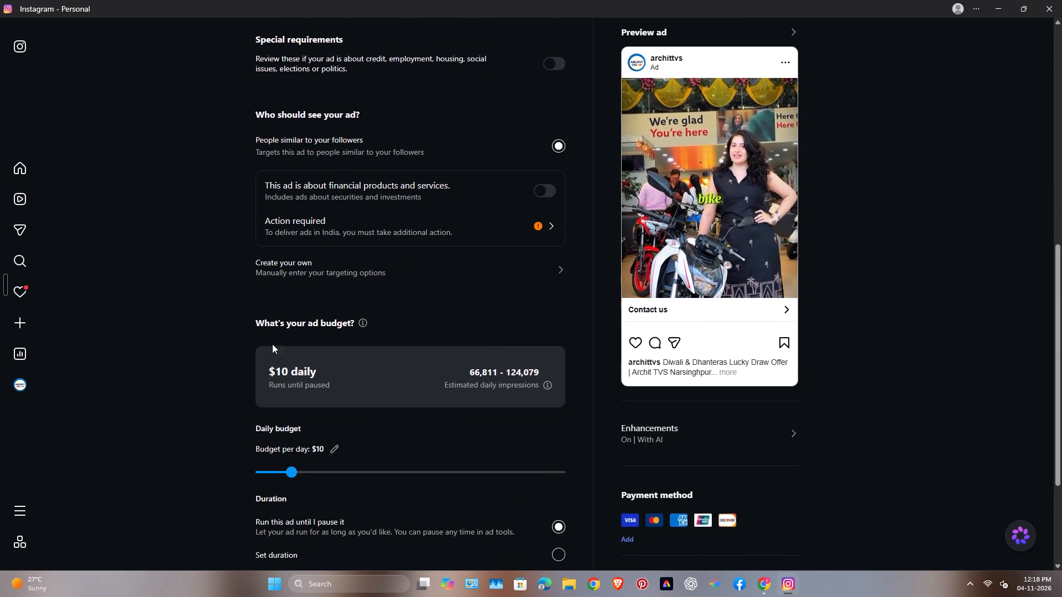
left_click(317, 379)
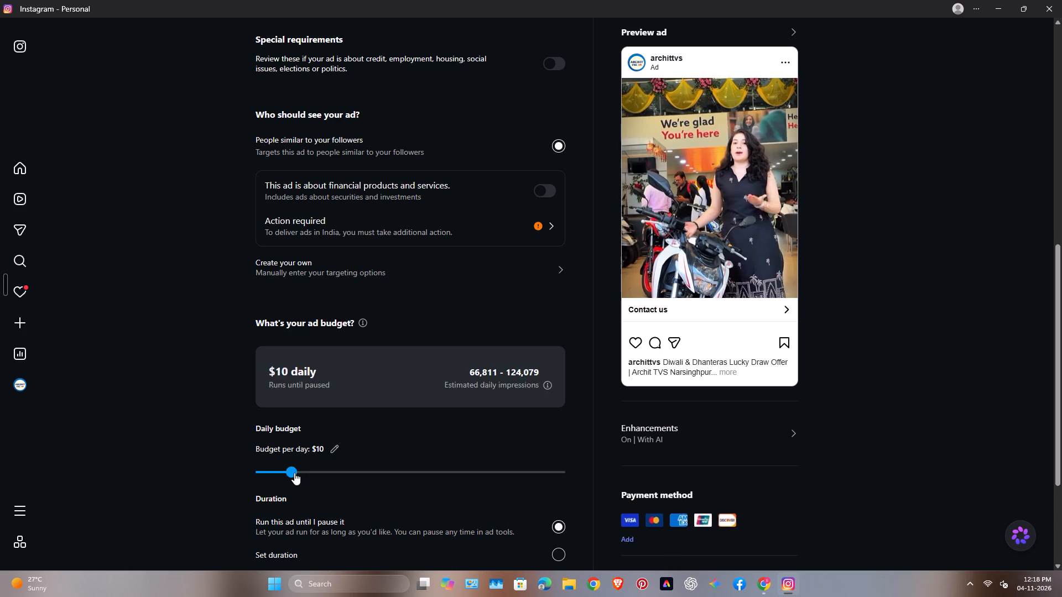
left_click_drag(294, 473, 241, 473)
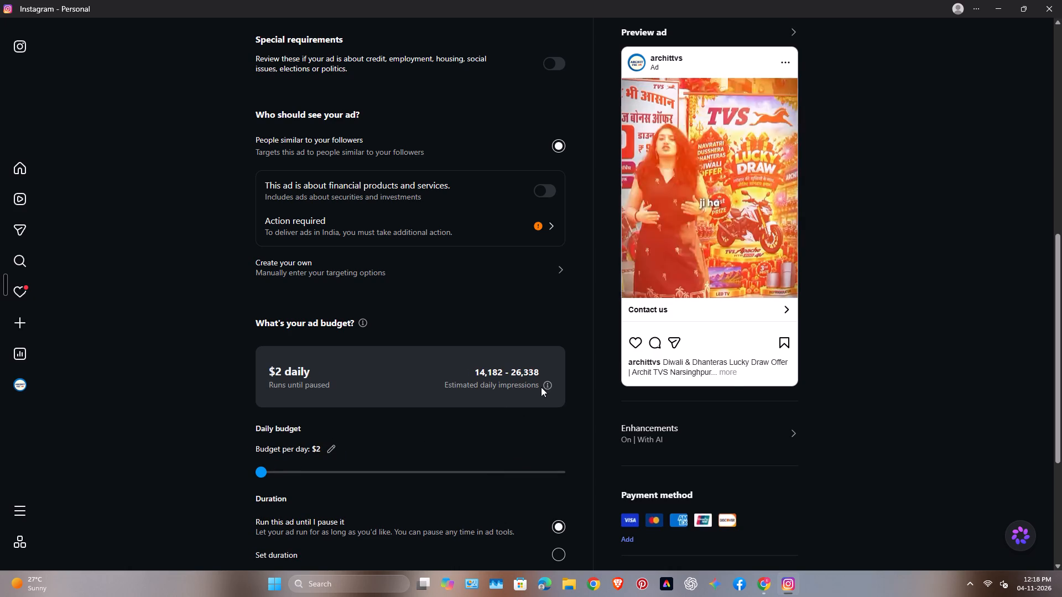
Review the ad's estimated impressions, daily budget entry, duration options, payment summary and audience settings without changing them.
left_click(549, 387)
left_click(339, 376)
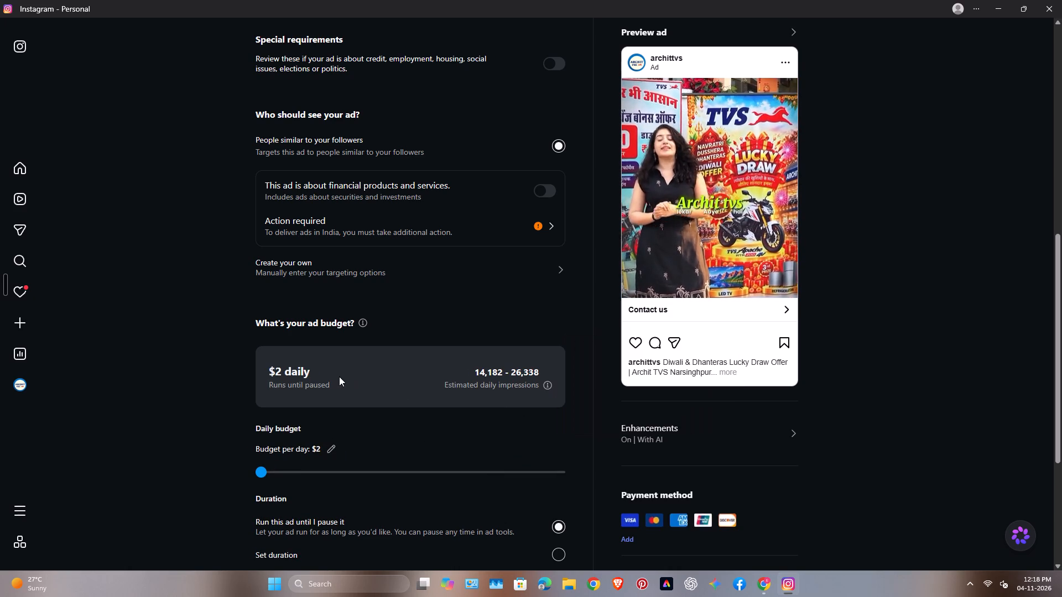
left_click(329, 451)
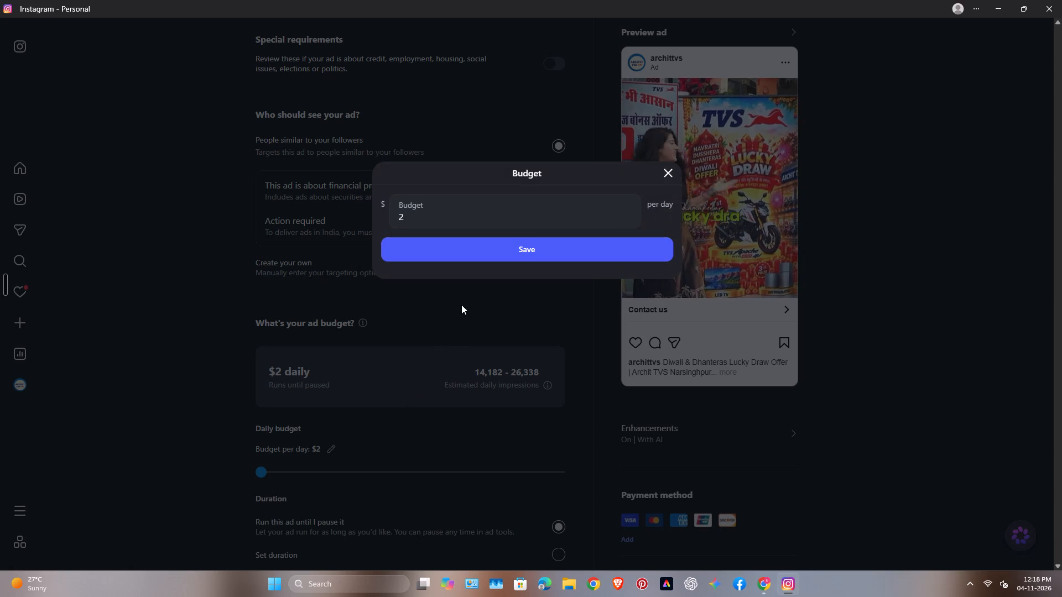
left_click(667, 174)
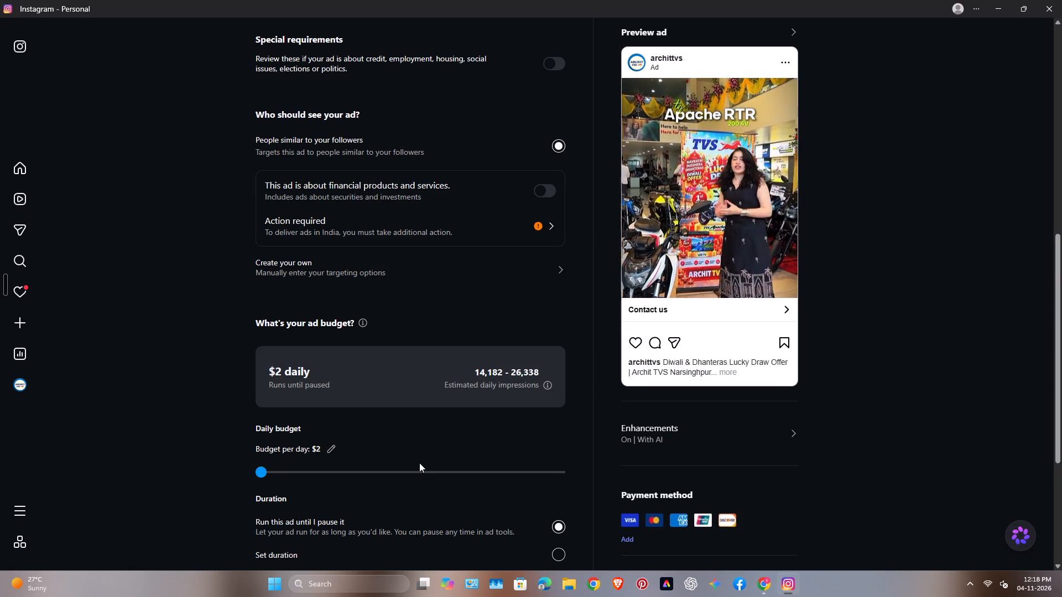
scroll(435, 406, "down", 6)
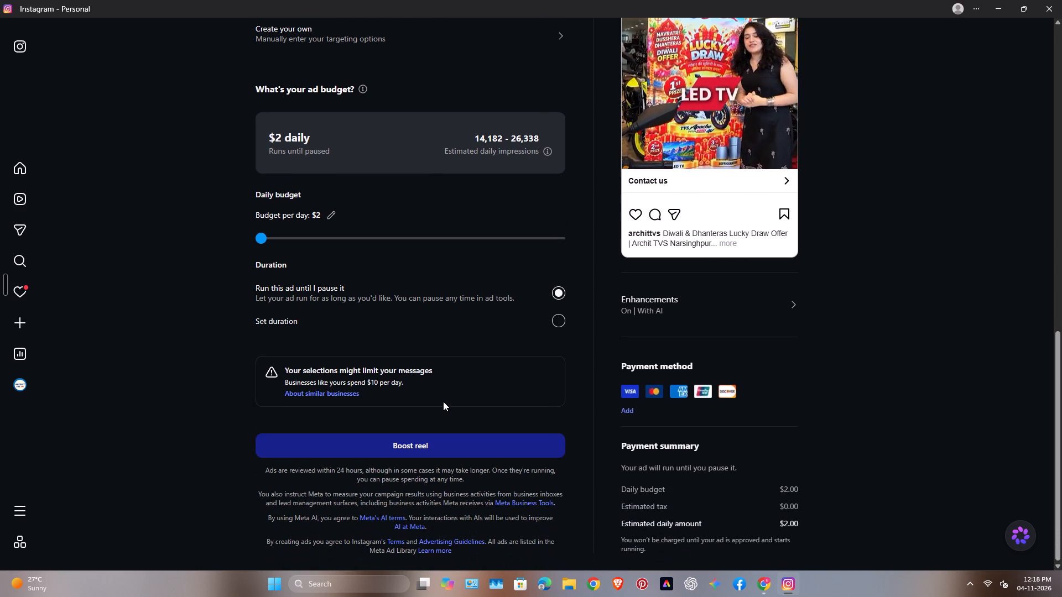
scroll(443, 401, "up", 6)
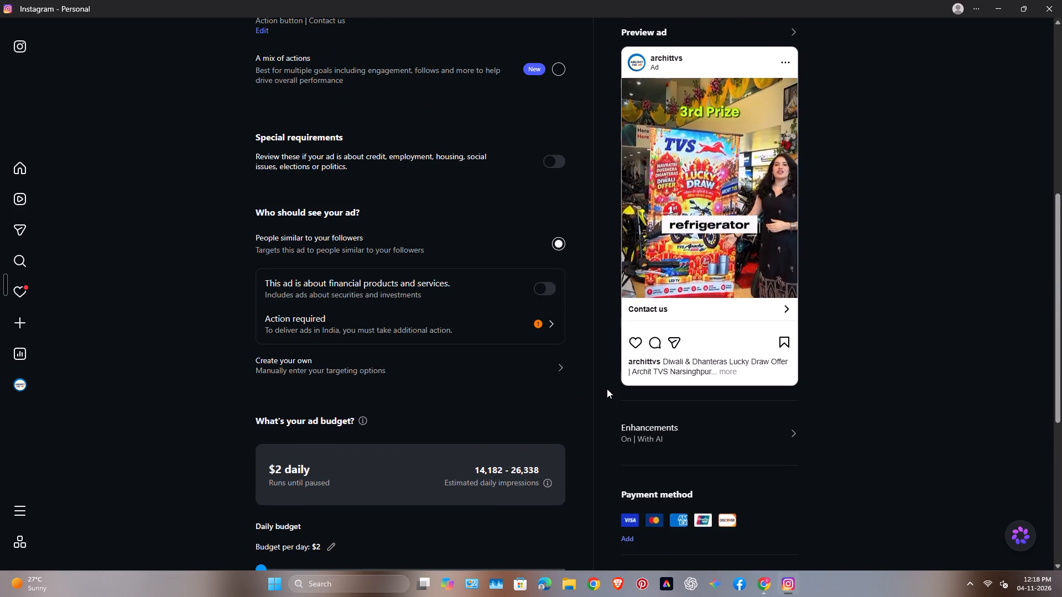
scroll(607, 389, "down", 1)
scroll(606, 388, "up", 2)
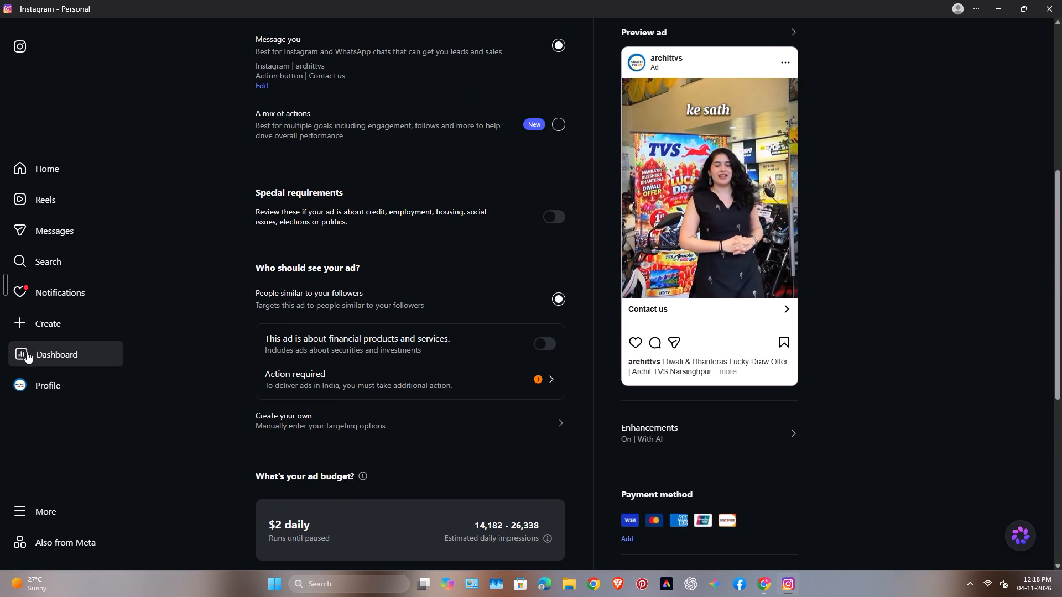
Leave the ad setup without saving its changes and open the professional dashboard's ad tools.
left_click(27, 352)
left_click(17, 354)
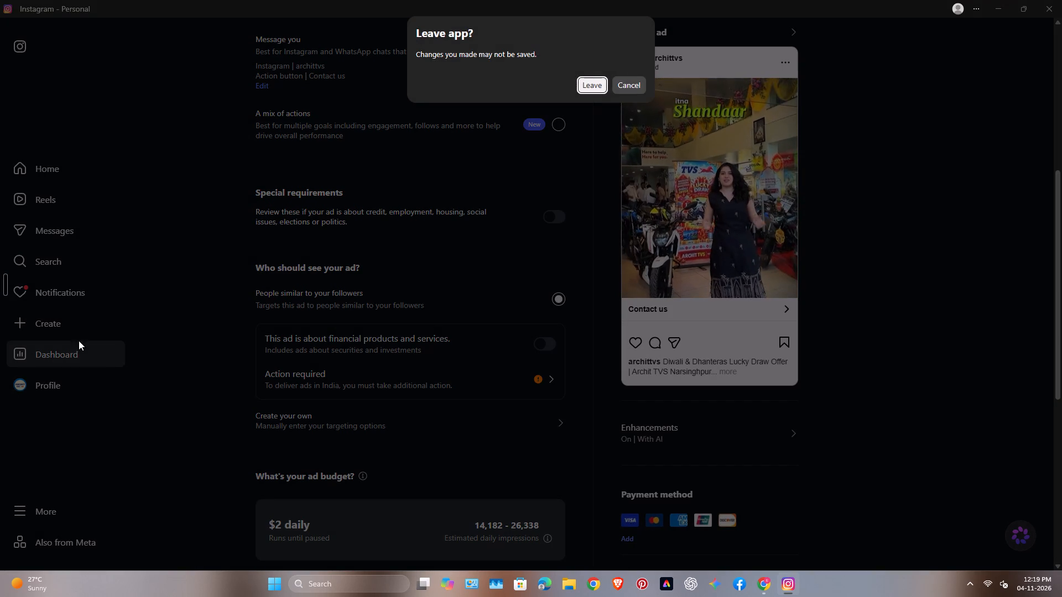
left_click(589, 89)
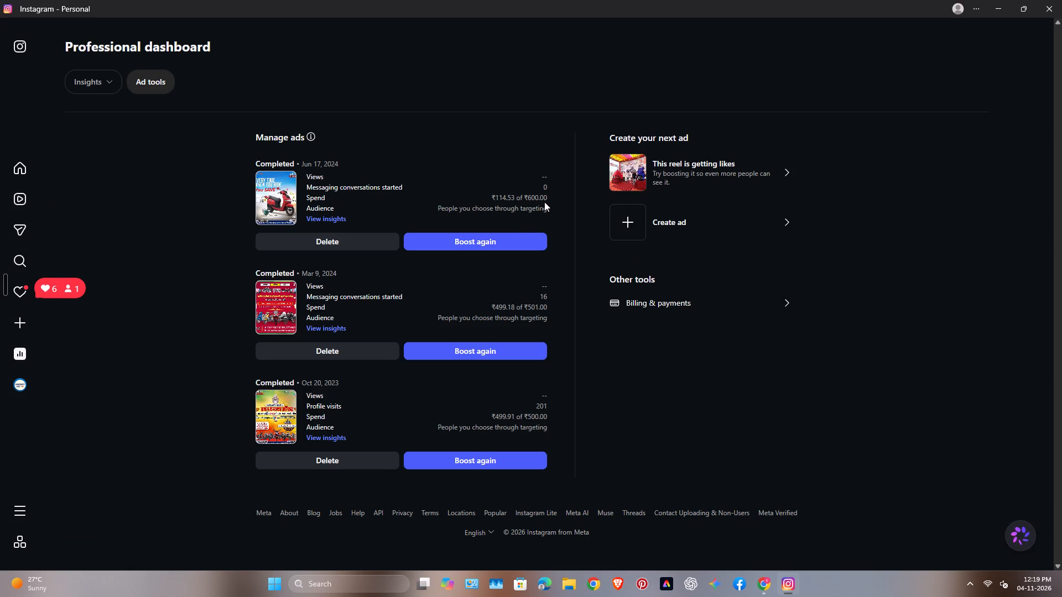
Look over the past ads, open Billing & payments, and close the Meta Business Suite page without accepting its terms.
scroll(407, 256, "down", 3)
scroll(407, 256, "up", 5)
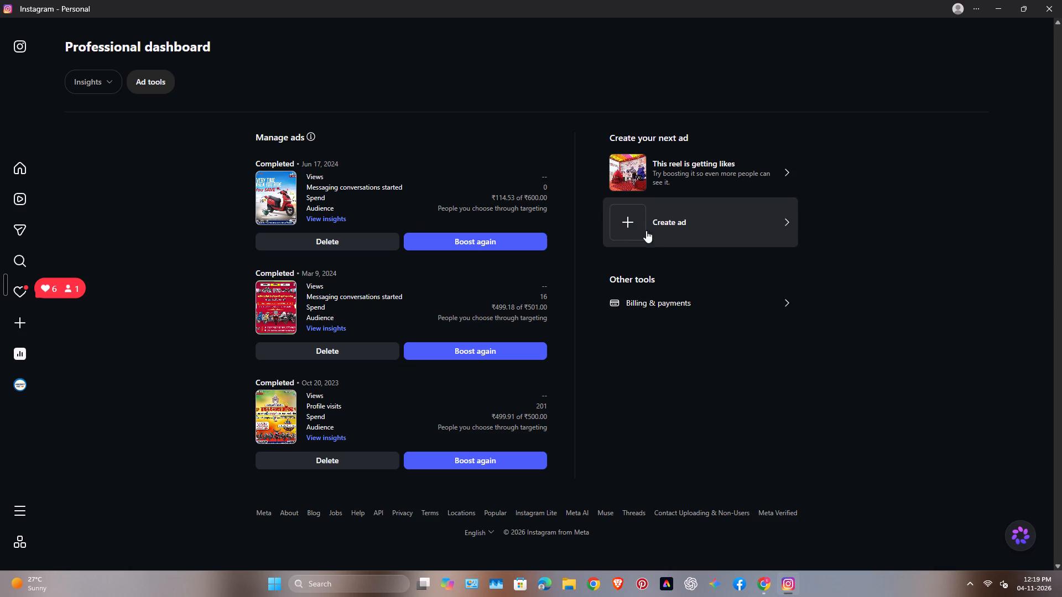
left_click(671, 305)
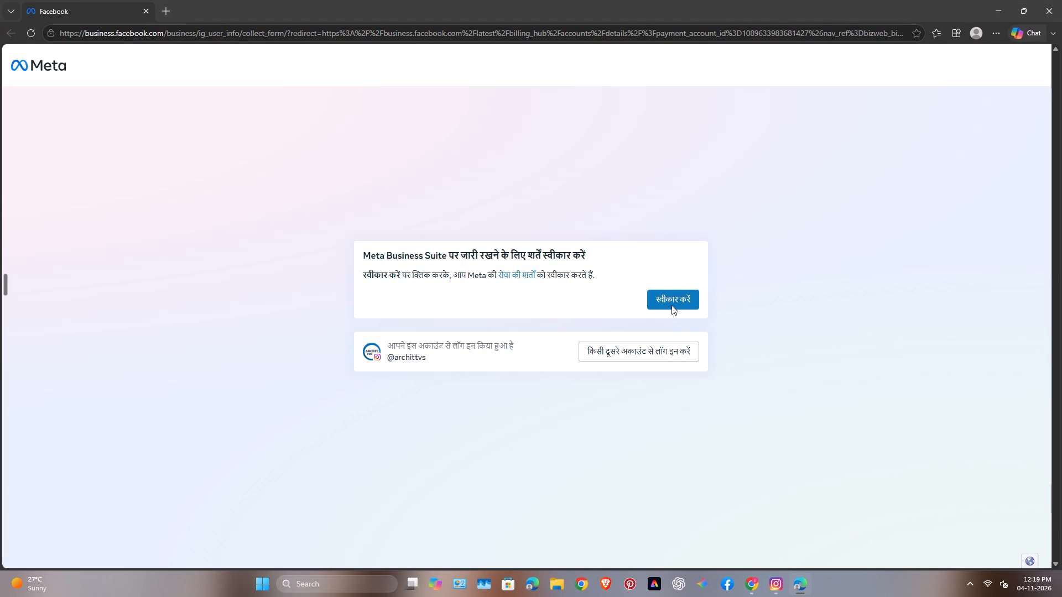
left_click(148, 12)
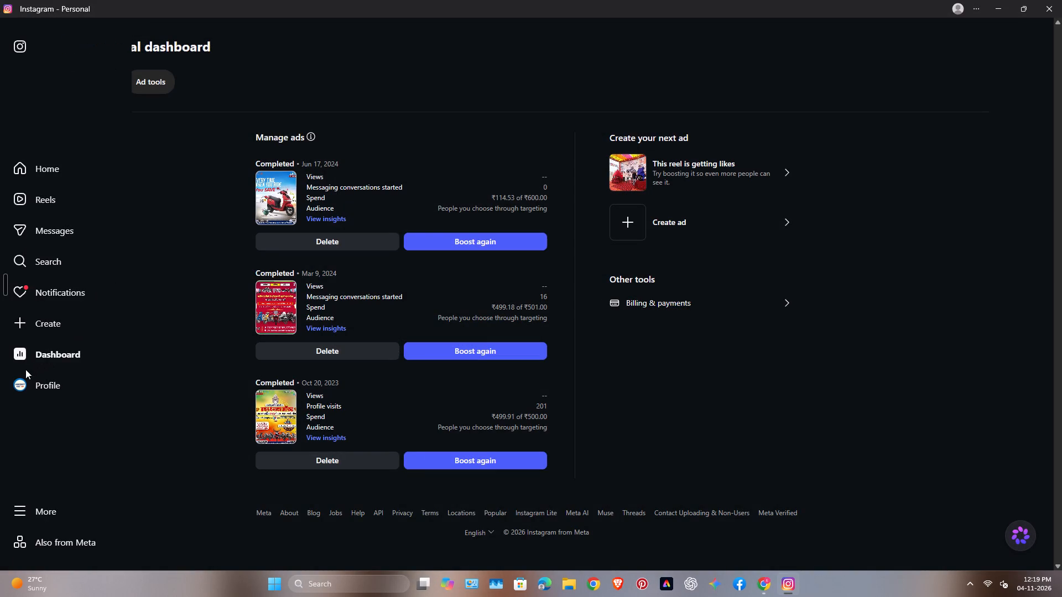
left_click(17, 380)
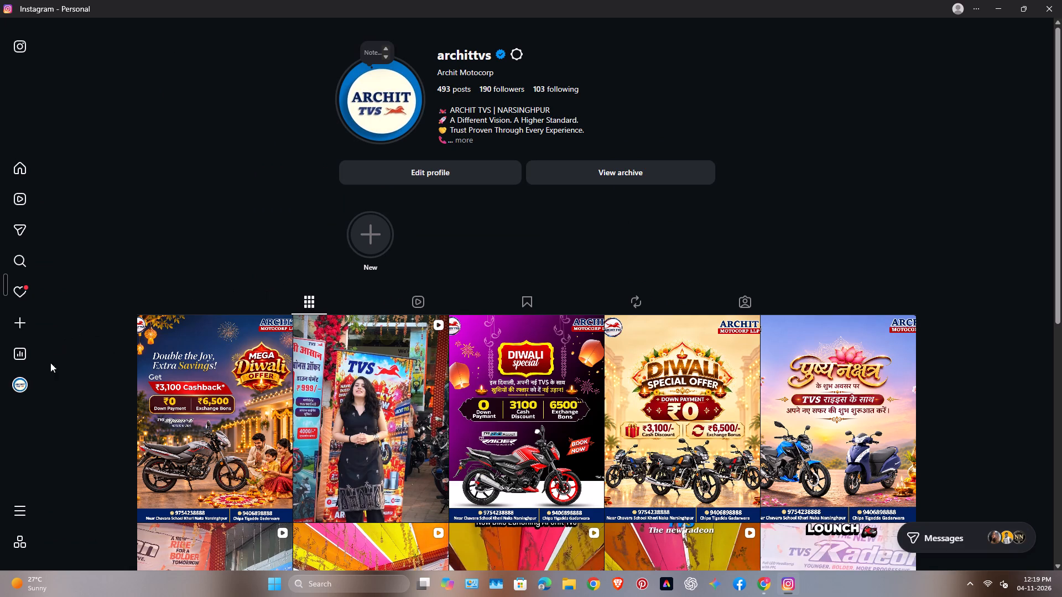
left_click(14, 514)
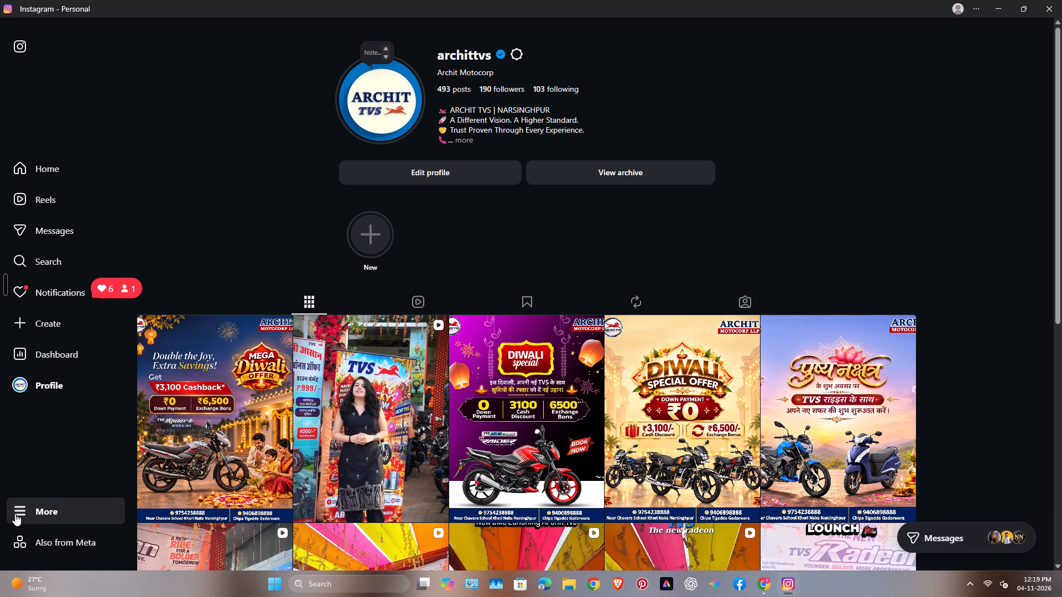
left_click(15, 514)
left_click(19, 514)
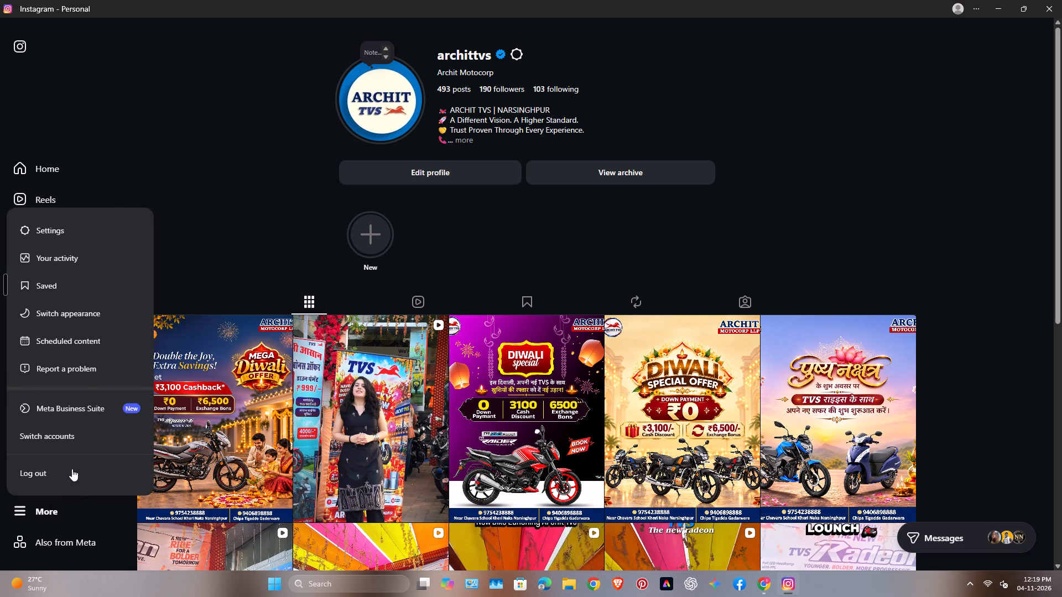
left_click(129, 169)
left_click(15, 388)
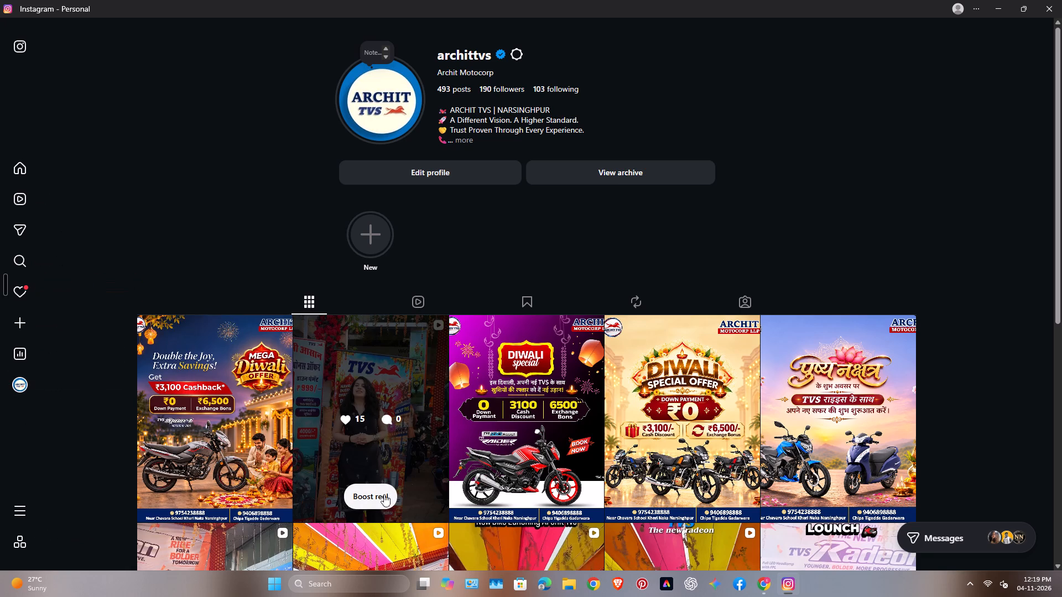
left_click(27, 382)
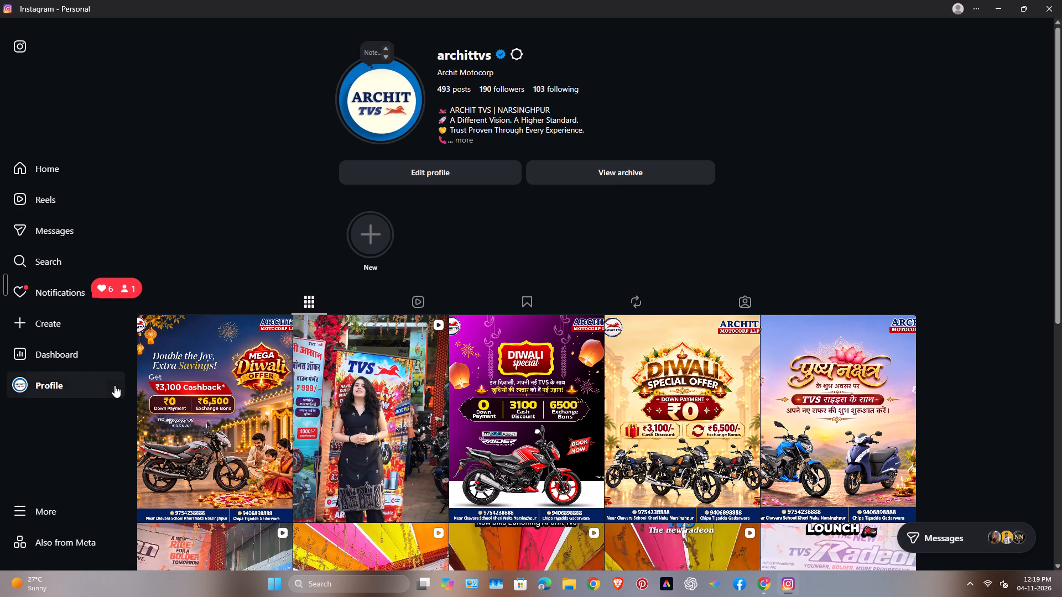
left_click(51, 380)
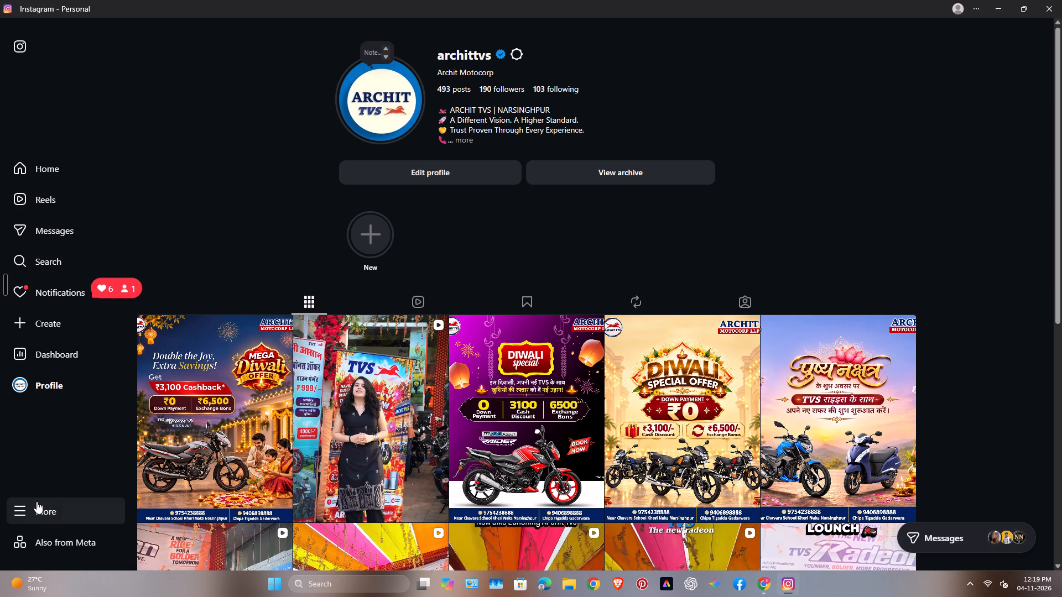
left_click(37, 501)
left_click(58, 225)
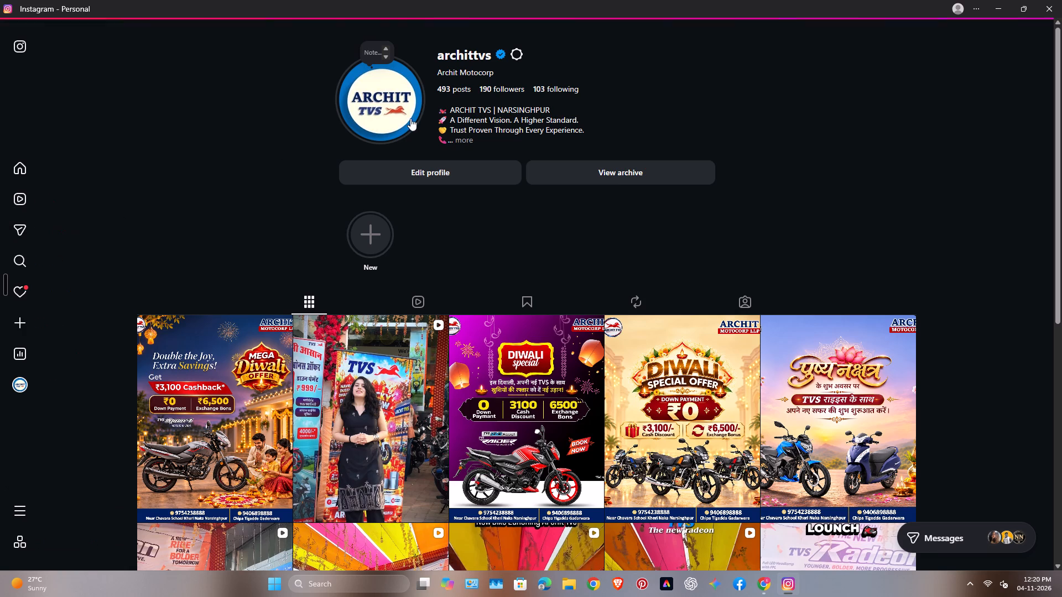
Look through the account settings list, from the insights and tools section down to the app and media section.
scroll(157, 227, "down", 1)
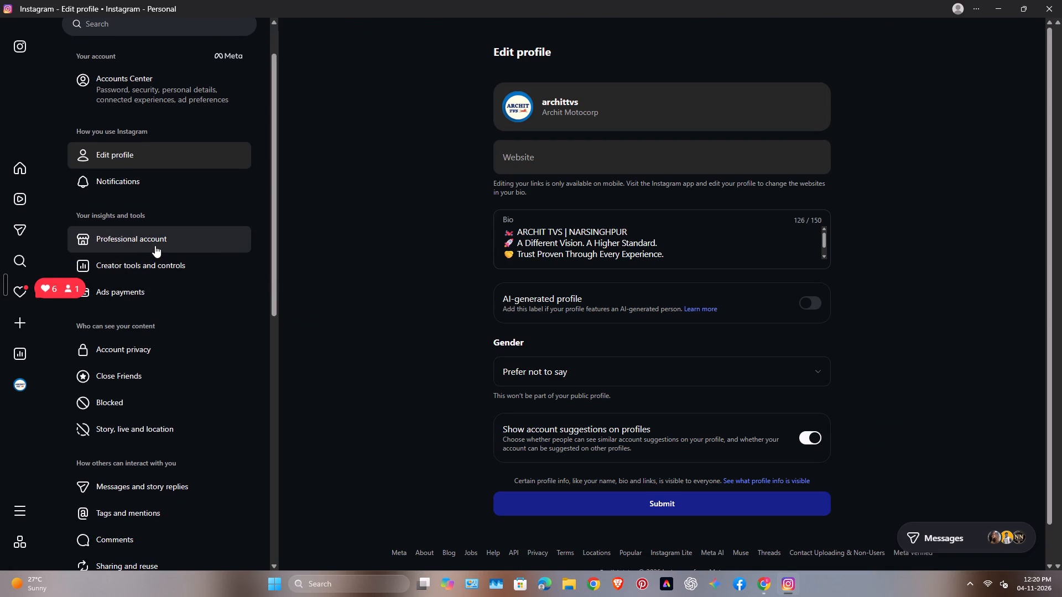
scroll(124, 244, "down", 2)
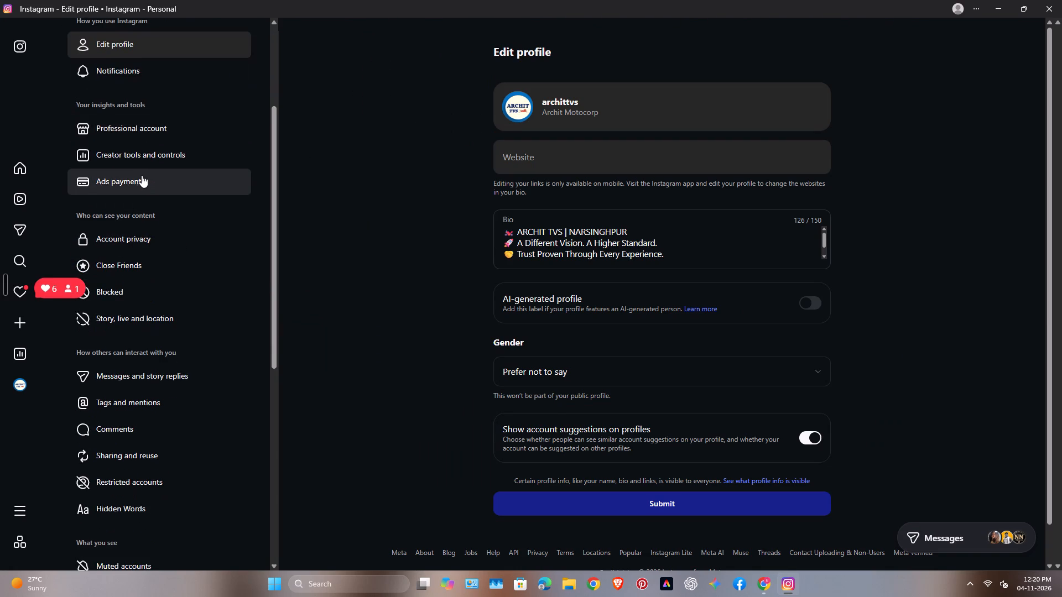
scroll(23, 217, "down", 1)
scroll(185, 222, "down", 3)
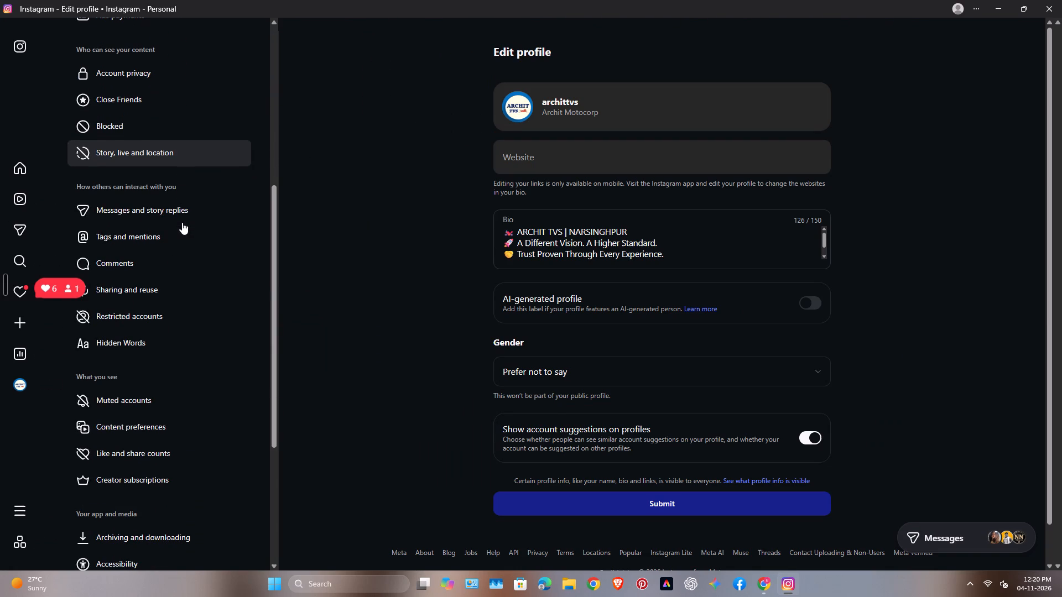
scroll(136, 408, "down", 2)
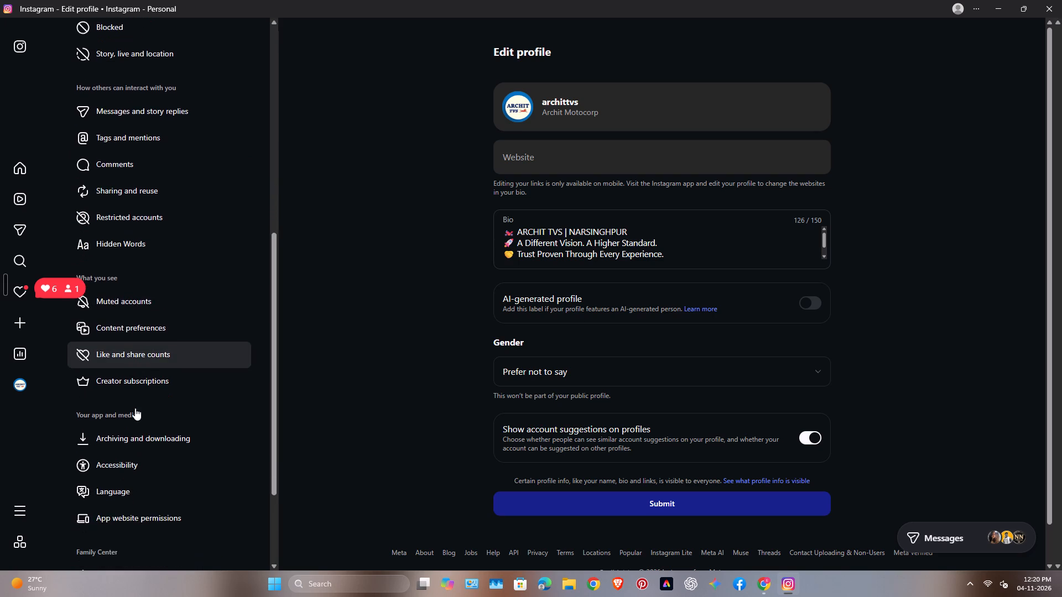
scroll(135, 408, "up", 4)
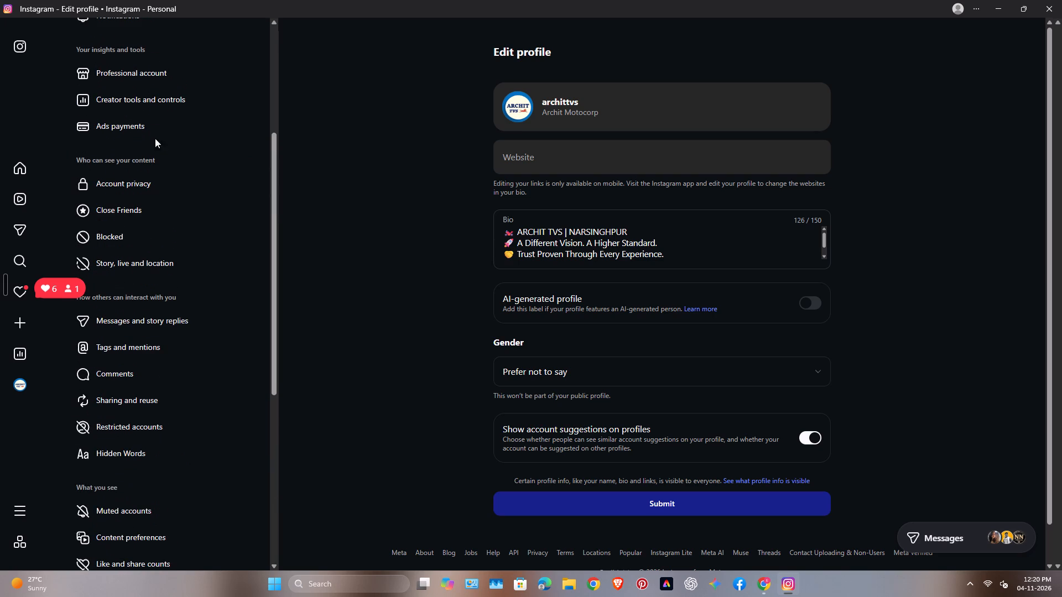
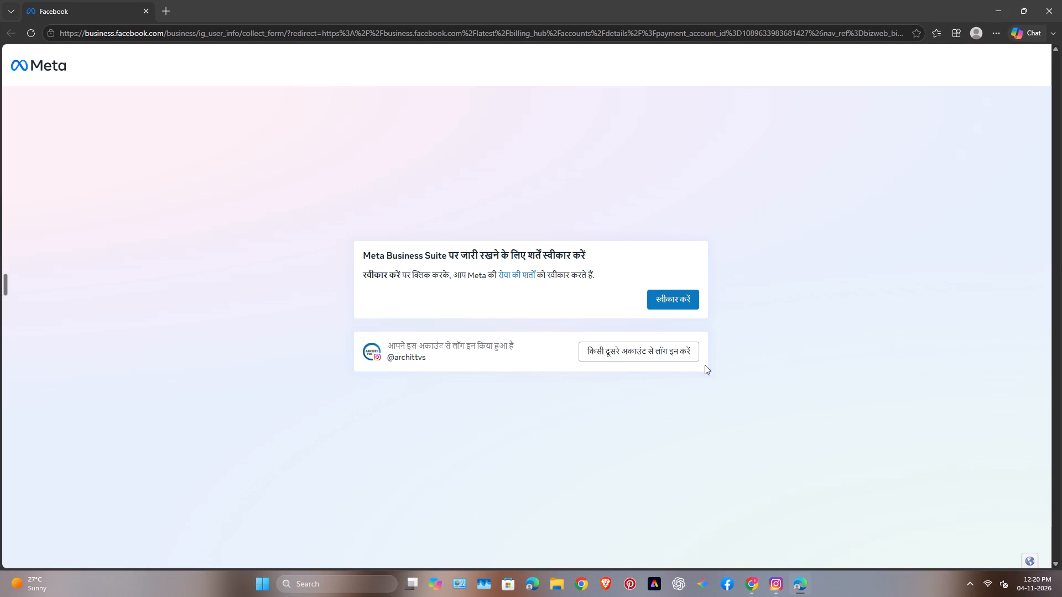
Accept the Meta Business Suite terms for the archittvs account to continue to the billing page.
left_click(684, 301)
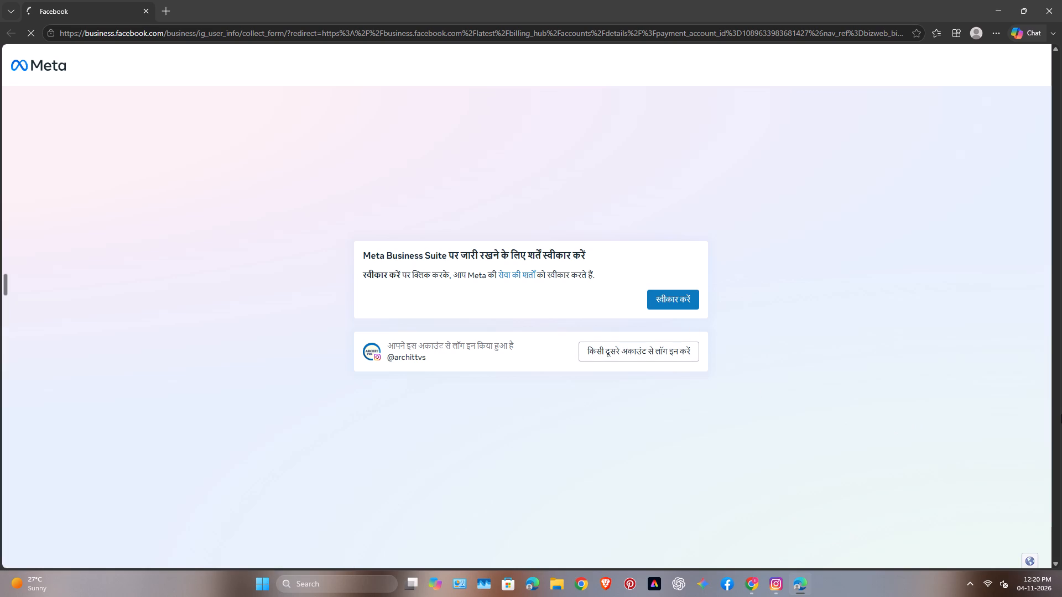
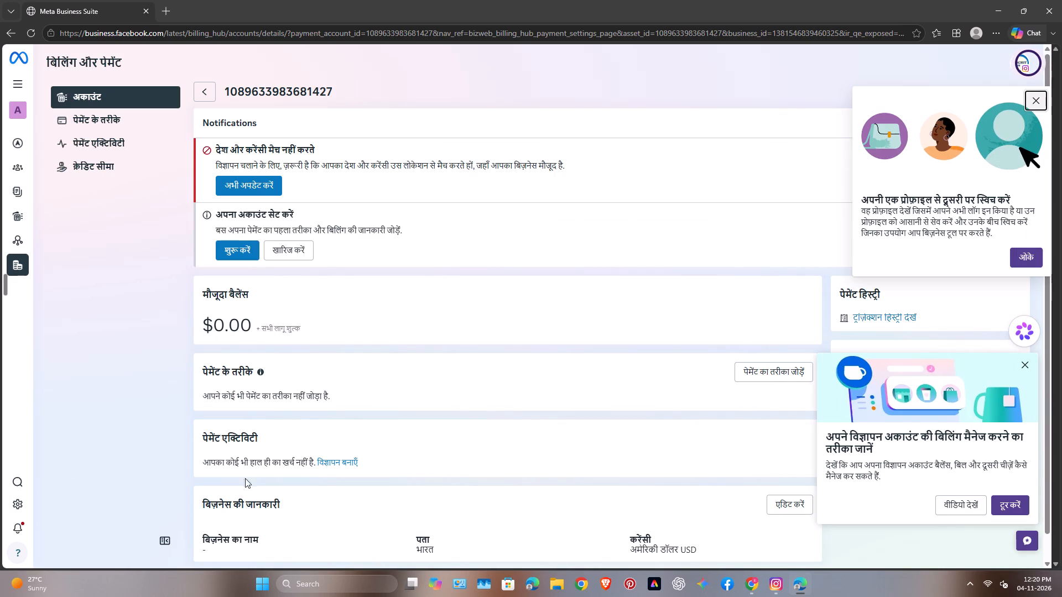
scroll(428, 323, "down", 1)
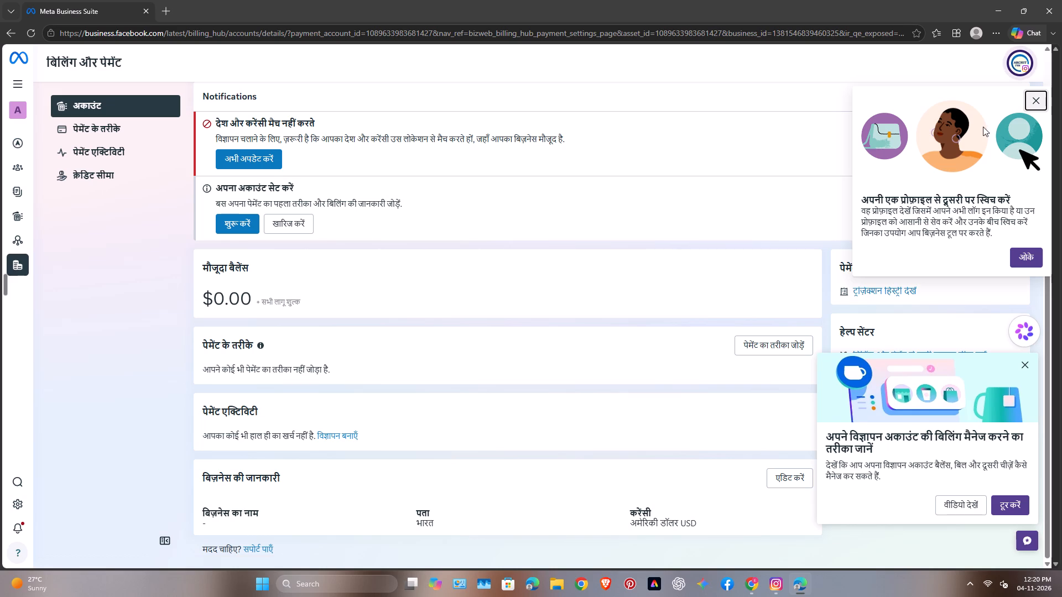
Dismiss the profile-switching tip and the ad account billing tour prompt on the billing and payments page.
left_click(1048, 103)
left_click(1038, 104)
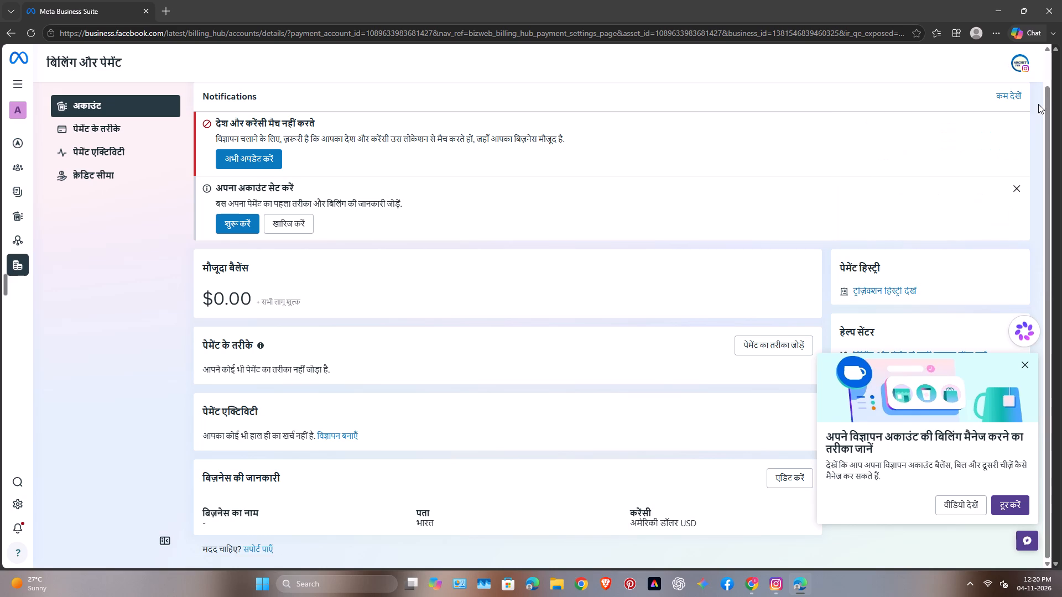
scroll(950, 353, "down", 2)
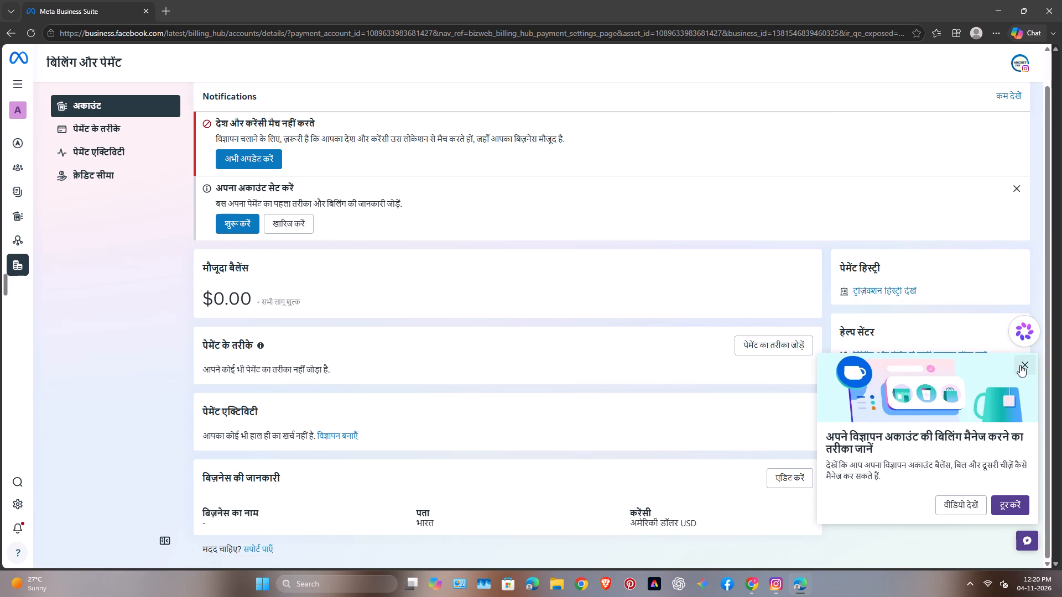
left_click(1020, 365)
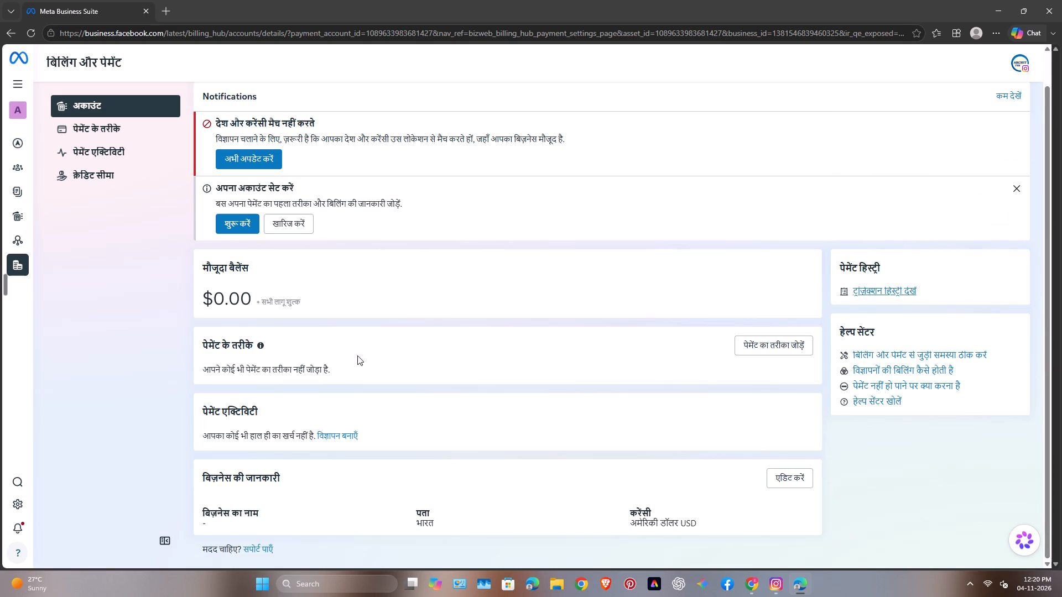
Open the Ads Manager reporting page for the ad account from the Meta Business Suite sidebar.
left_click(12, 191)
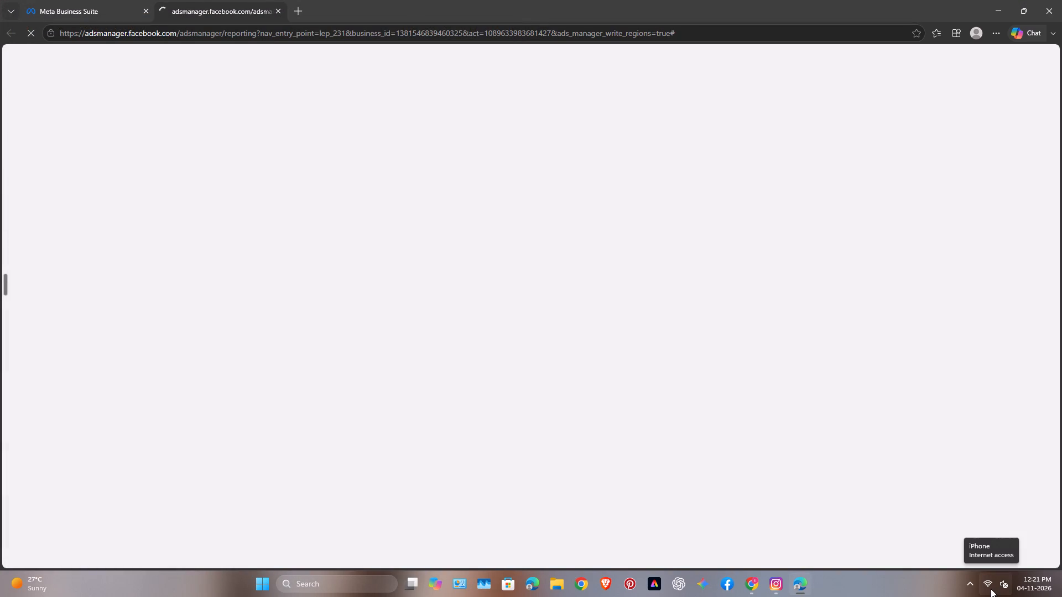
Open the Windows quick settings to check the Wi-Fi connection.
left_click(991, 588)
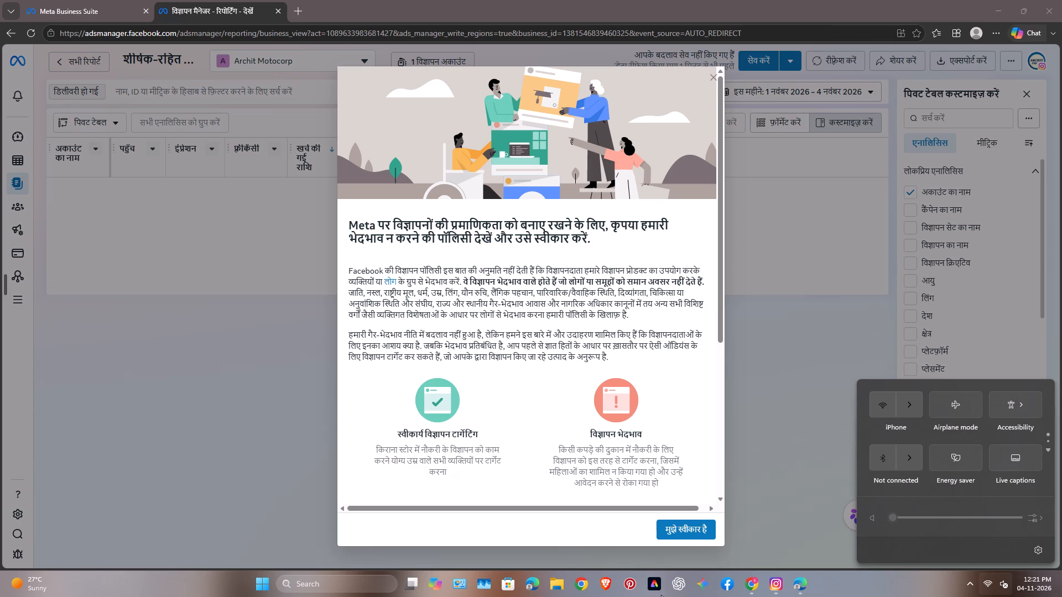
Accept Meta's non-discrimination advertising policy and dismiss the thank-you message.
left_click(695, 531)
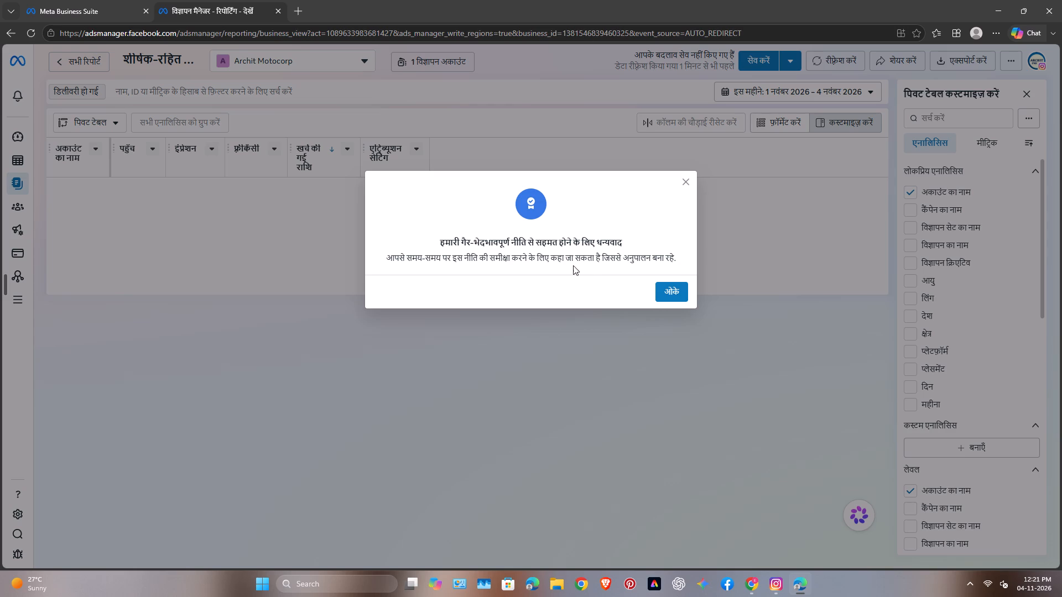
left_click(683, 186)
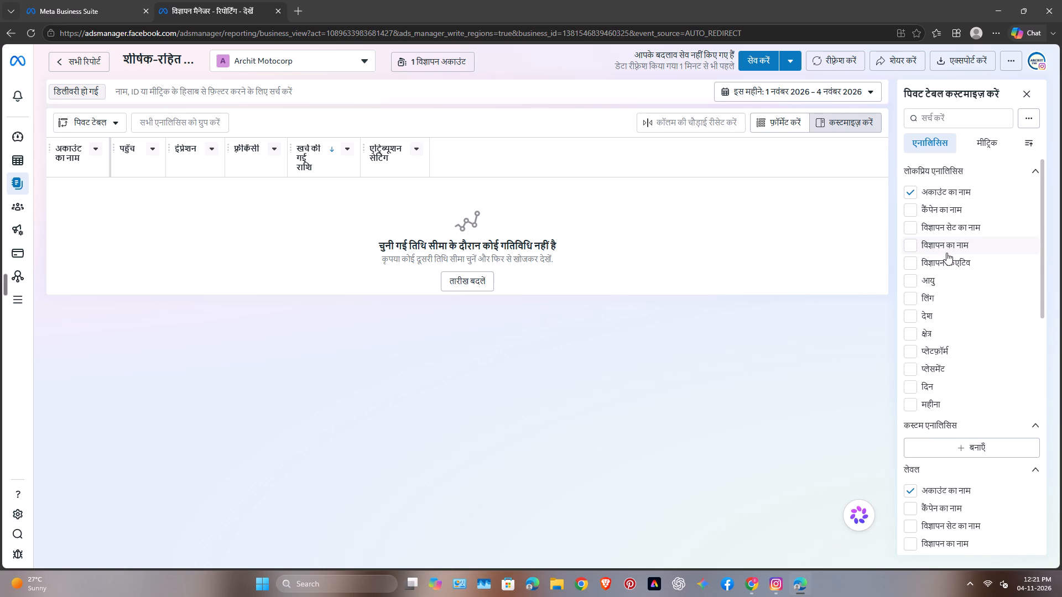
Look through the analysis, level, time and delivery breakdowns offered for customising the report's pivot table.
scroll(946, 253, "down", 5)
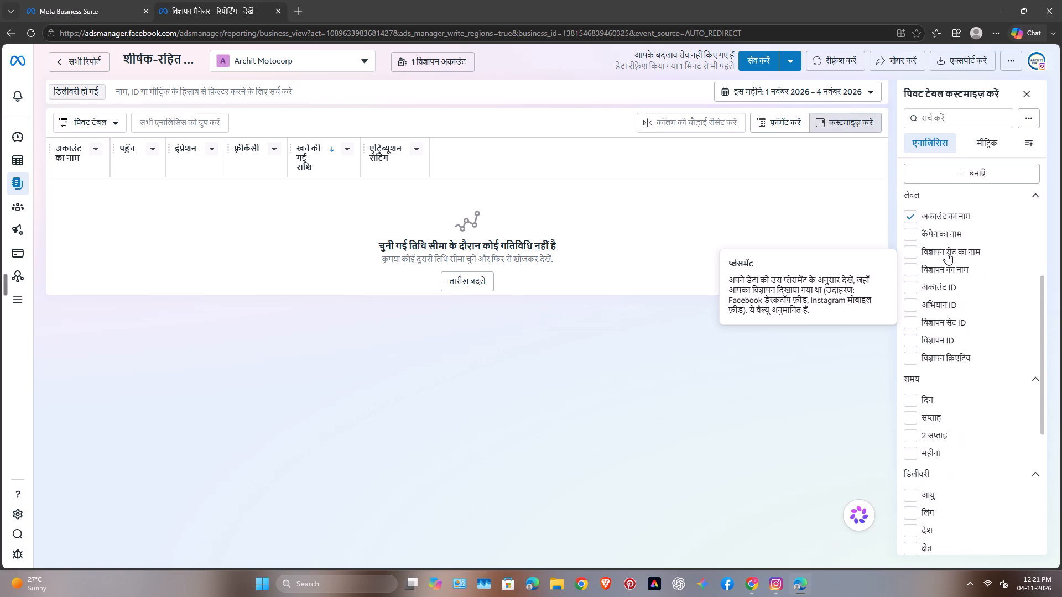
scroll(946, 253, "down", 1)
scroll(945, 253, "up", 11)
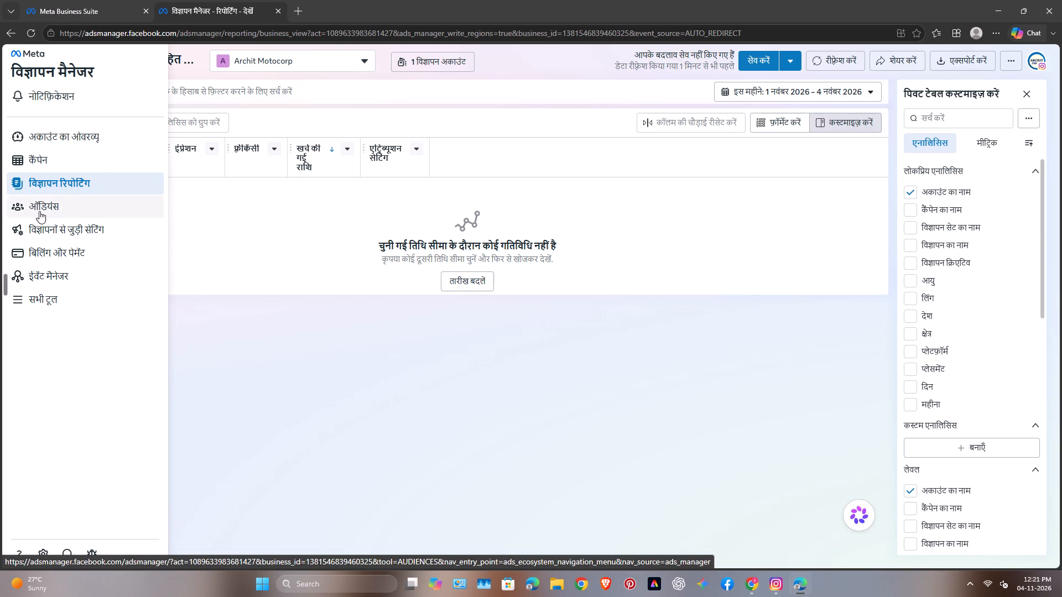
Open the billing and payments section (बिलिंग और पेमेंट) of Ads Manager.
left_click(46, 245)
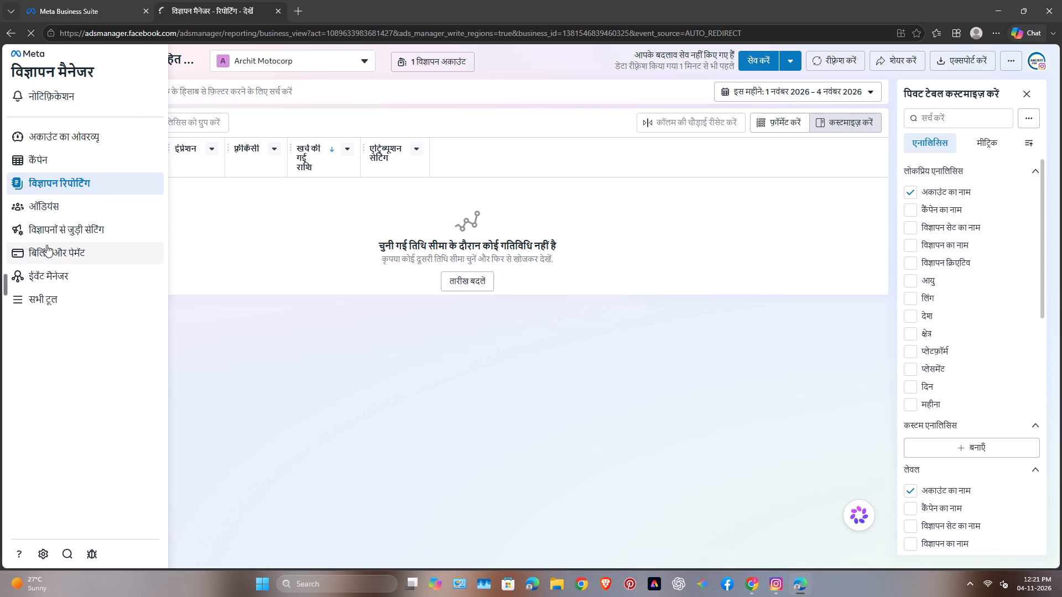
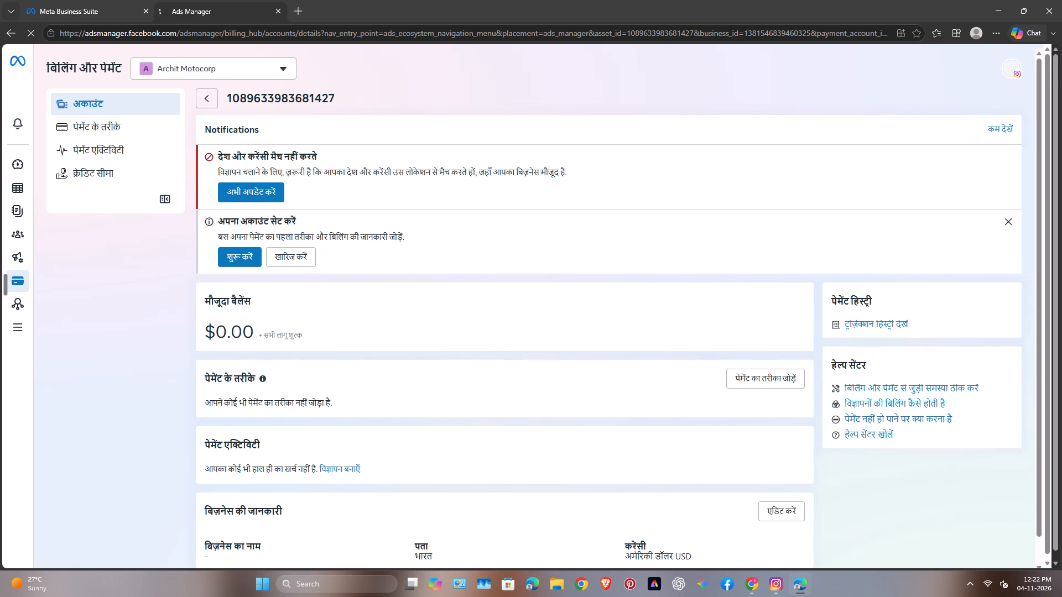
Update the ad account's location and currency to India (भारत) and Indian rupee (भारतीय रुपया), with the Kolkata, Asia (GMT+05:30) time zone.
left_click(268, 190)
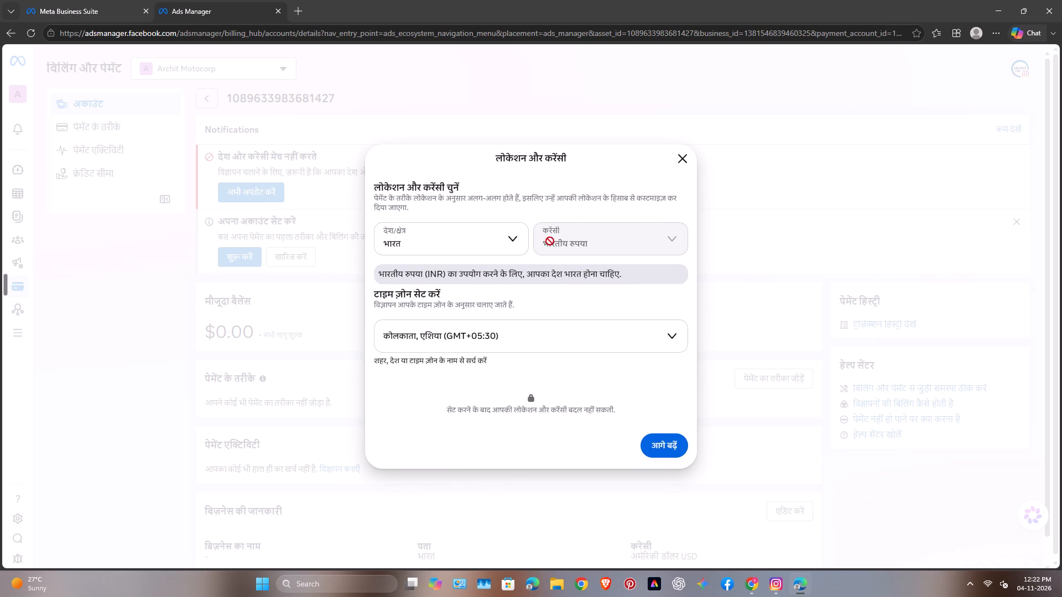
left_click(660, 443)
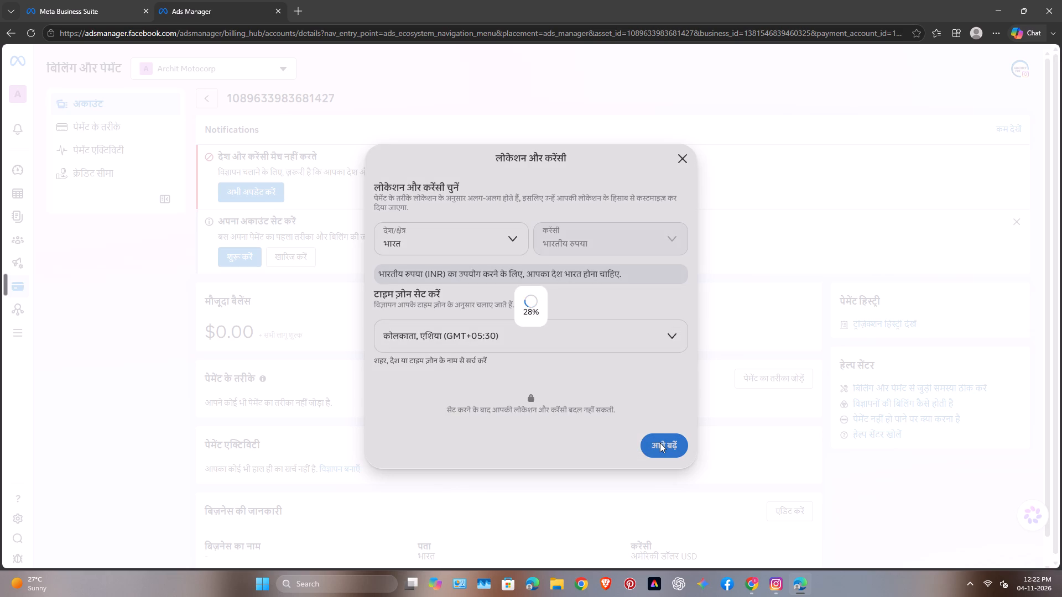
scroll(660, 441, "up", 1)
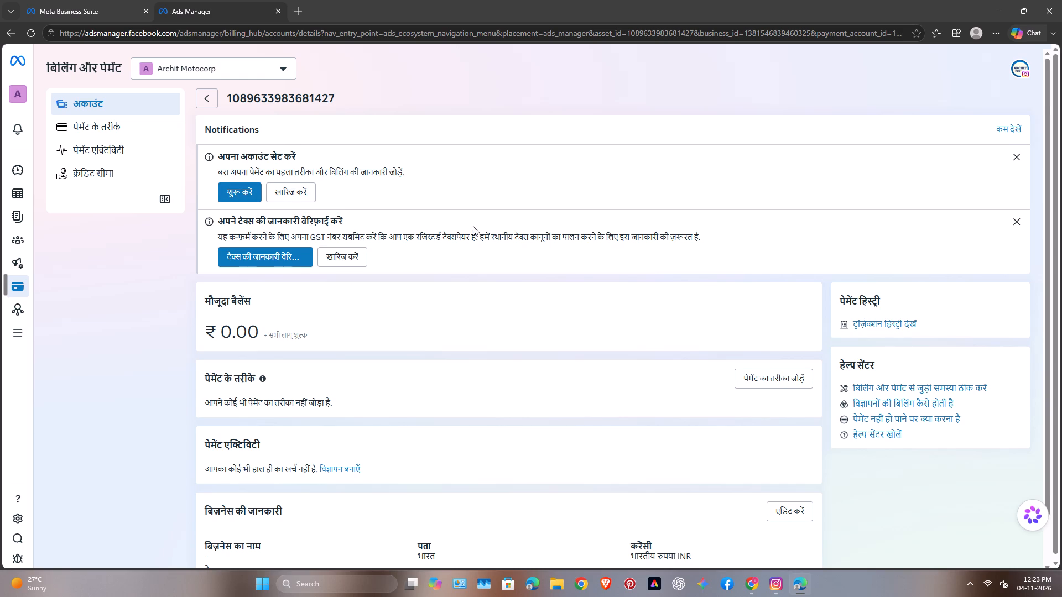
Look over the ad account's billing overview, covering notifications, current balance, payment methods, payment activity and business information.
scroll(578, 245, "down", 1)
scroll(579, 245, "up", 2)
scroll(585, 258, "down", 3)
scroll(586, 263, "up", 3)
scroll(586, 263, "down", 2)
scroll(586, 263, "up", 1)
scroll(463, 297, "up", 2)
scroll(330, 316, "down", 2)
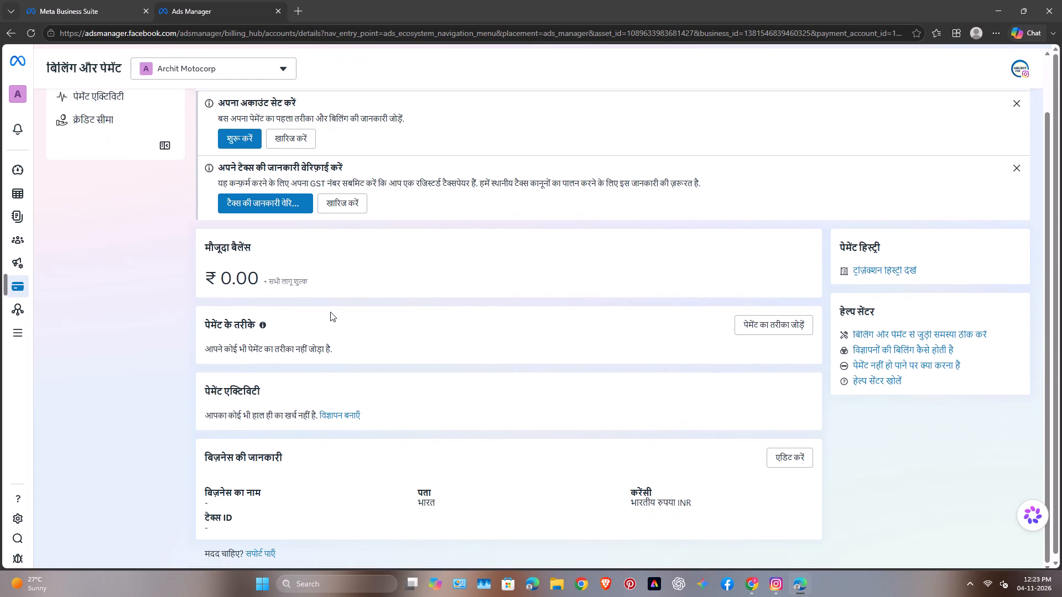
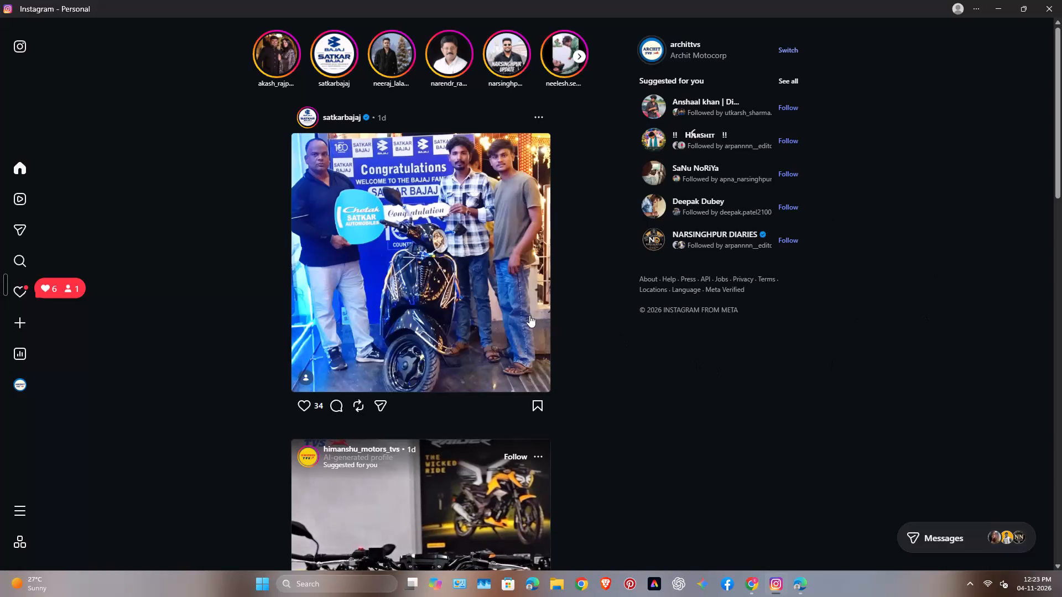
Close the Instagram app and relaunch it through a Windows search.
left_click(1050, 0)
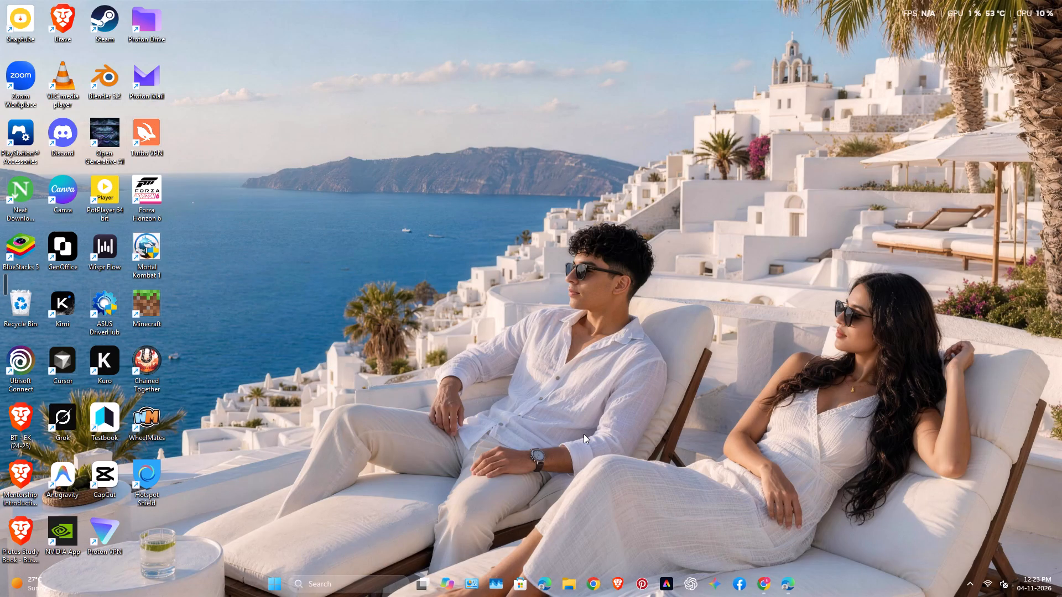
left_click(365, 590)
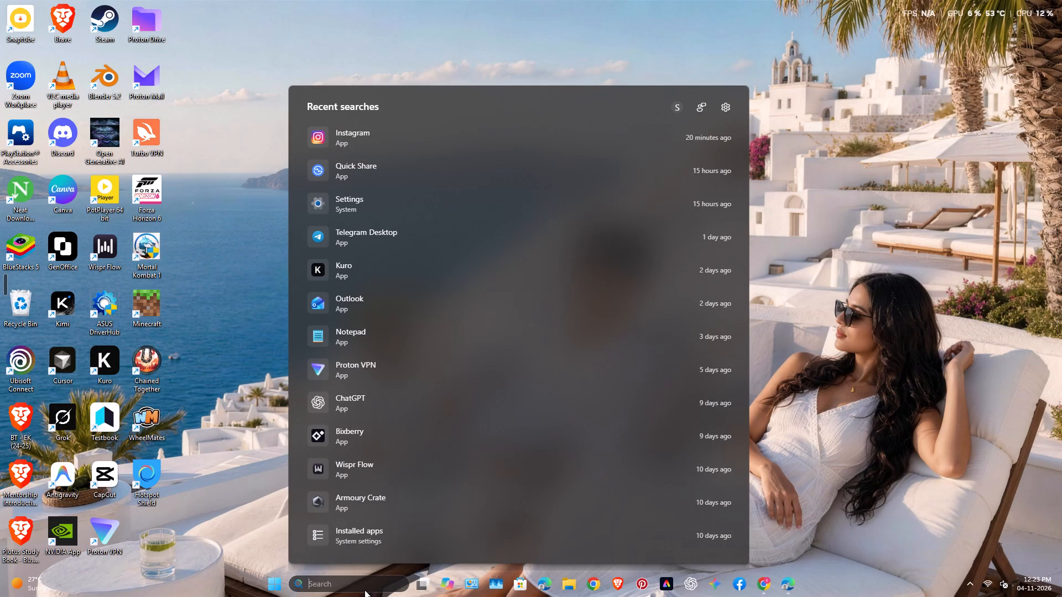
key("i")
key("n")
left_click(363, 164)
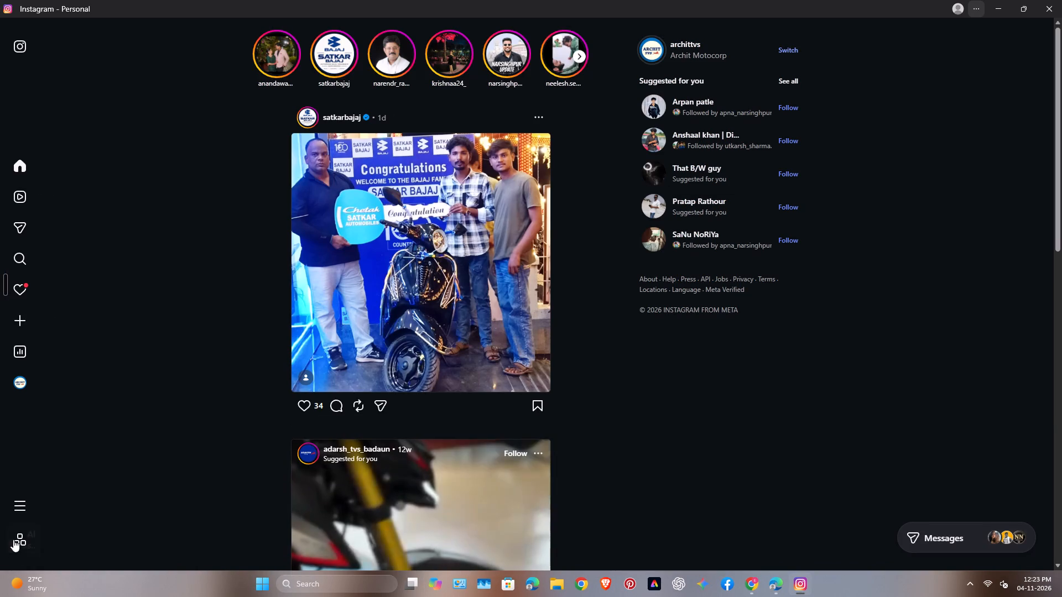
Open the archittvs profile and start boosting the Diwali & Dhanteras Lucky Draw reel.
left_click(33, 385)
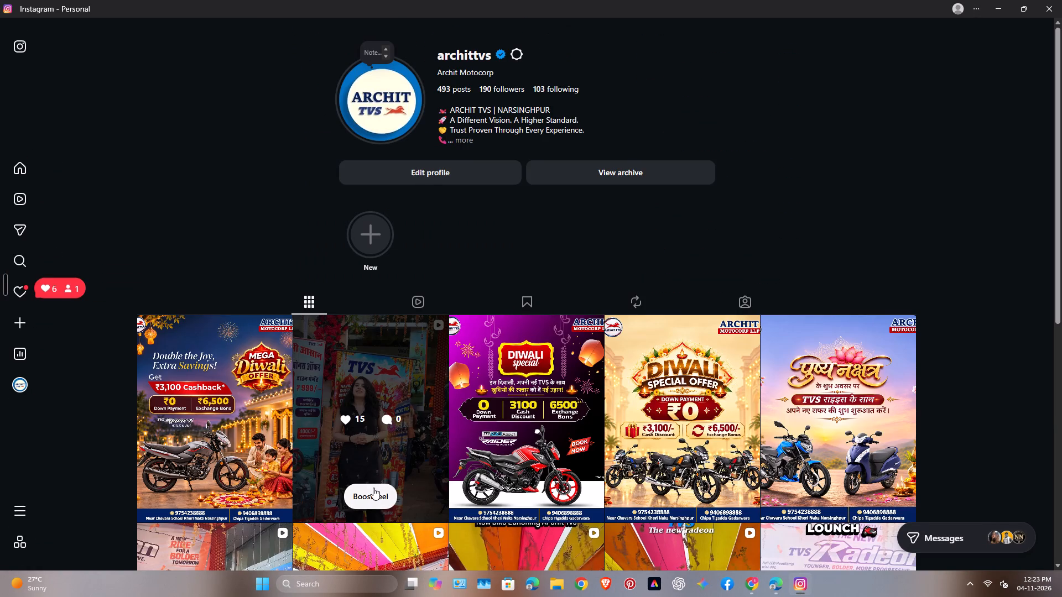
left_click(372, 490)
left_click(372, 497)
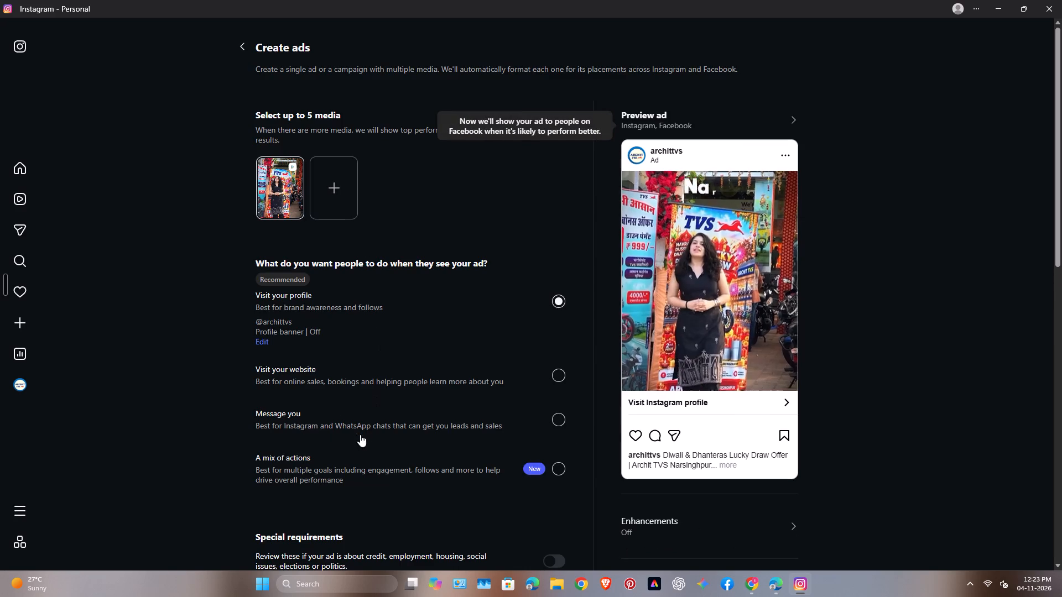
Set the ad goal to Message you via Instagram with Contact us as the action button, and save it.
left_click(556, 426)
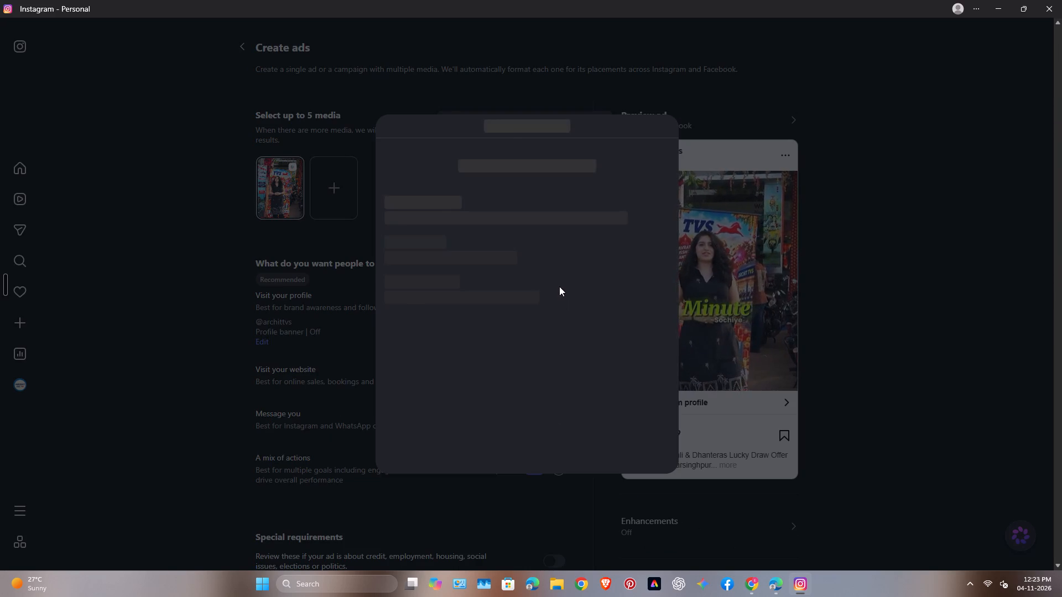
left_click(653, 295)
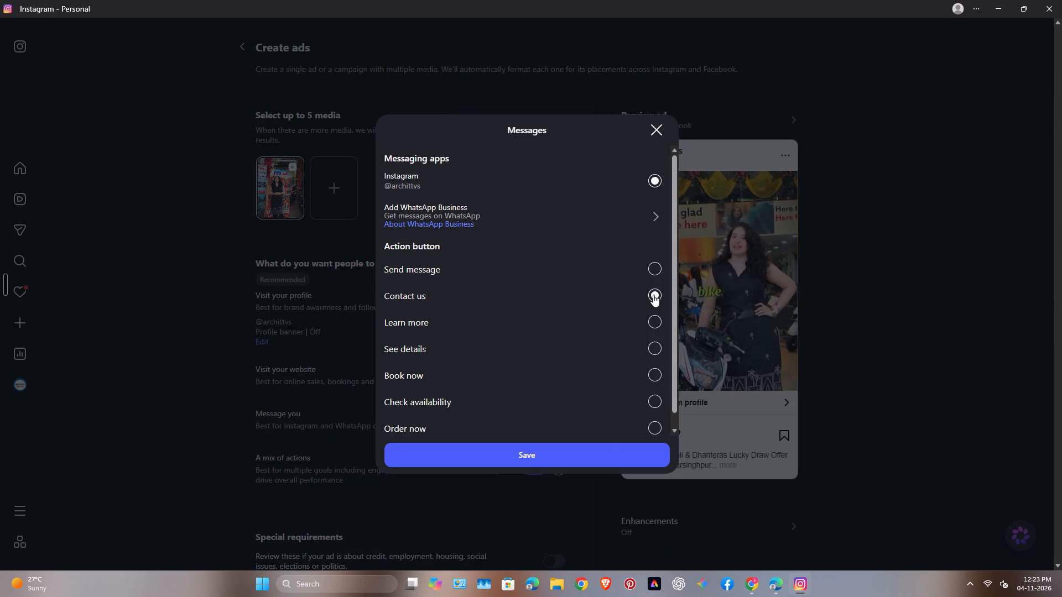
left_click(607, 447)
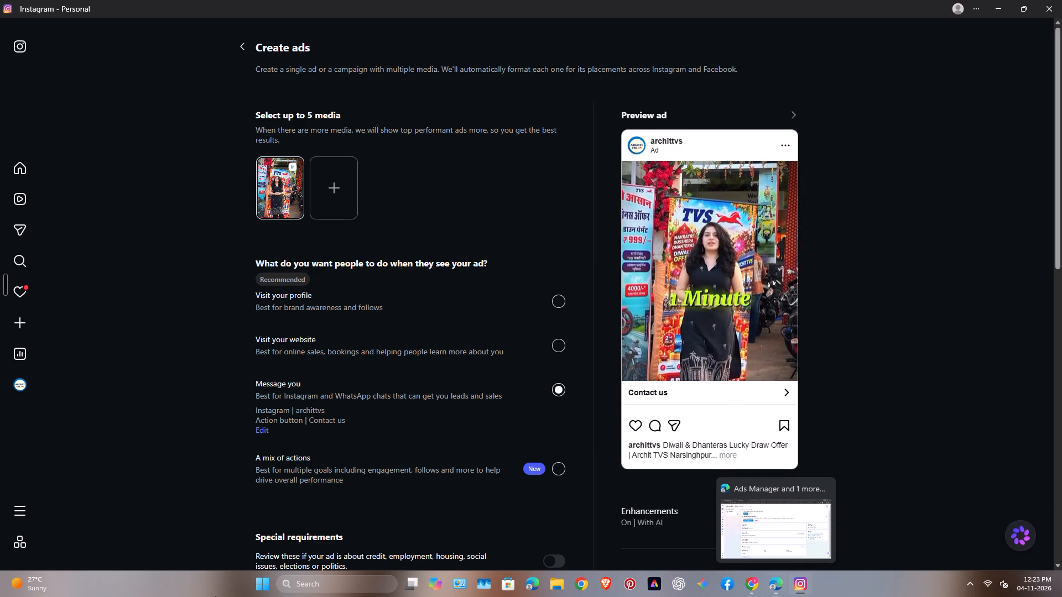
Lower the ad's daily budget to ₹191.
scroll(507, 282, "down", 1)
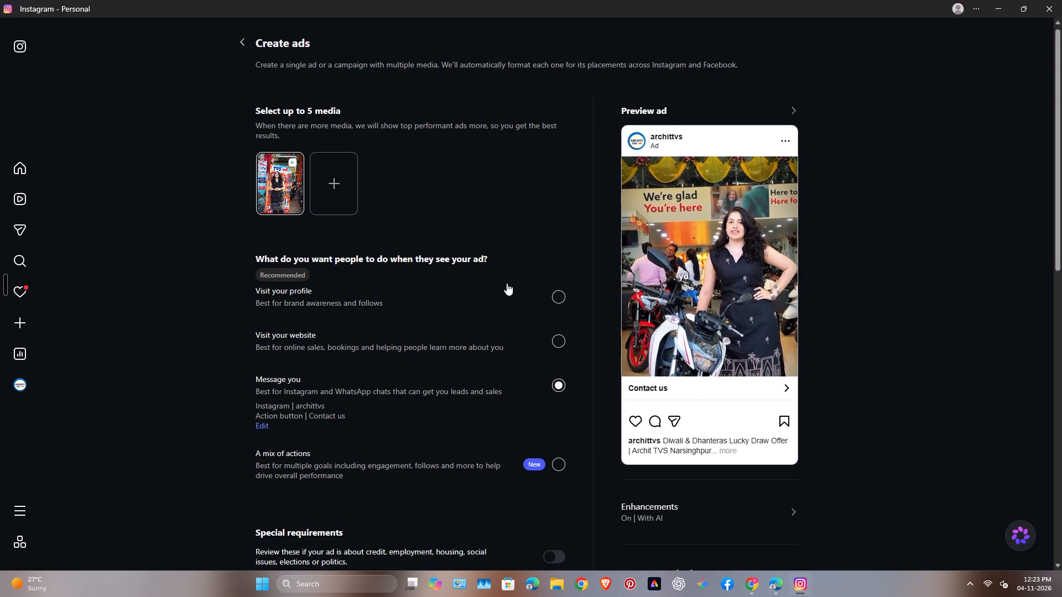
scroll(507, 283, "down", 2)
scroll(471, 349, "down", 6)
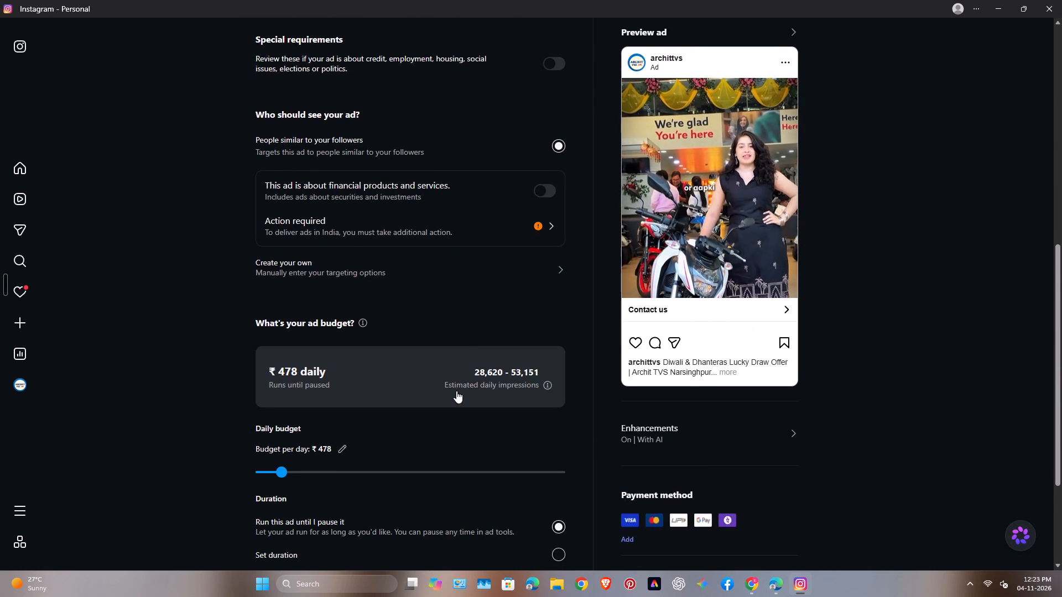
left_click_drag(282, 476, 249, 475)
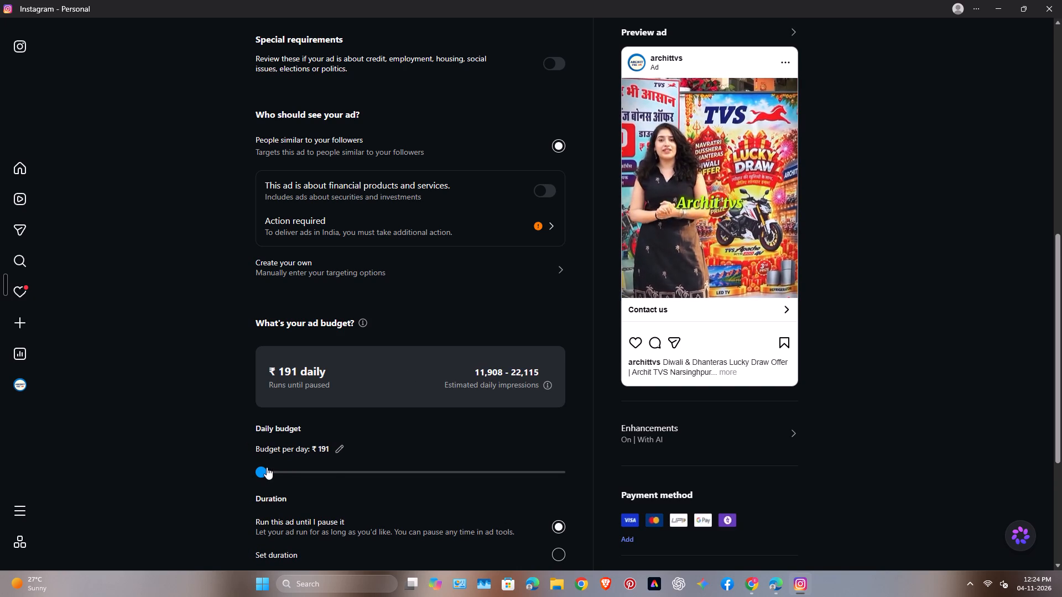
Set the reel ad's daily budget to ₹ 191 and give it a set duration of 5 days.
left_click_drag(259, 471, 206, 472)
scroll(460, 405, "down", 1)
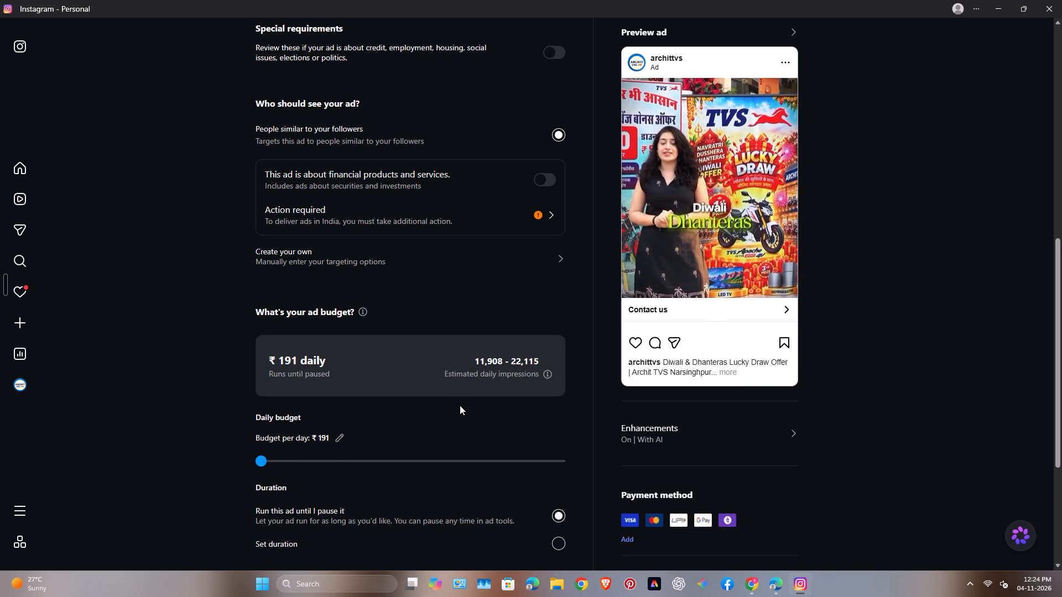
scroll(460, 405, "down", 1)
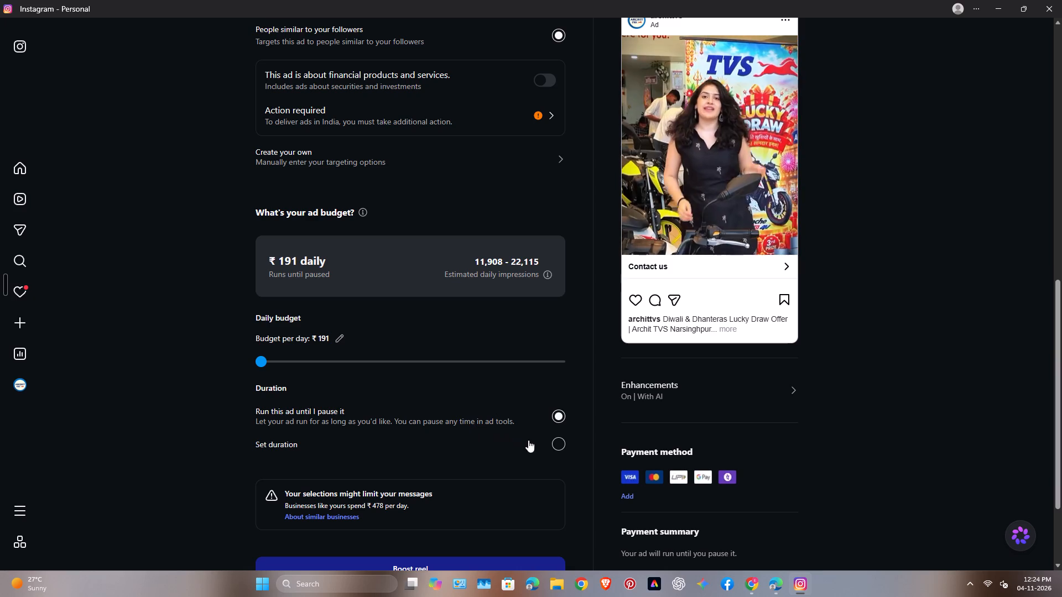
left_click(556, 444)
left_click_drag(289, 488, 279, 492)
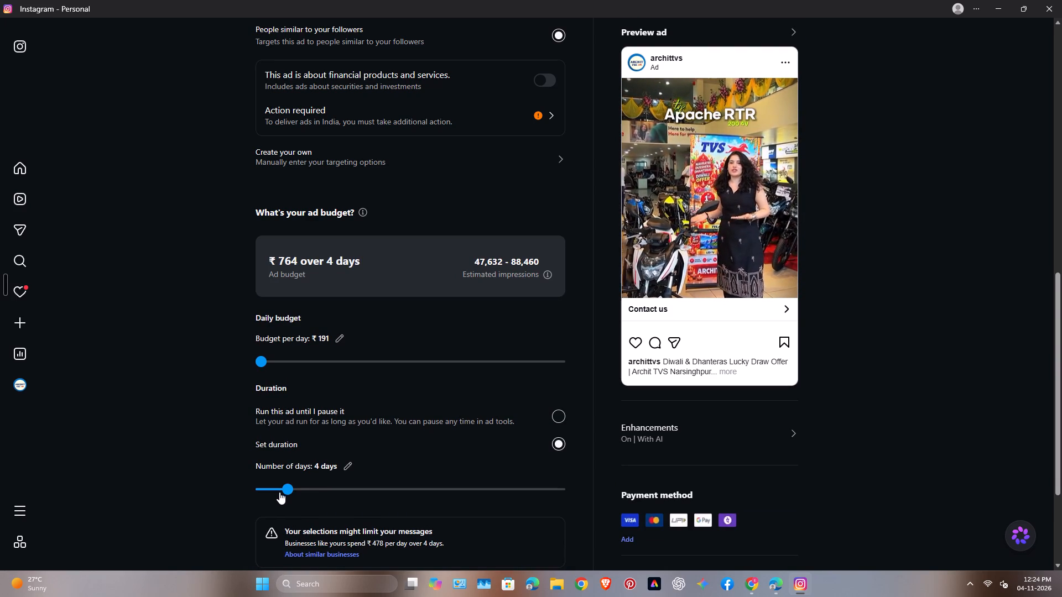
Set the reel ad's duration to 5 days.
left_click_drag(279, 492, 295, 495)
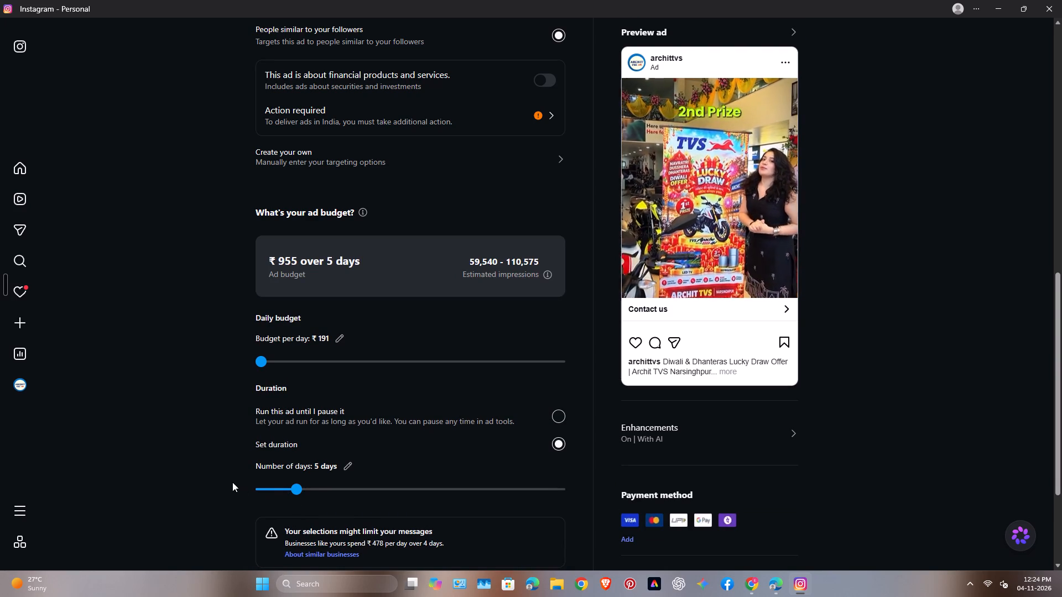
Start creating a custom audience with manual targeting options for the ad and name it archittvsnsp.
scroll(477, 420, "down", 4)
scroll(477, 420, "up", 6)
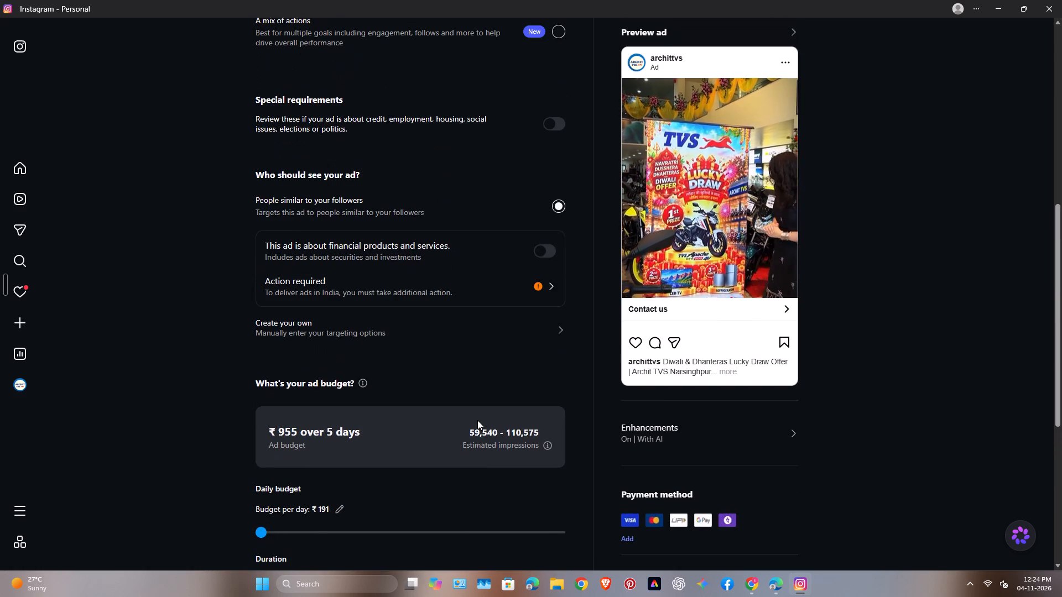
scroll(477, 420, "up", 6)
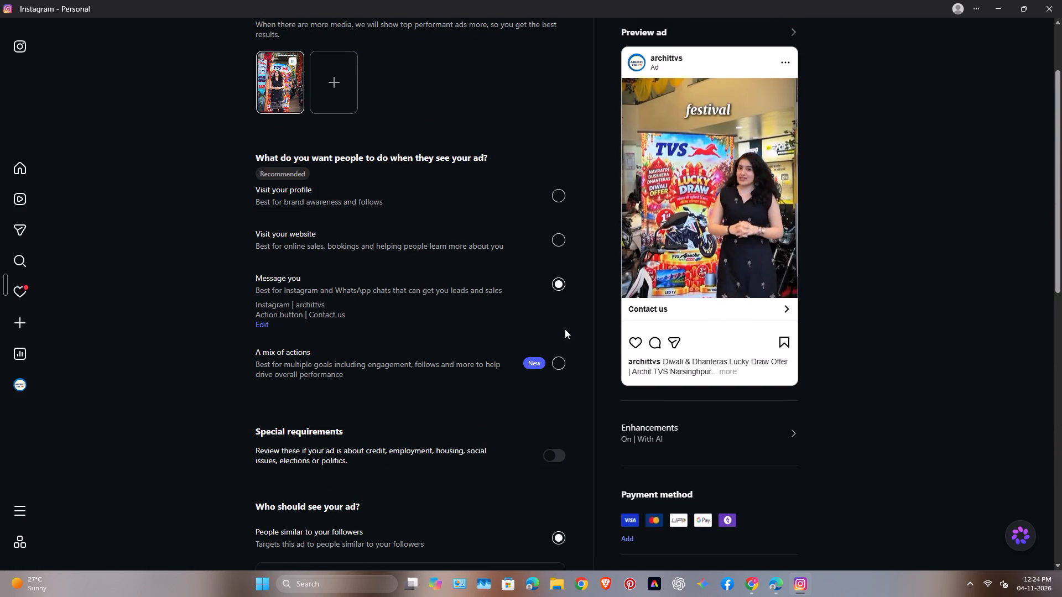
scroll(558, 300, "down", 2)
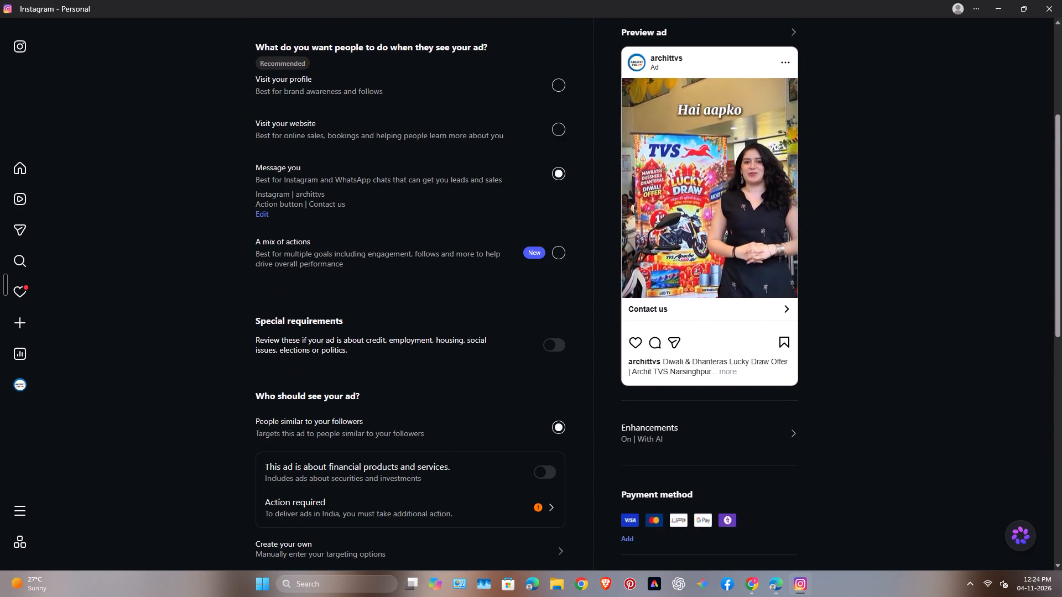
scroll(336, 320, "down", 5)
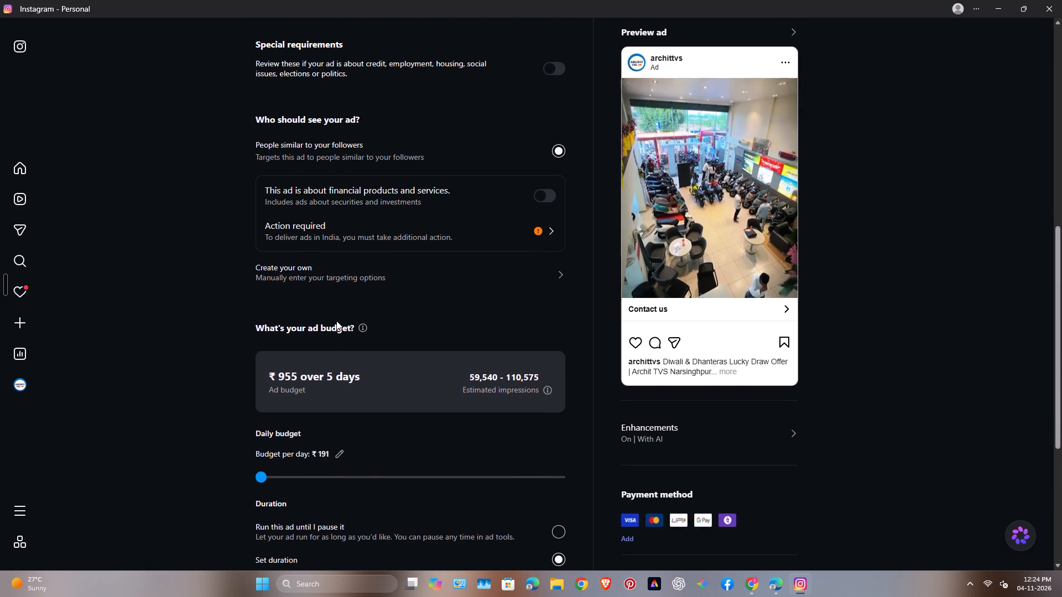
left_click(538, 271)
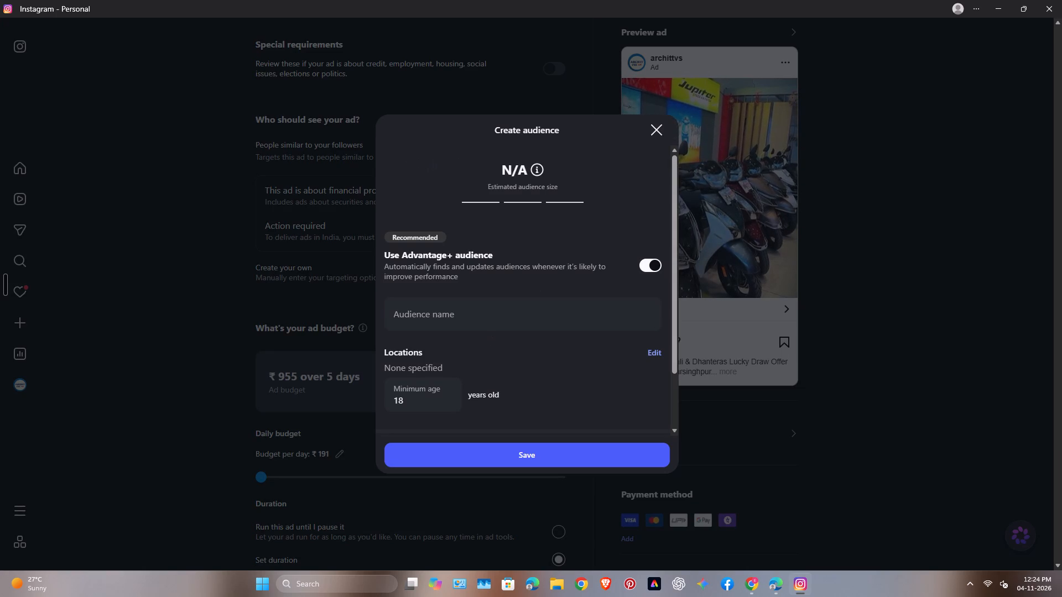
left_click(491, 324)
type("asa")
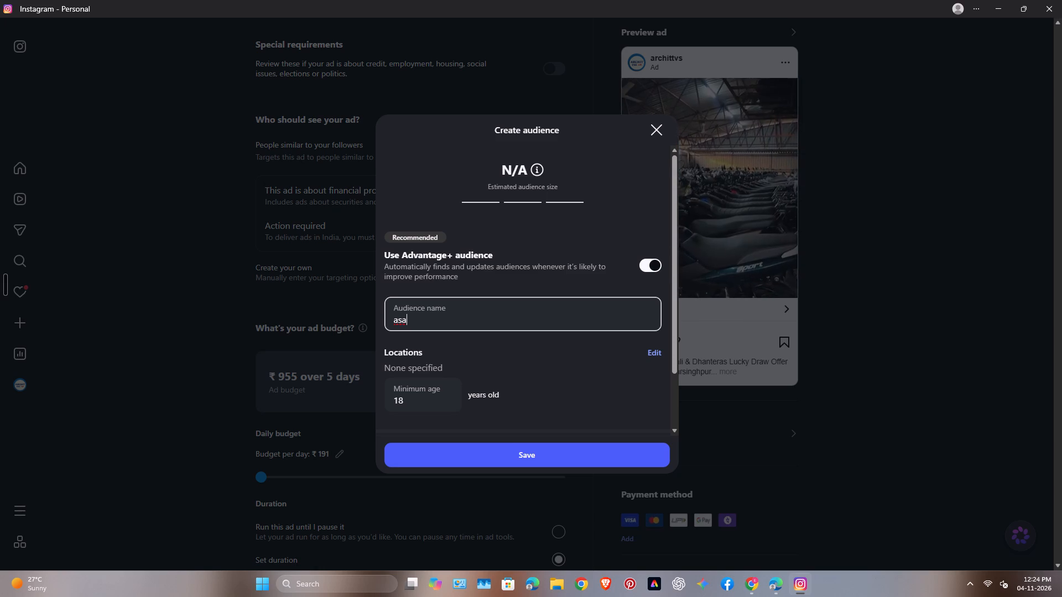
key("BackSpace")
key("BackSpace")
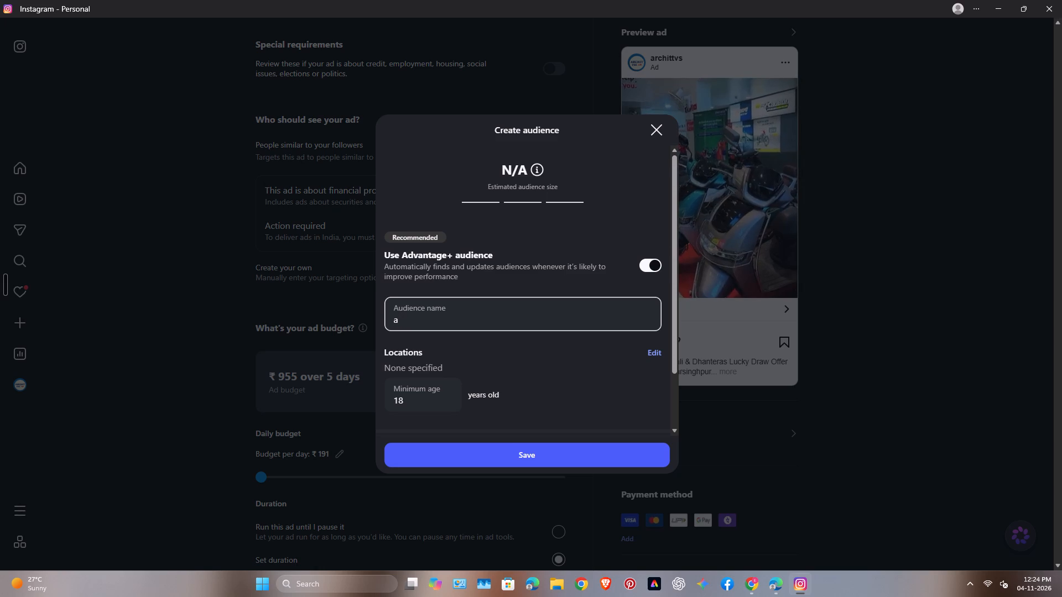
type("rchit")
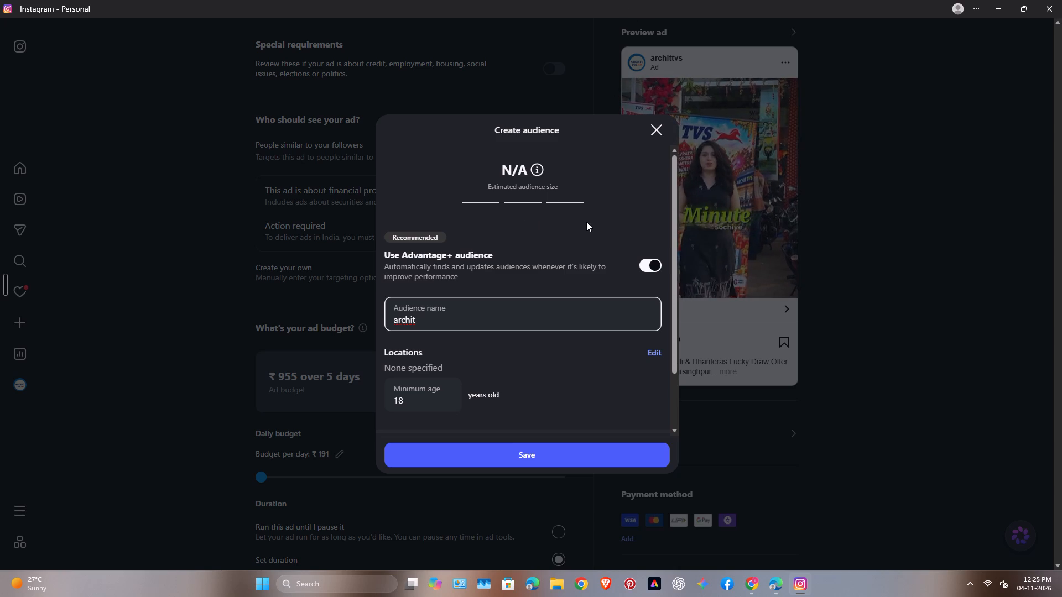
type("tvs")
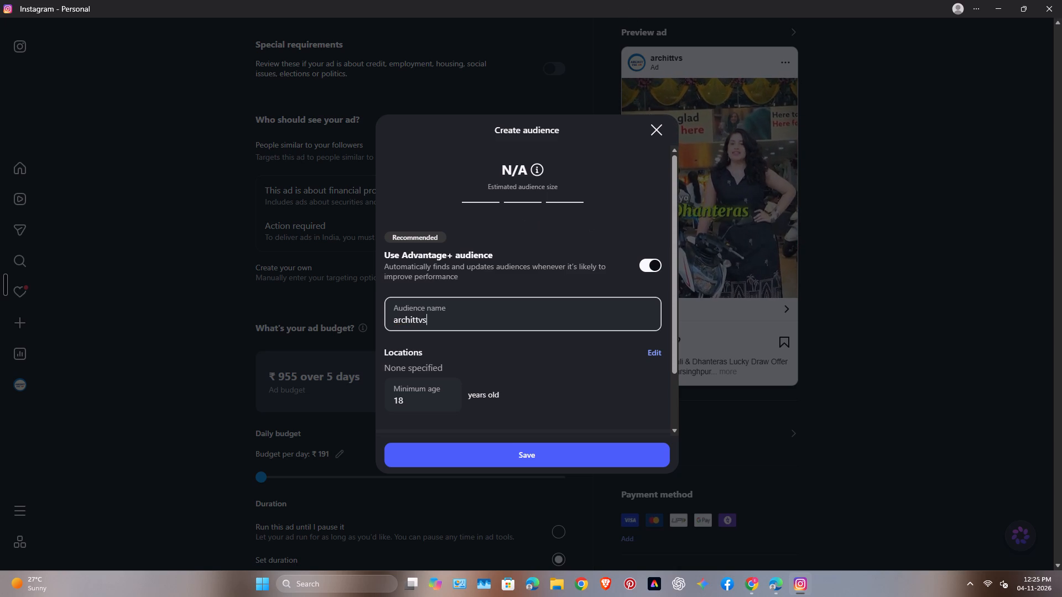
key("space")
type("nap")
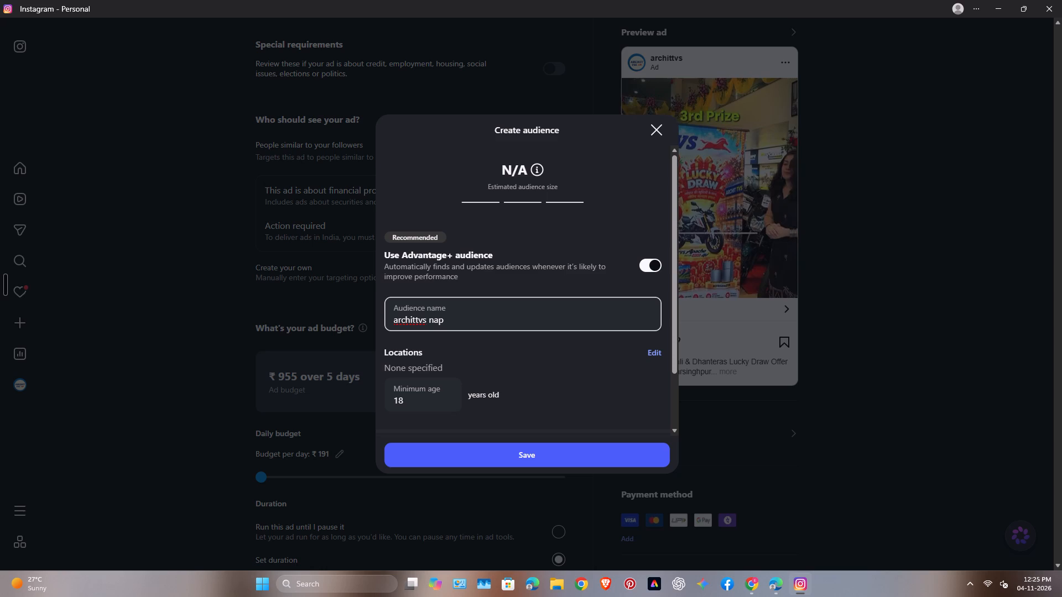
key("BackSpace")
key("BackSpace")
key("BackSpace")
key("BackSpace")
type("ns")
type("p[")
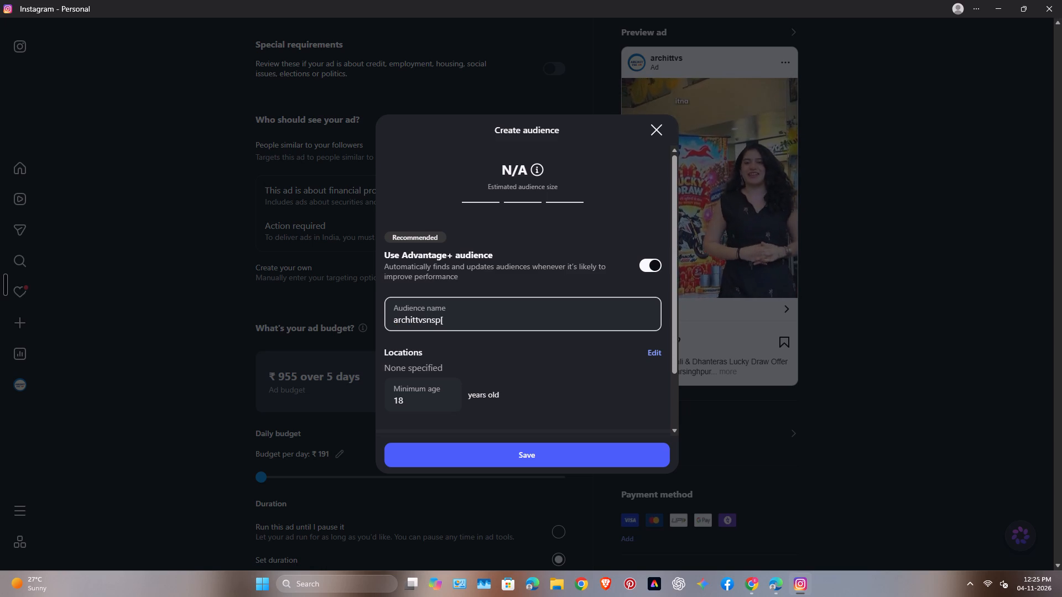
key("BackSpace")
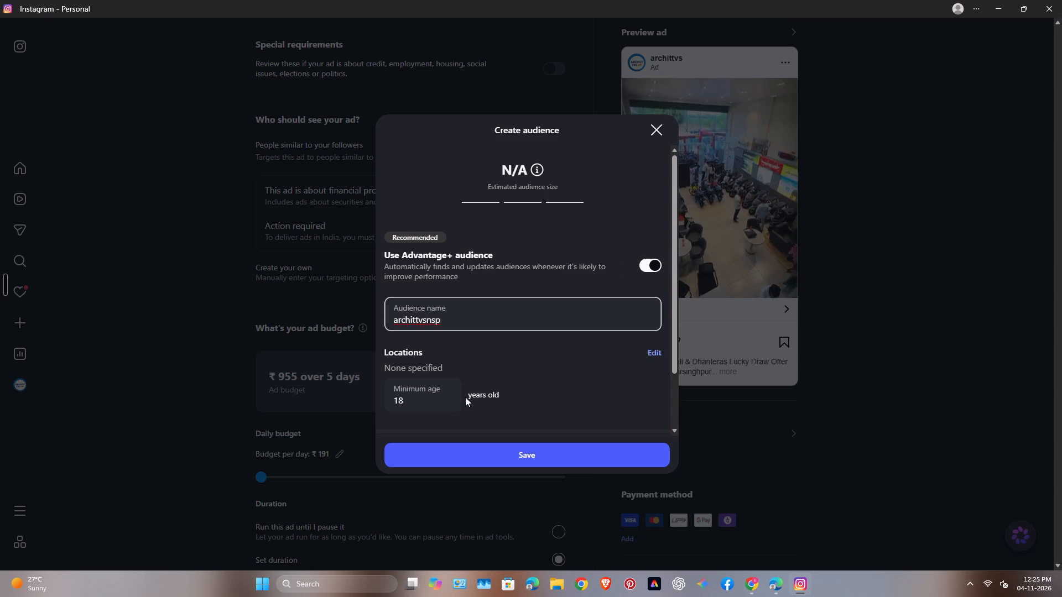
Set the new audience's minimum age to 20.
left_click(441, 399)
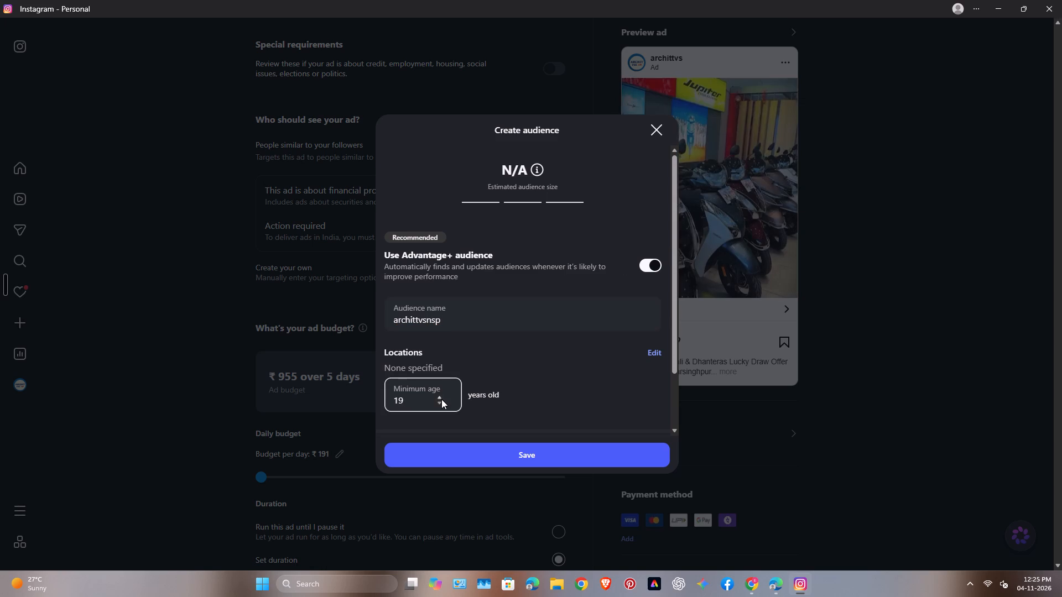
key("BackSpace")
key("BackSpace")
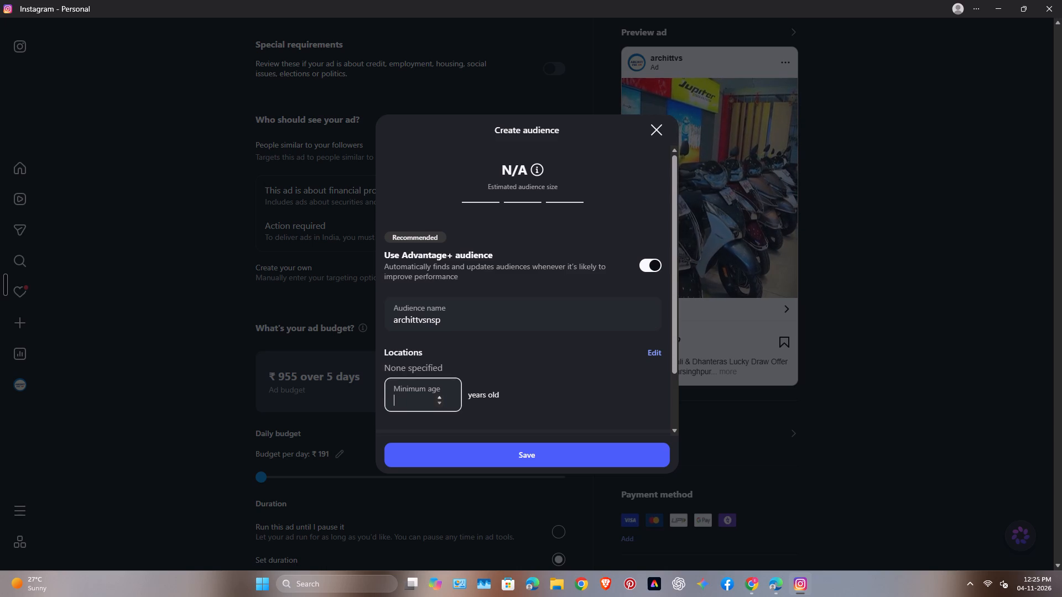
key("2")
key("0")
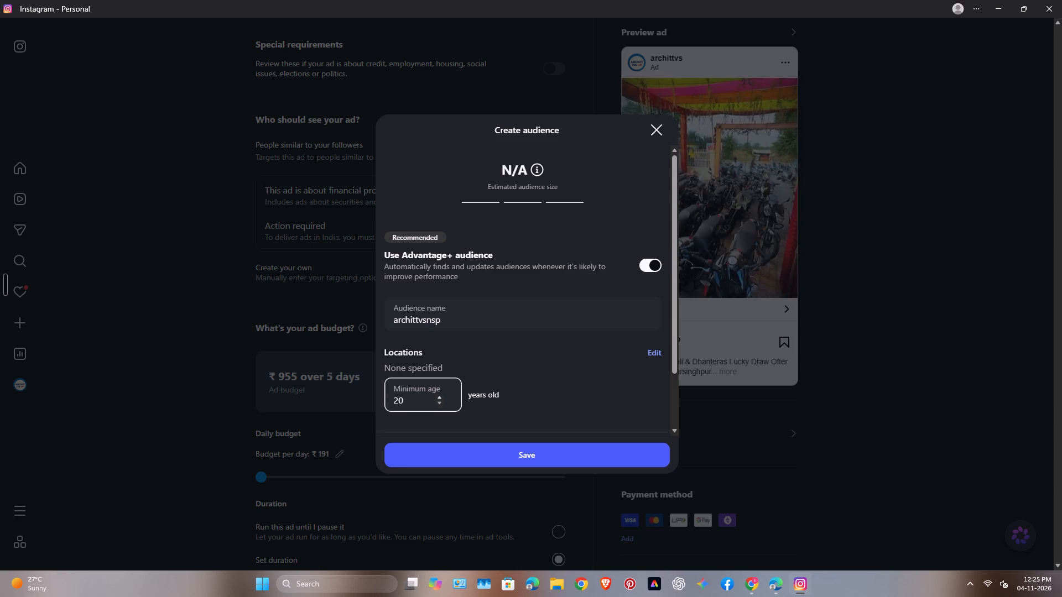
Open the audience's locations for editing and start a regional location search.
scroll(550, 384, "down", 2)
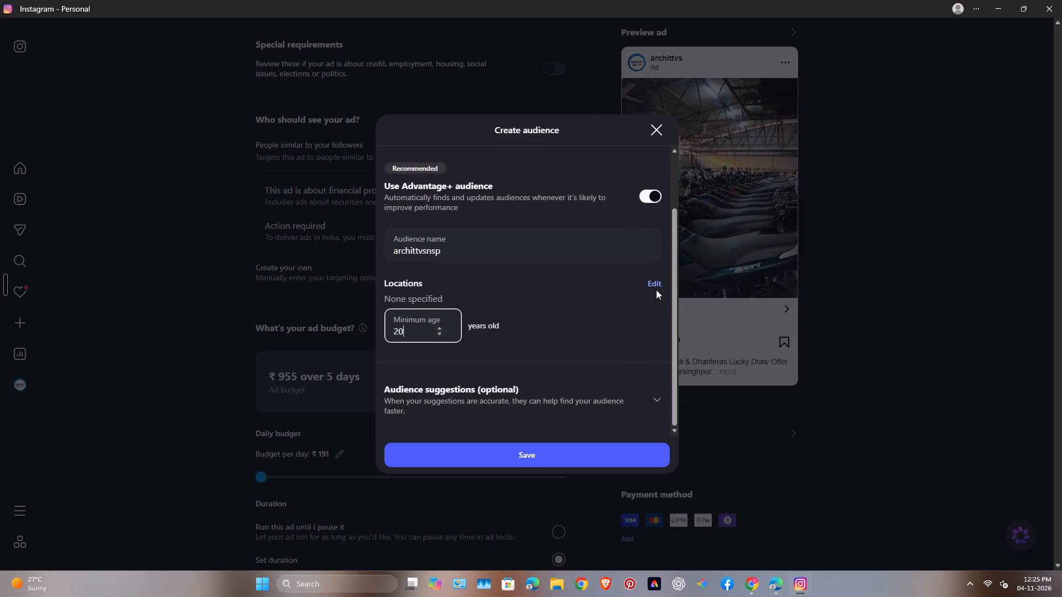
scroll(528, 285, "up", 1)
scroll(528, 285, "down", 1)
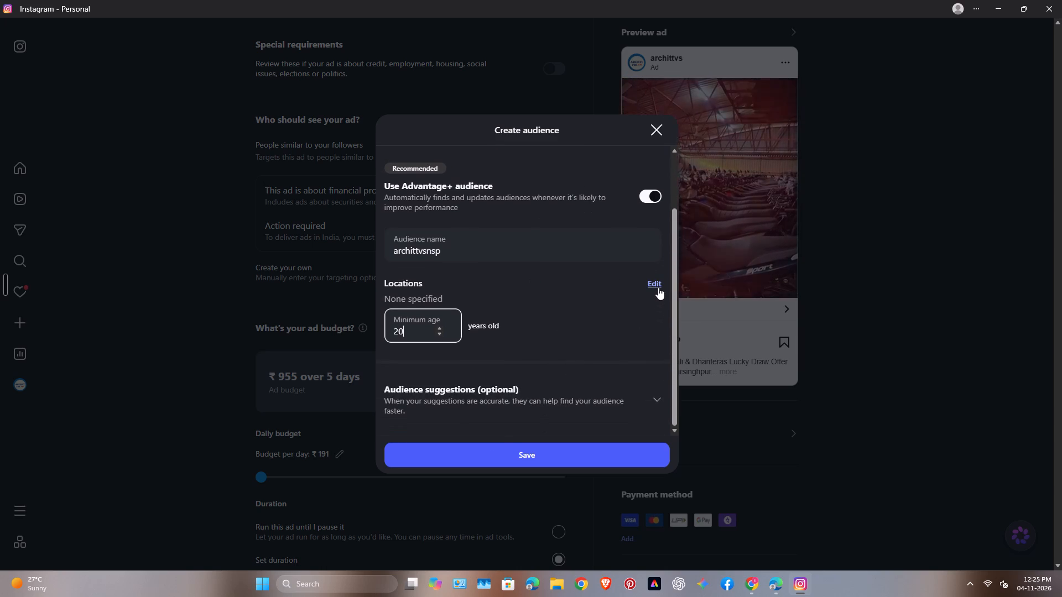
left_click(658, 287)
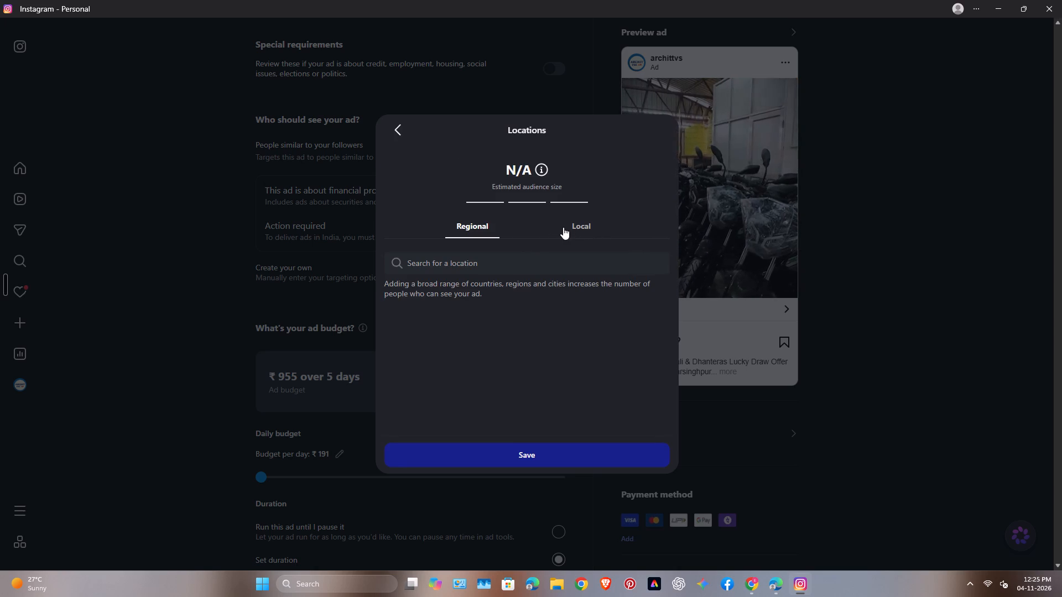
left_click(476, 267)
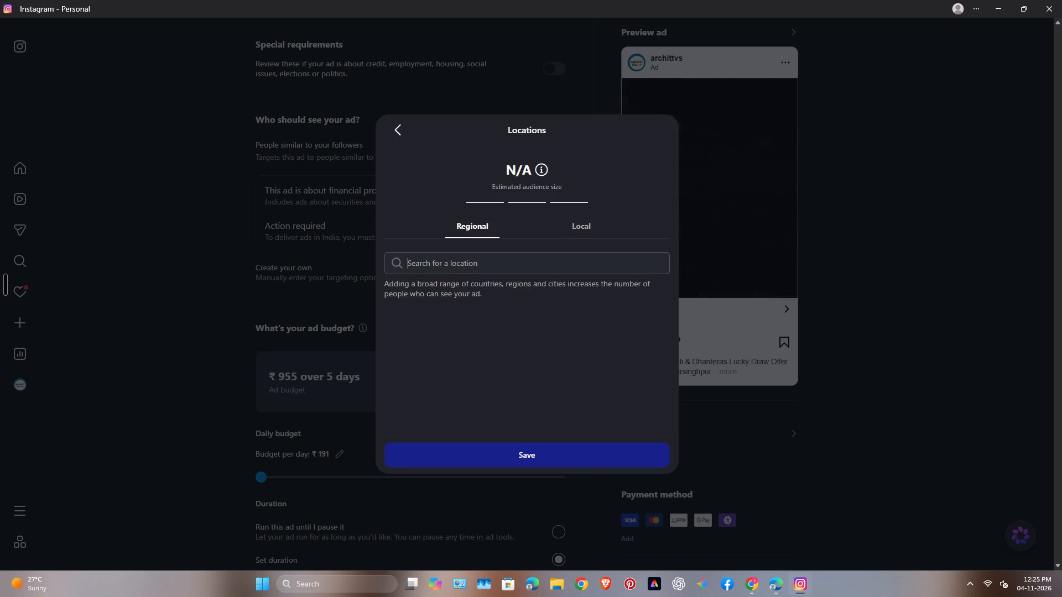
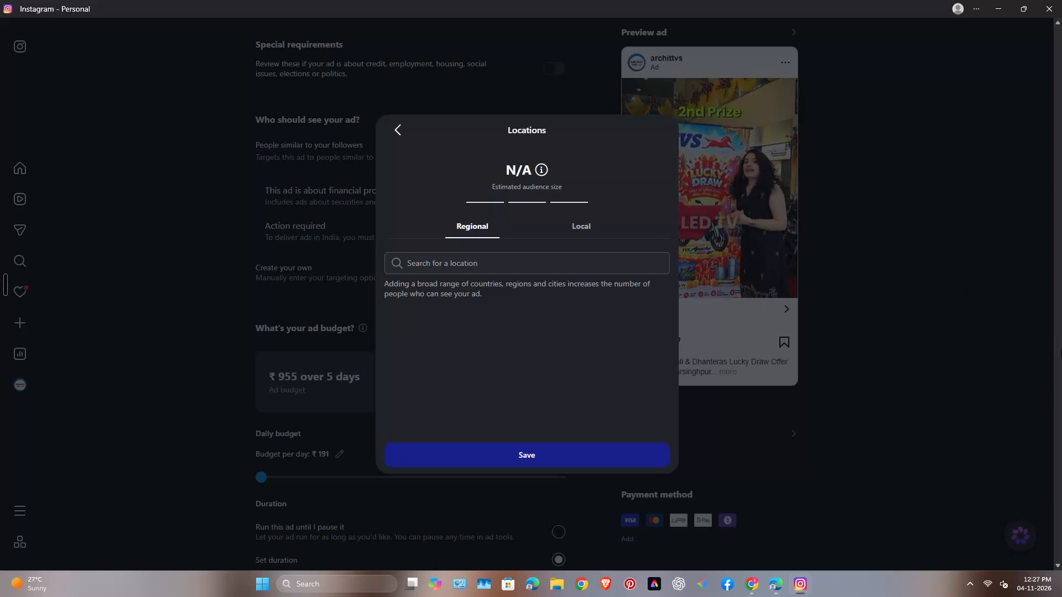
Search the regional locations for Narsinghpur to target in the ad's custom audience.
left_click(585, 233)
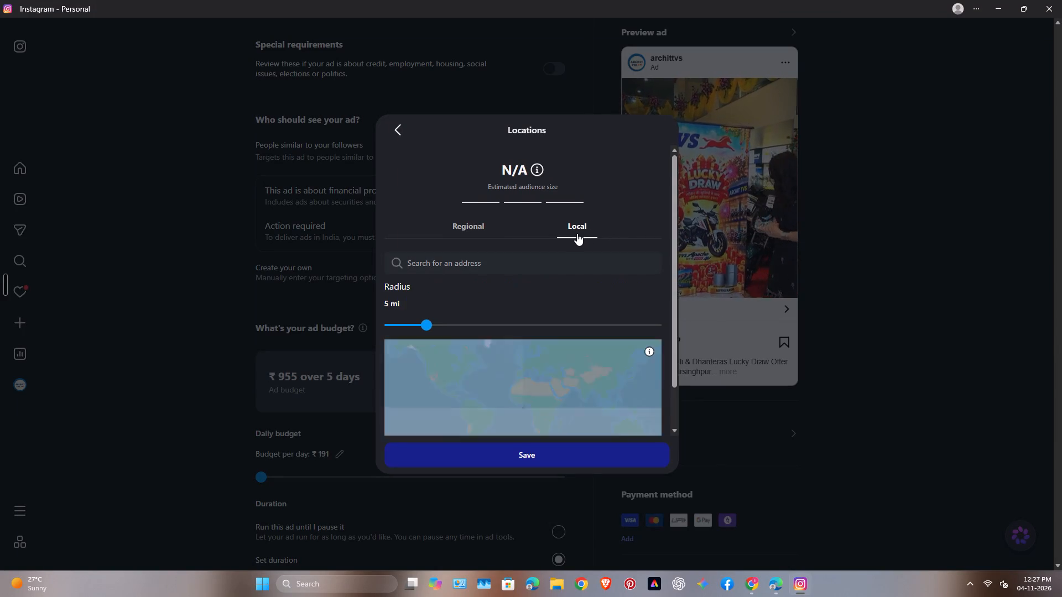
left_click(460, 229)
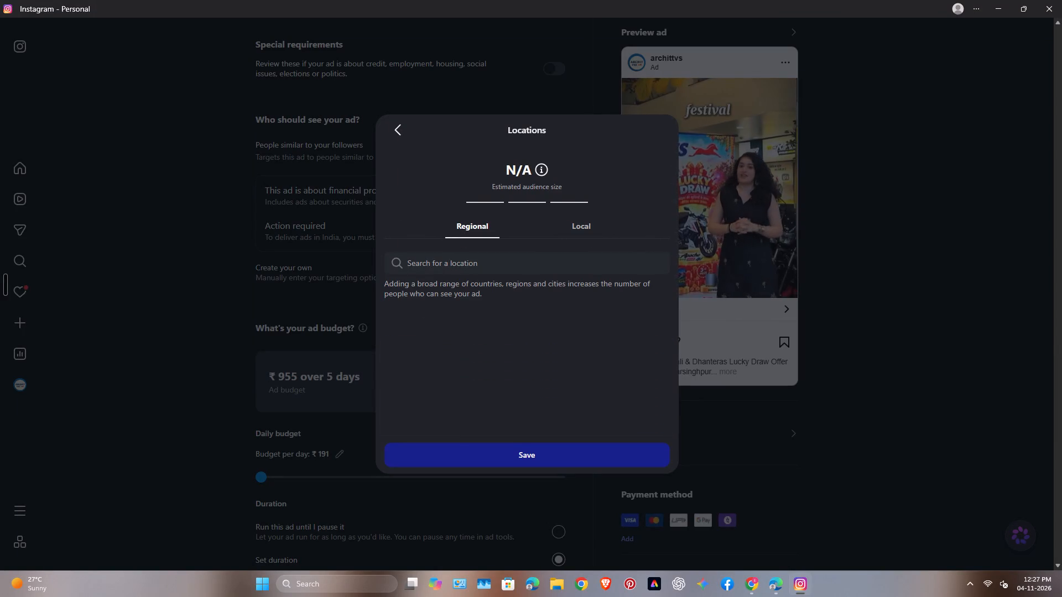
left_click(436, 264)
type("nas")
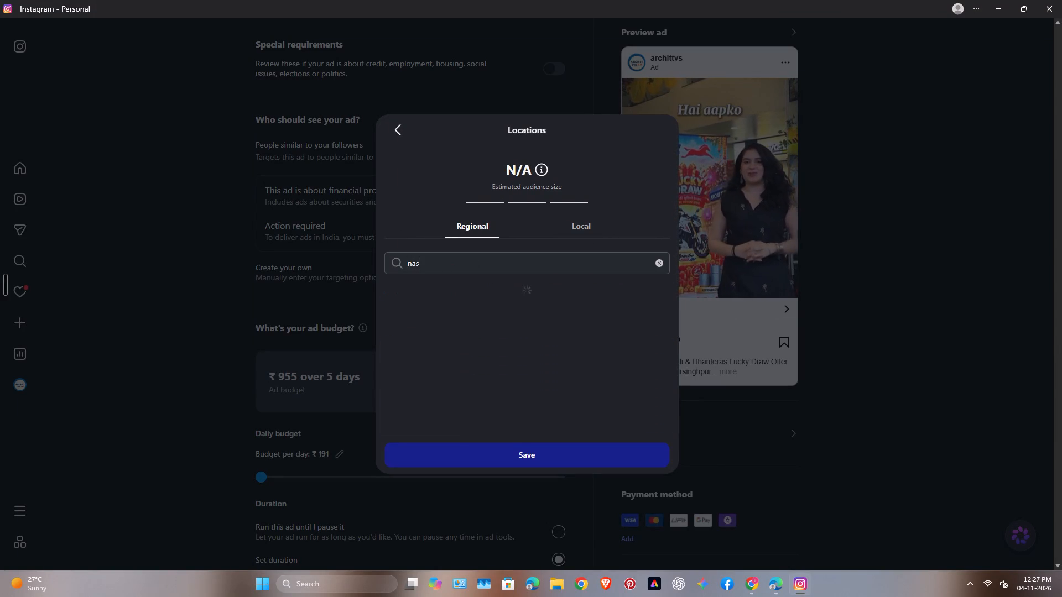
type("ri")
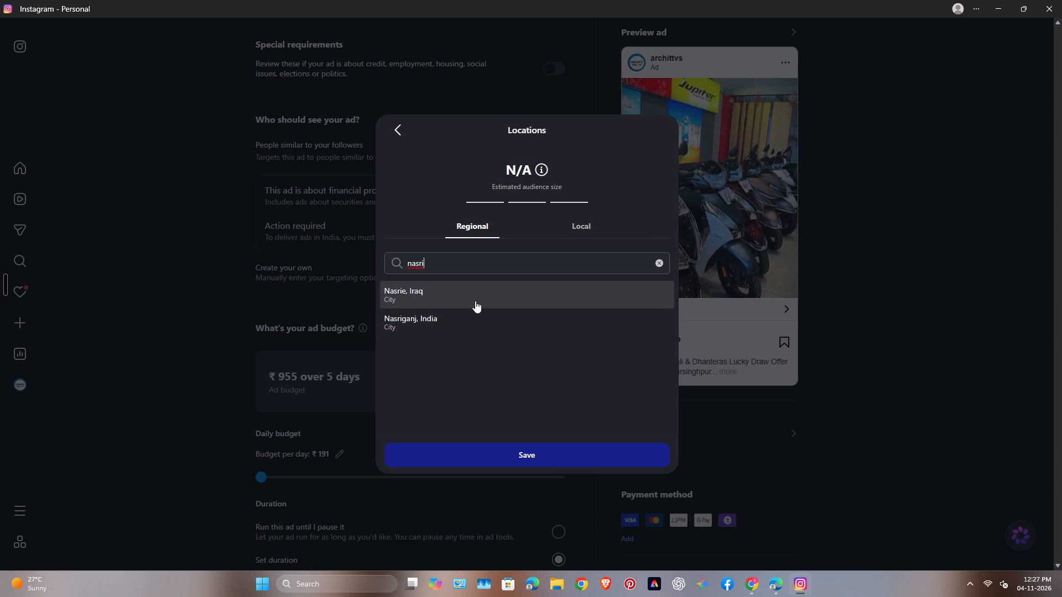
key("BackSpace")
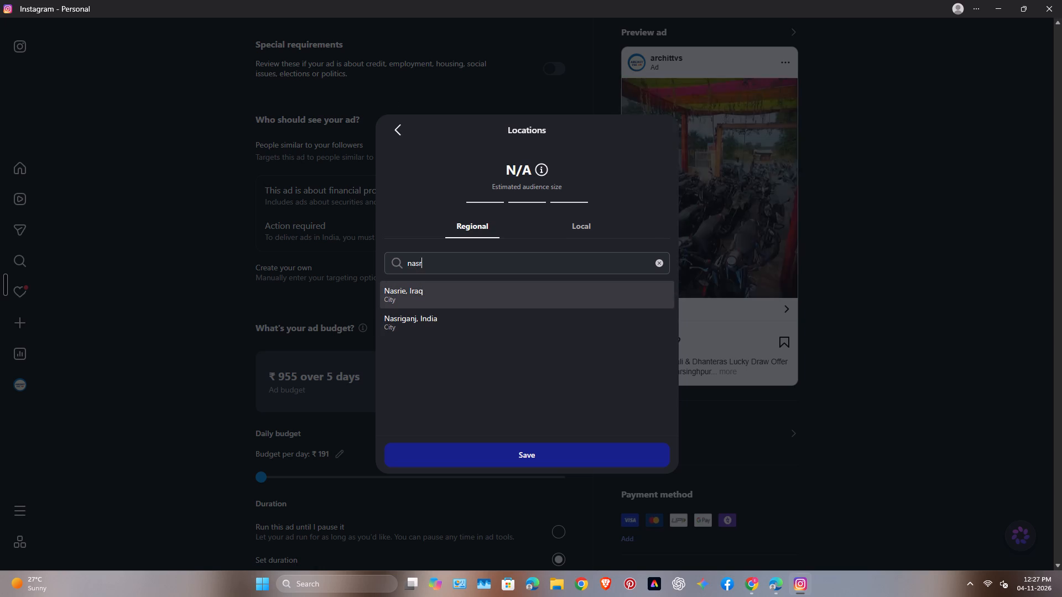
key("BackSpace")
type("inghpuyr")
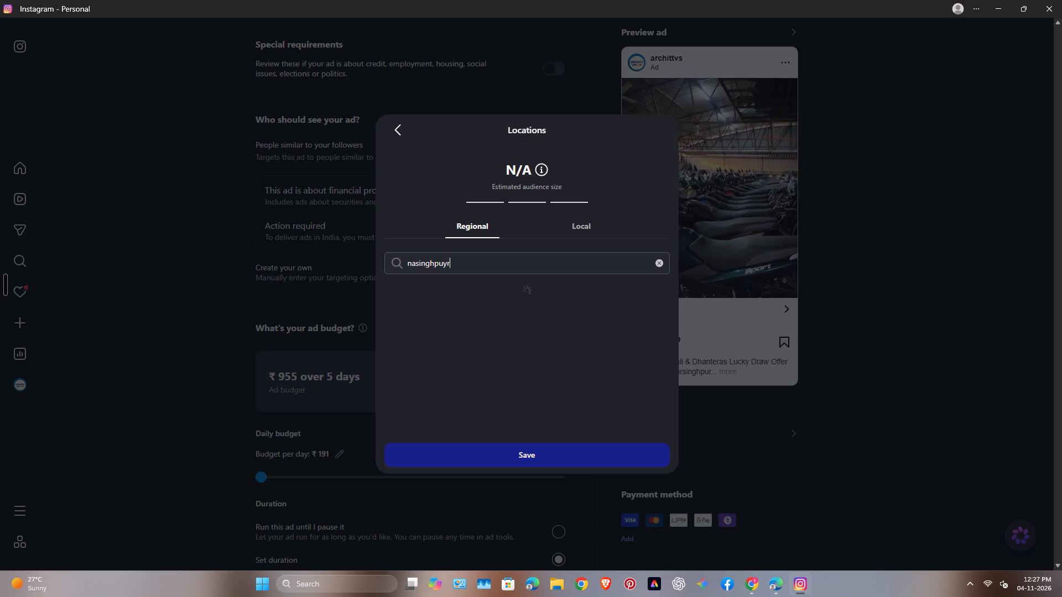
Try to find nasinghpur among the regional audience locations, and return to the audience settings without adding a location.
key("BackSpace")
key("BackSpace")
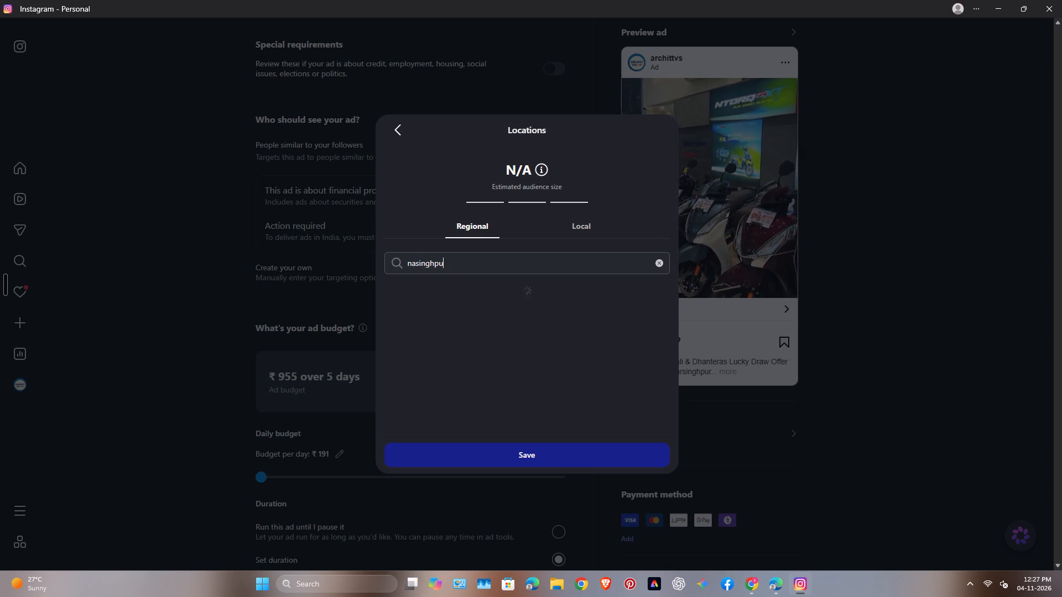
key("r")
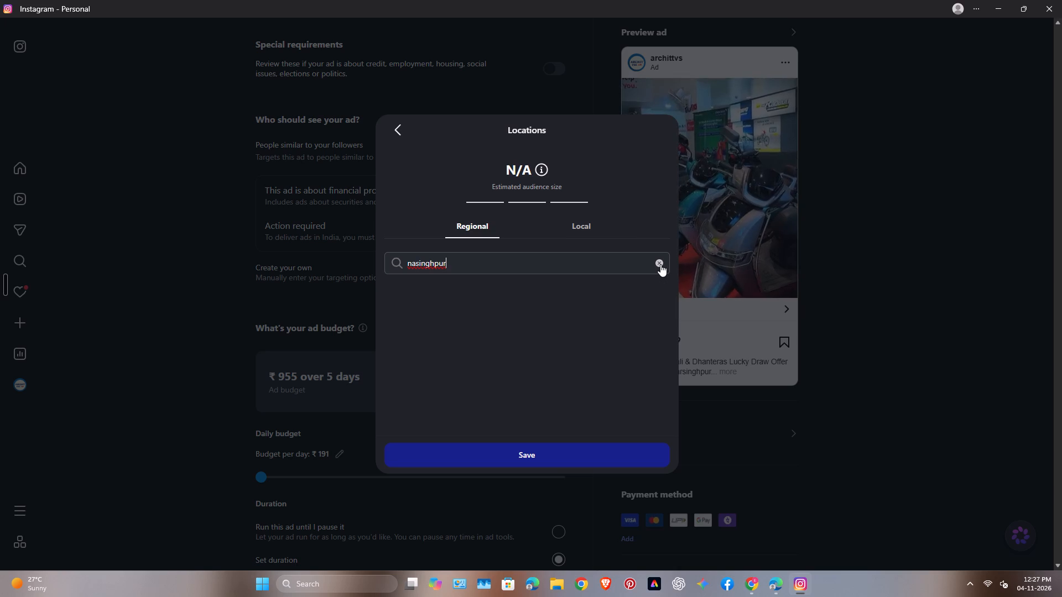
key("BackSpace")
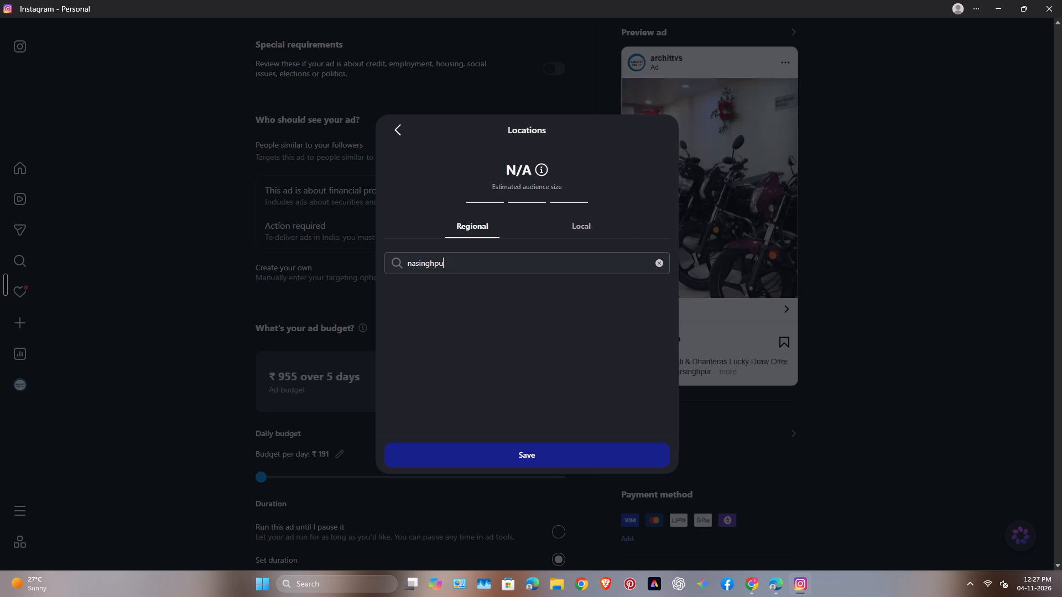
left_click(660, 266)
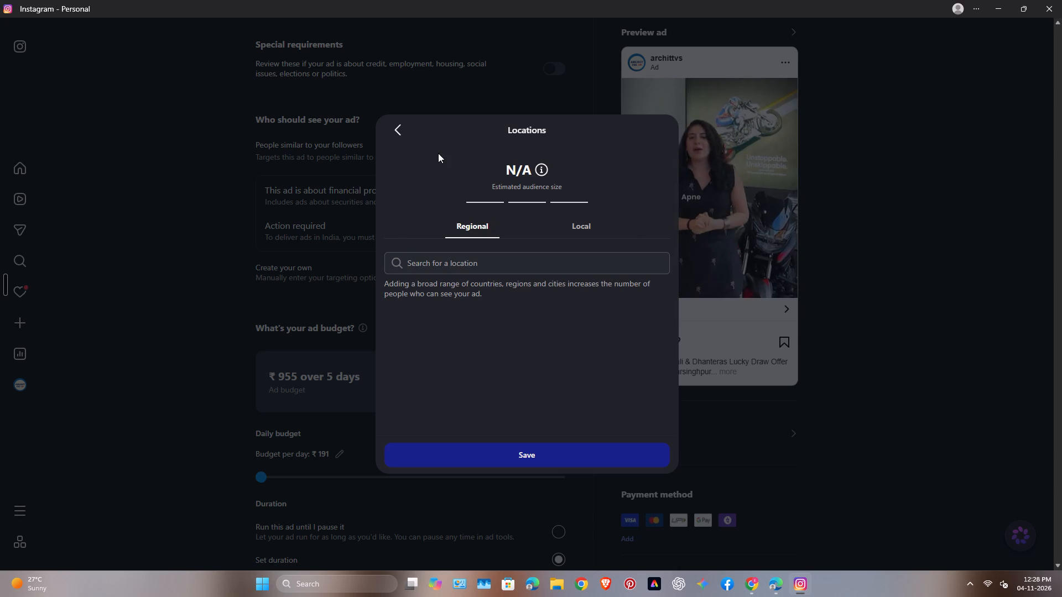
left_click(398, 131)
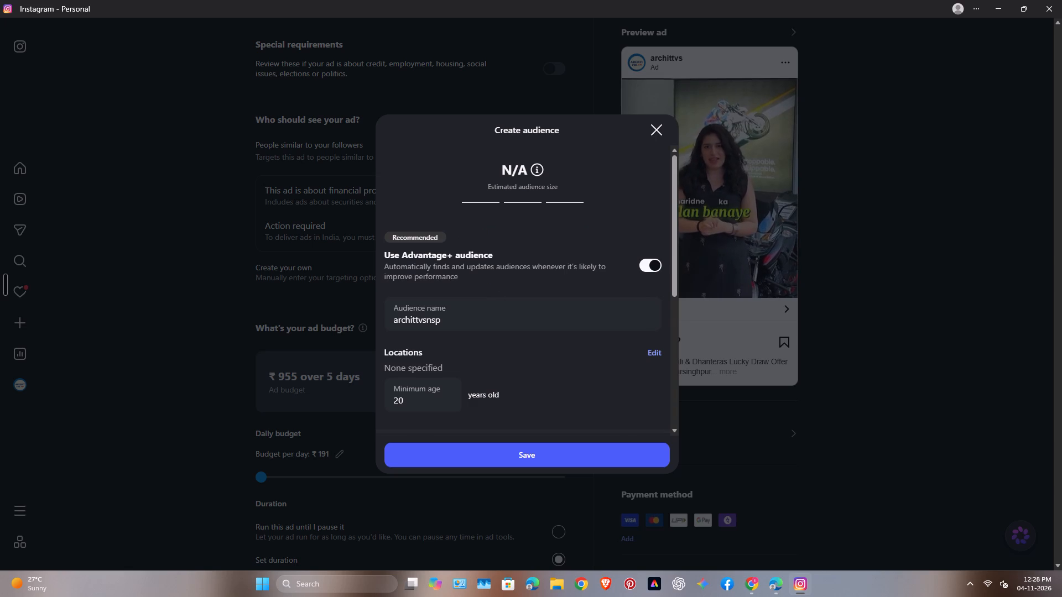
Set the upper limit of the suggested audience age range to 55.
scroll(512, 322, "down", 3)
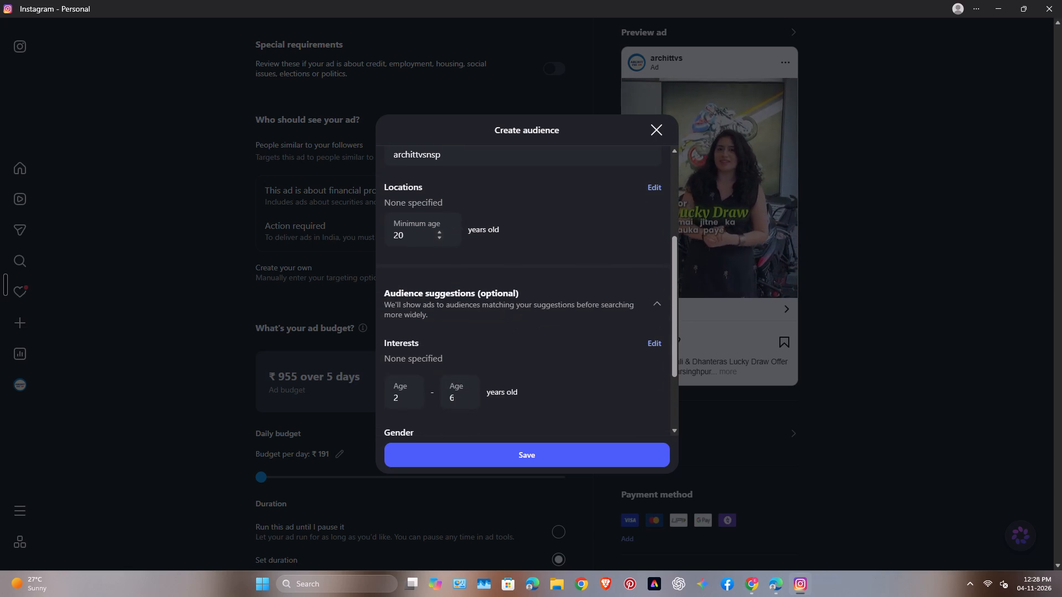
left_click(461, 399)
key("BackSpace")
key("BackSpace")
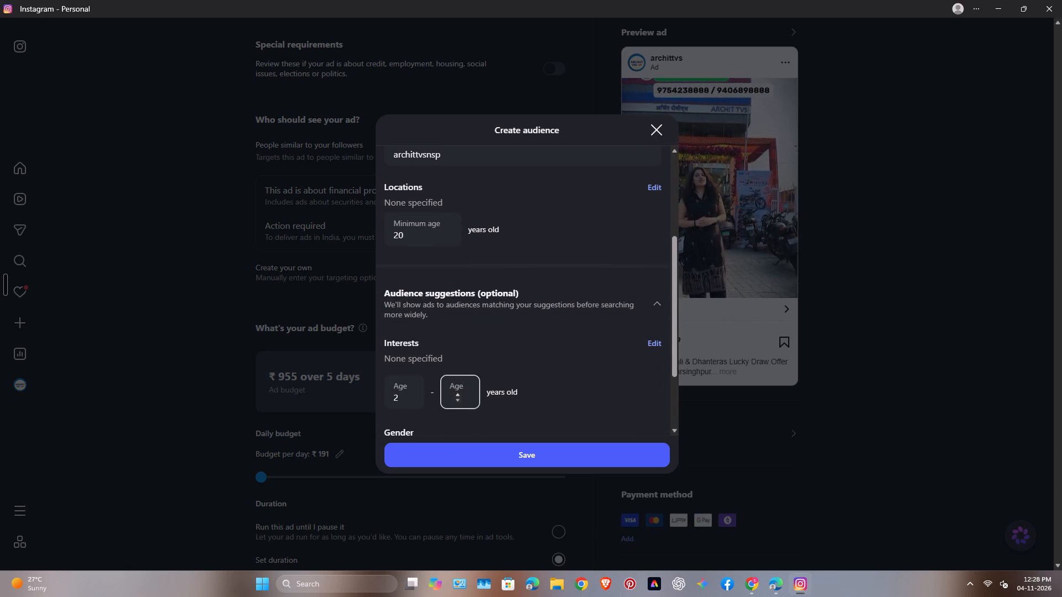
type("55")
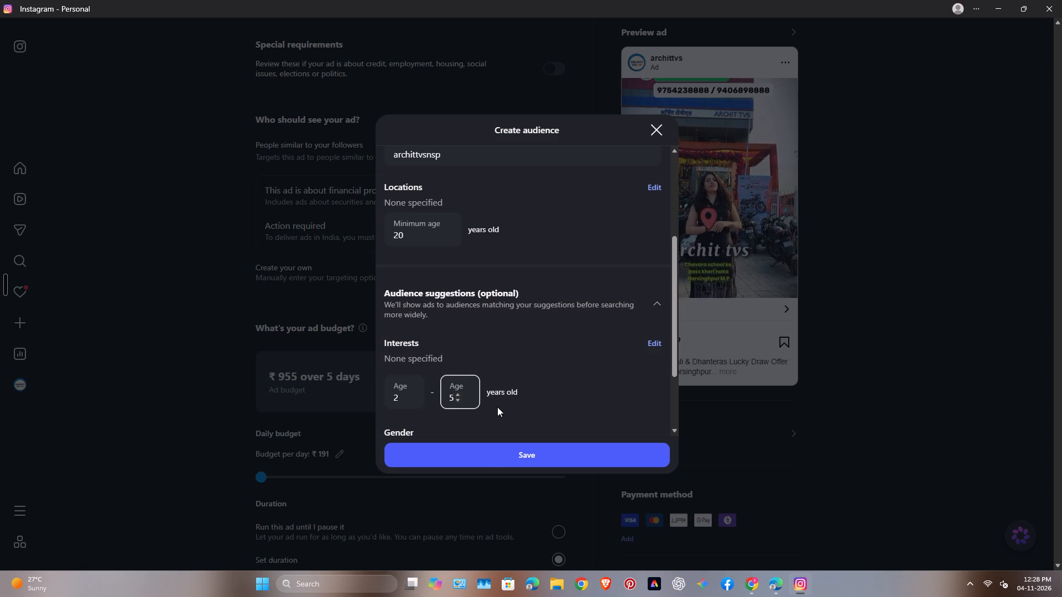
Set the lower limit of the suggested audience age range to 20.
left_click(402, 393)
left_click(402, 393)
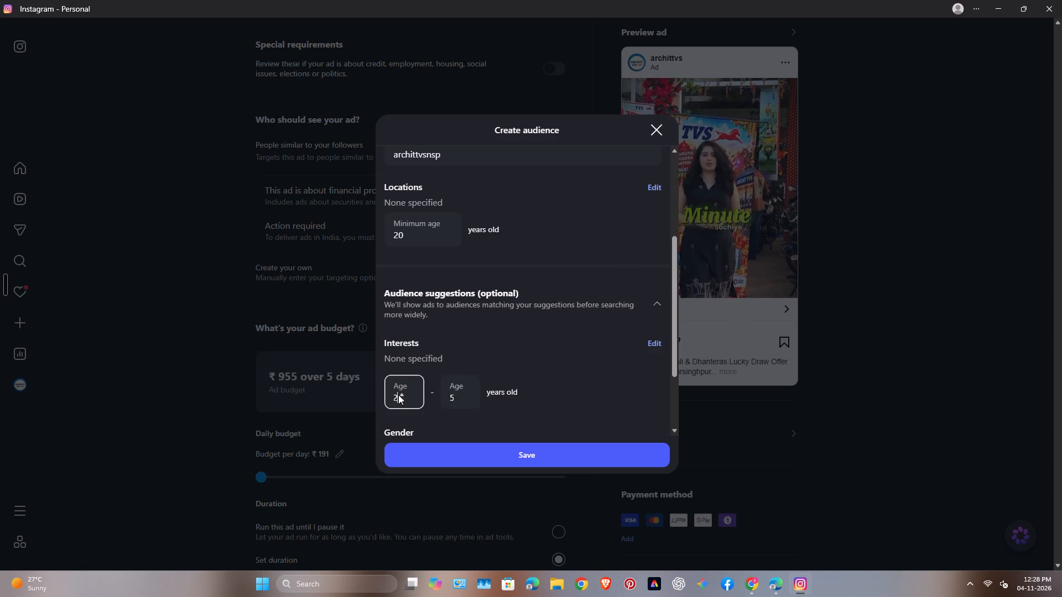
left_click(404, 400)
left_click(404, 400)
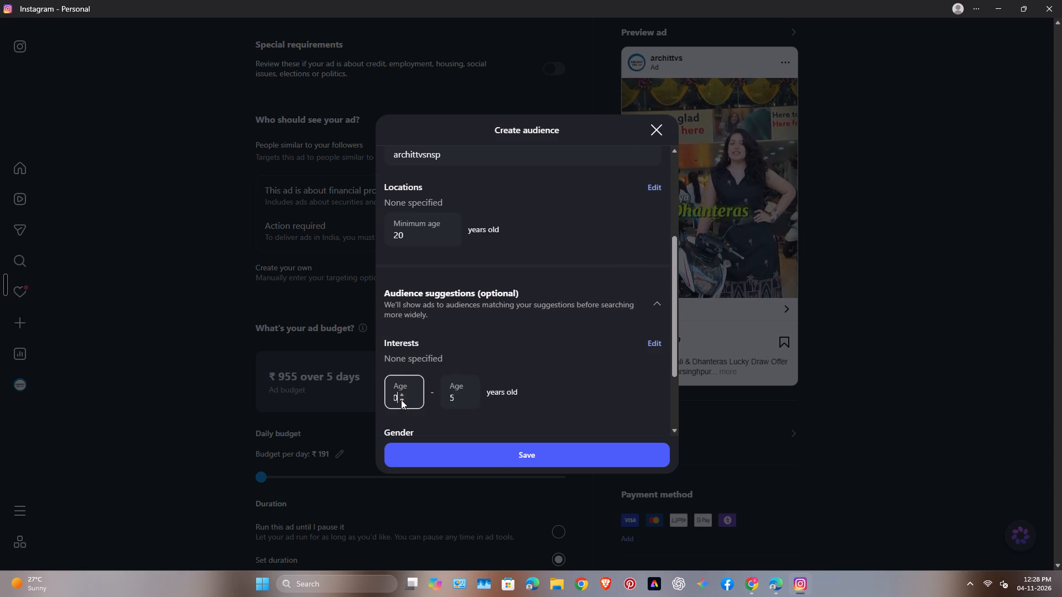
left_click(401, 400)
left_click(402, 395)
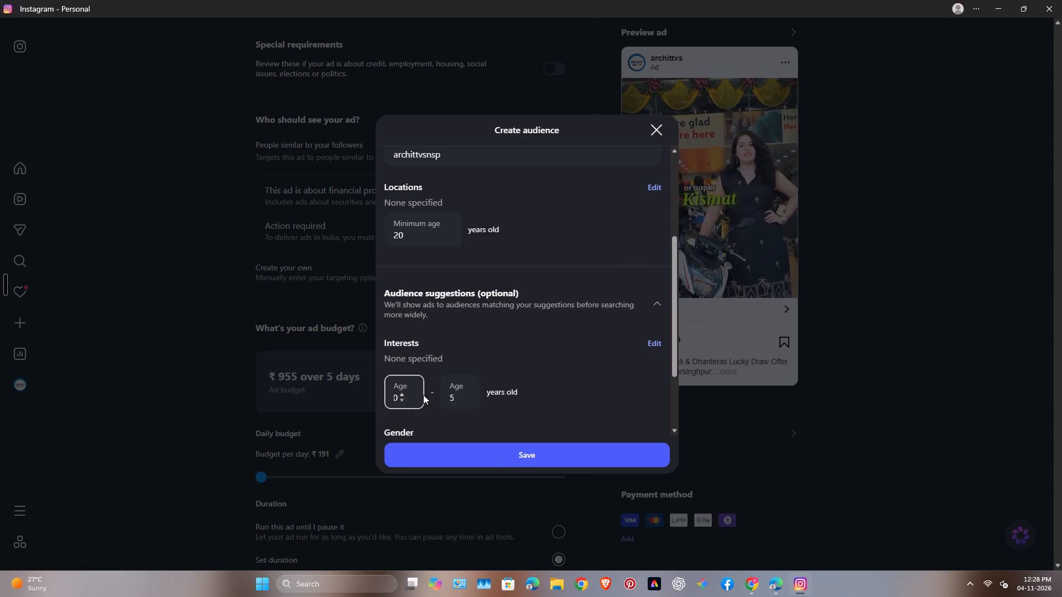
scroll(477, 375, "down", 2)
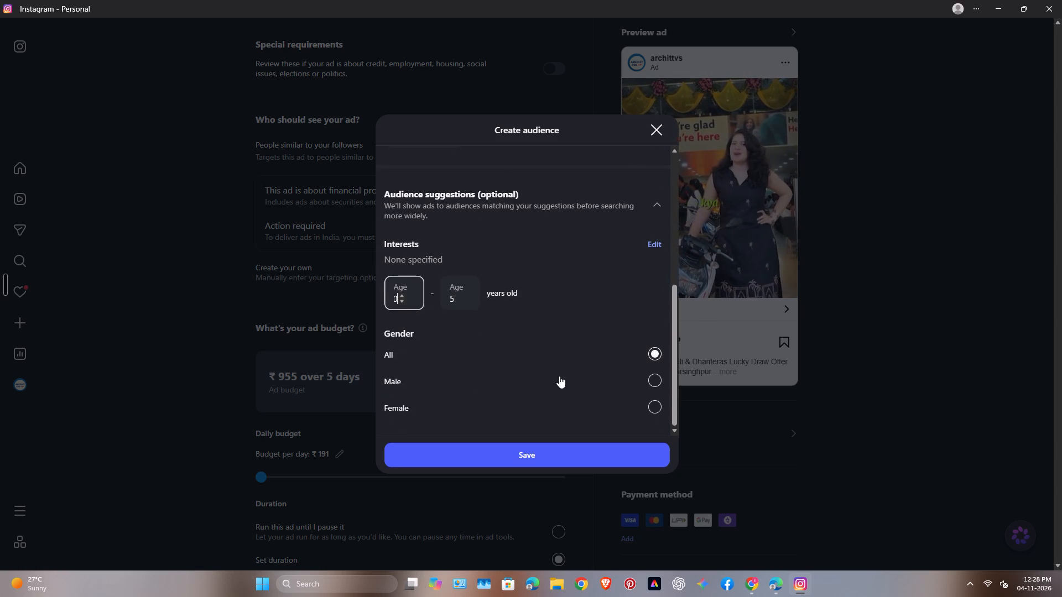
scroll(649, 385, "down", 4)
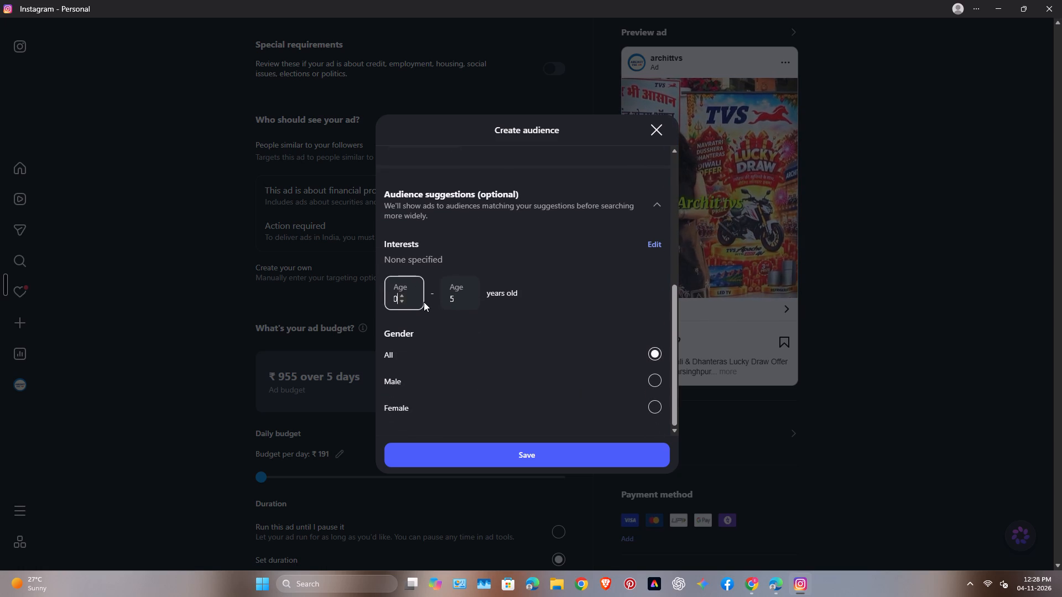
key("BackSpace")
key("BackSpace")
key("2")
key("0")
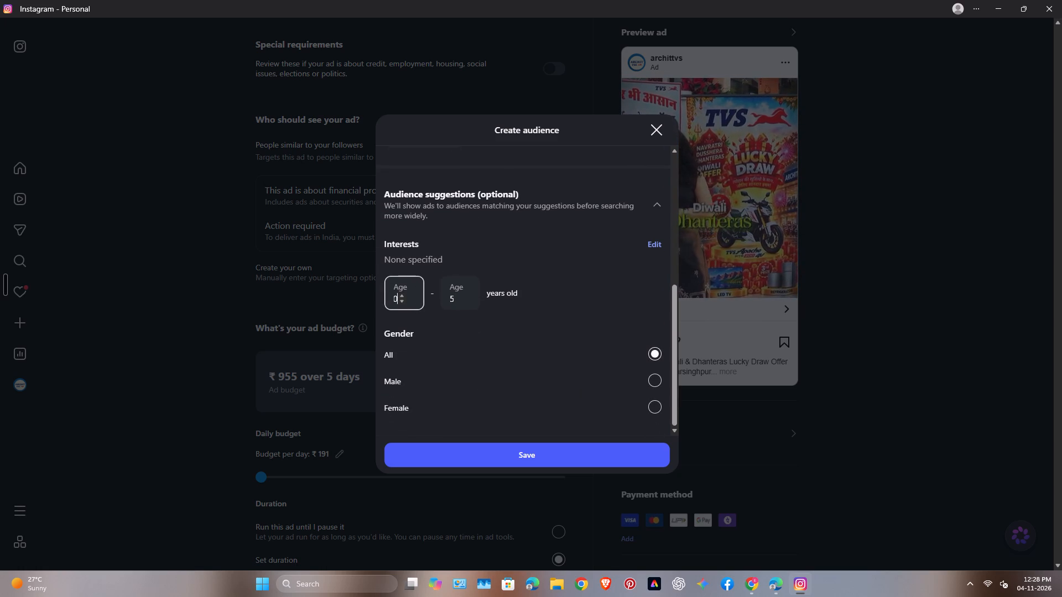
Set the upper limit of the suggested audience age range to 50.
left_click(453, 298)
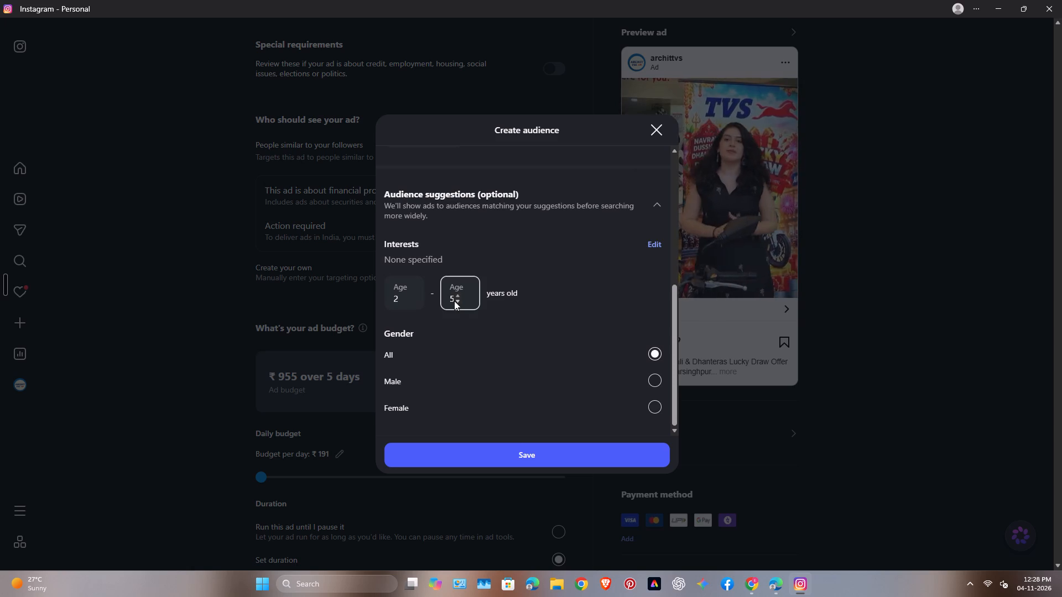
left_click(457, 298)
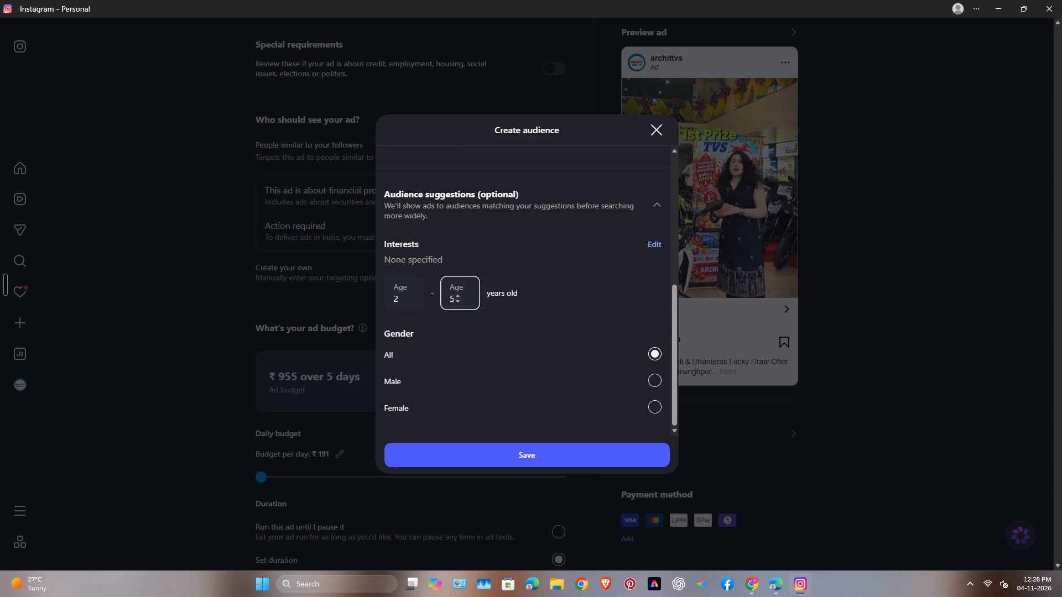
left_click(450, 301)
left_click(452, 299)
key("BackSpace")
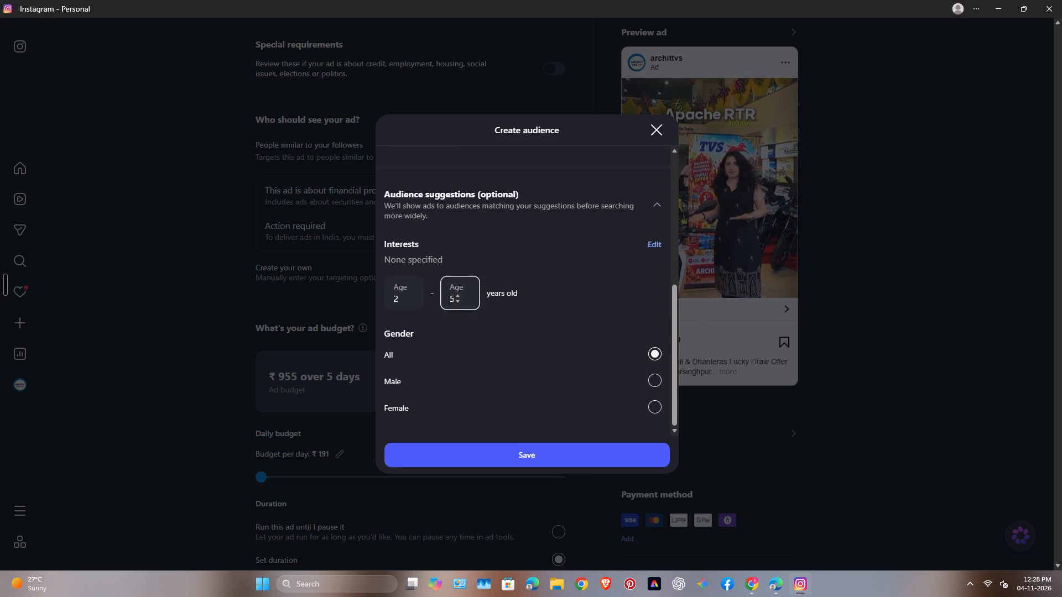
key("BackSpace")
left_click(470, 298)
left_click(459, 300)
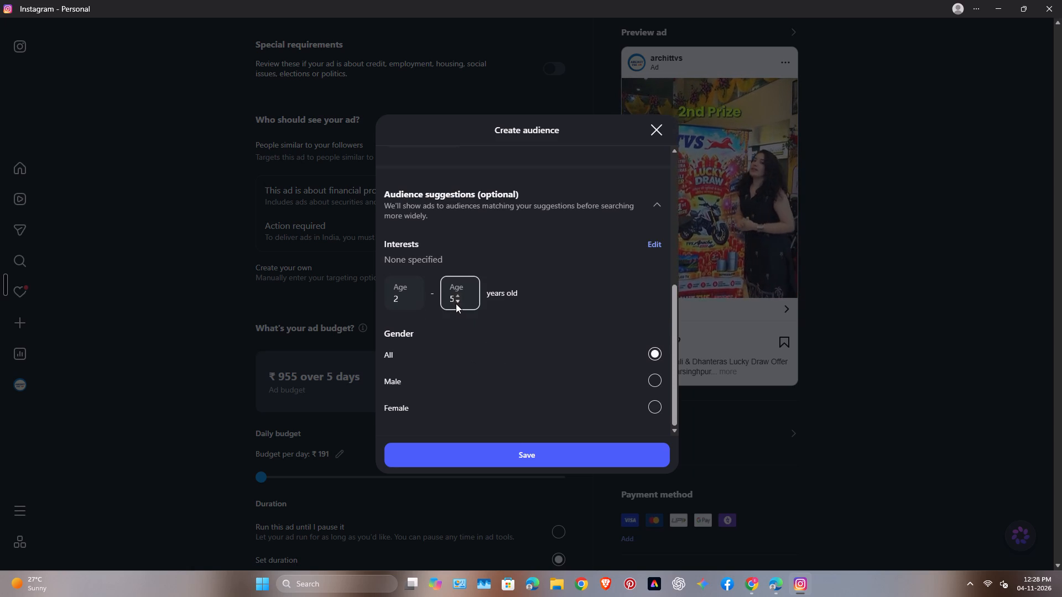
left_click(455, 303)
left_click(453, 297)
triple_click(454, 300)
double_click(462, 304)
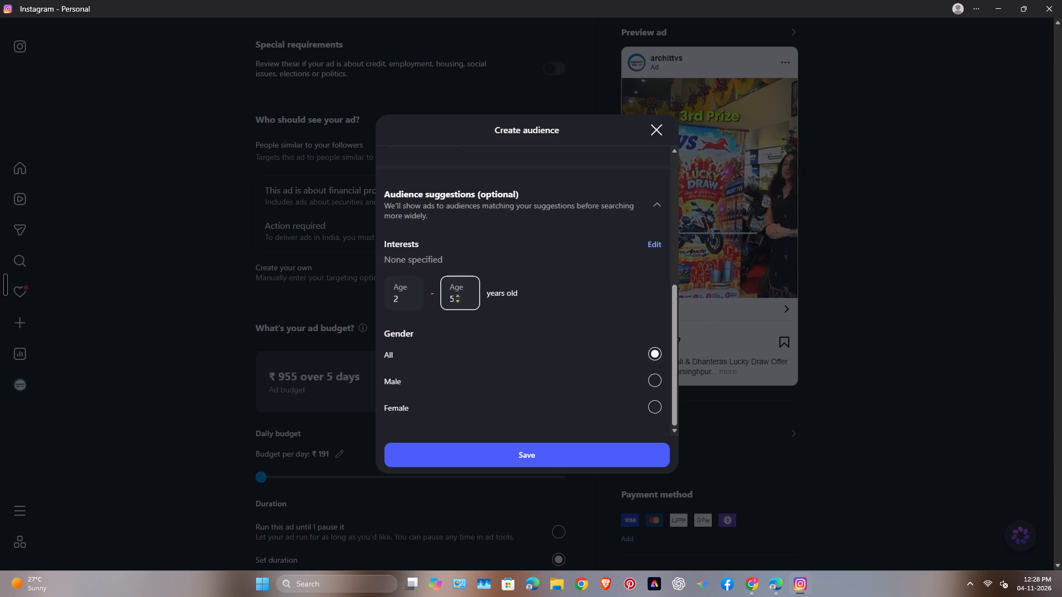
left_click(459, 299)
left_click(451, 300)
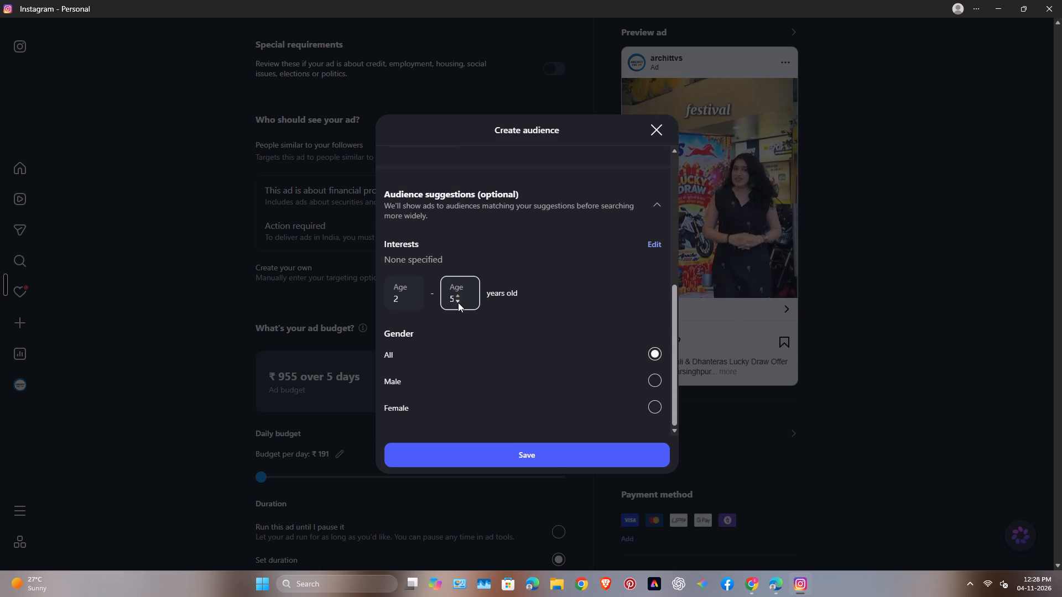
key("BackSpace")
key("BackSpace")
key("BackSpace")
left_click(454, 298)
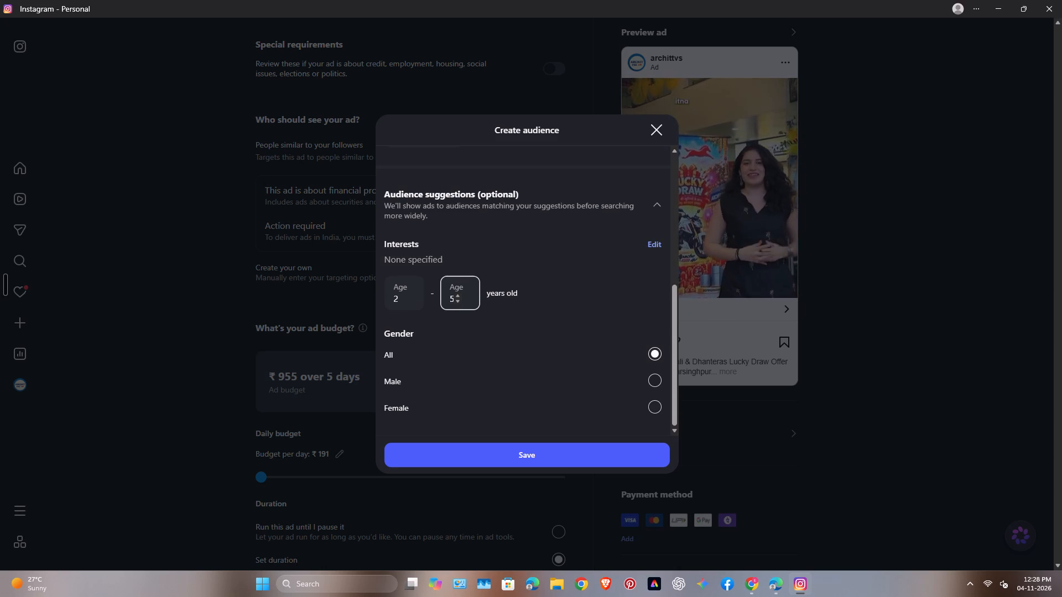
left_click(457, 302)
left_click(457, 302)
left_click(459, 298)
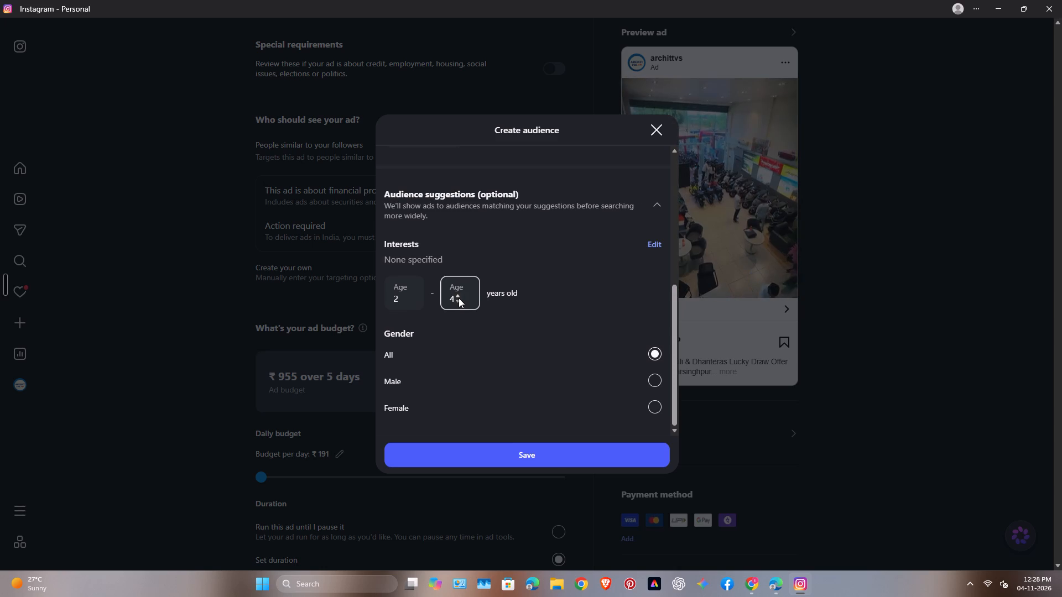
left_click(459, 298)
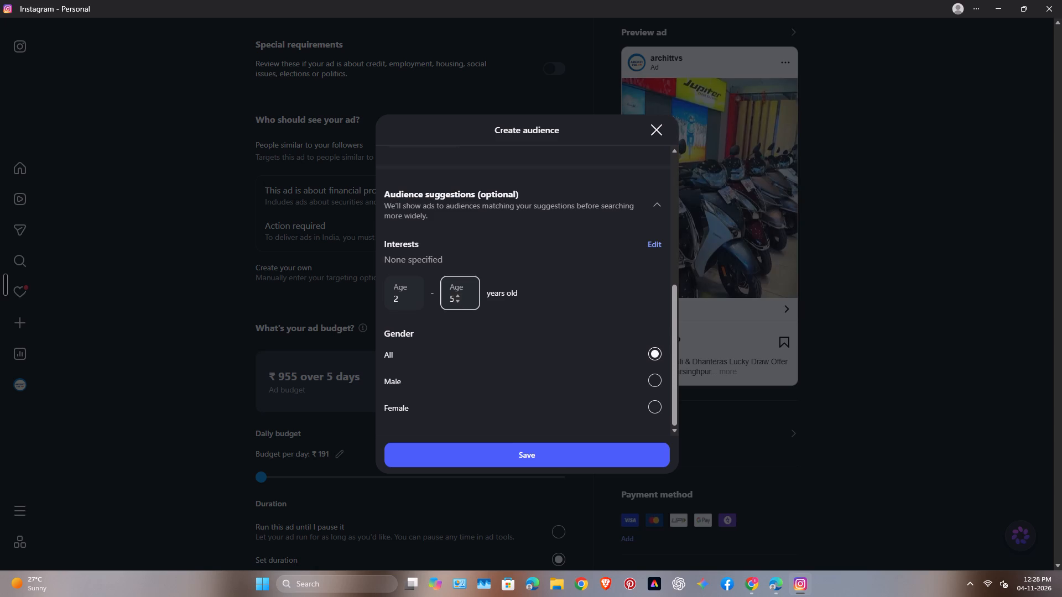
triple_click(453, 302)
key("BackSpace")
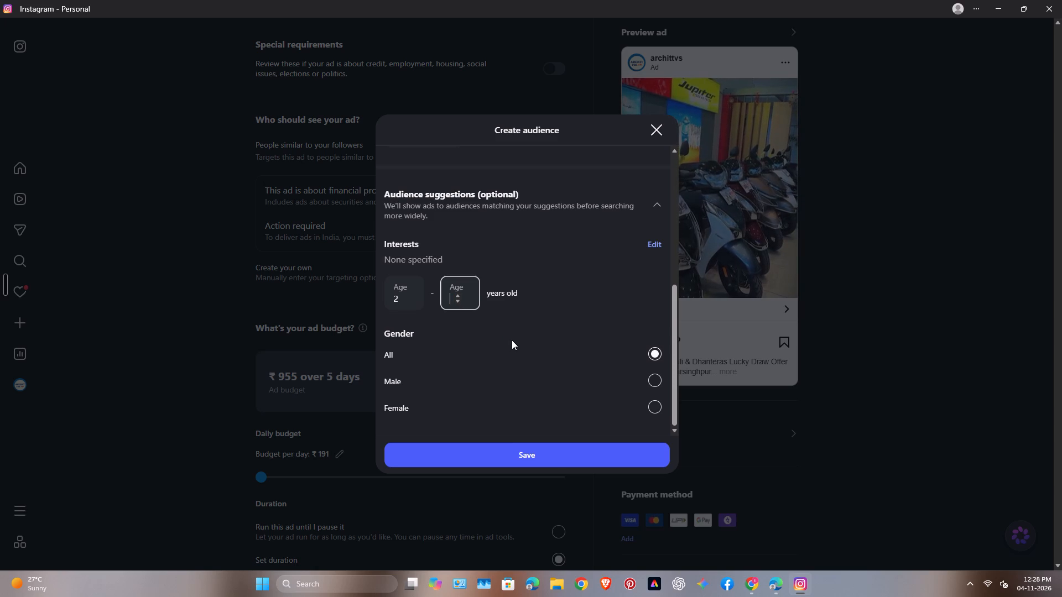
type("54")
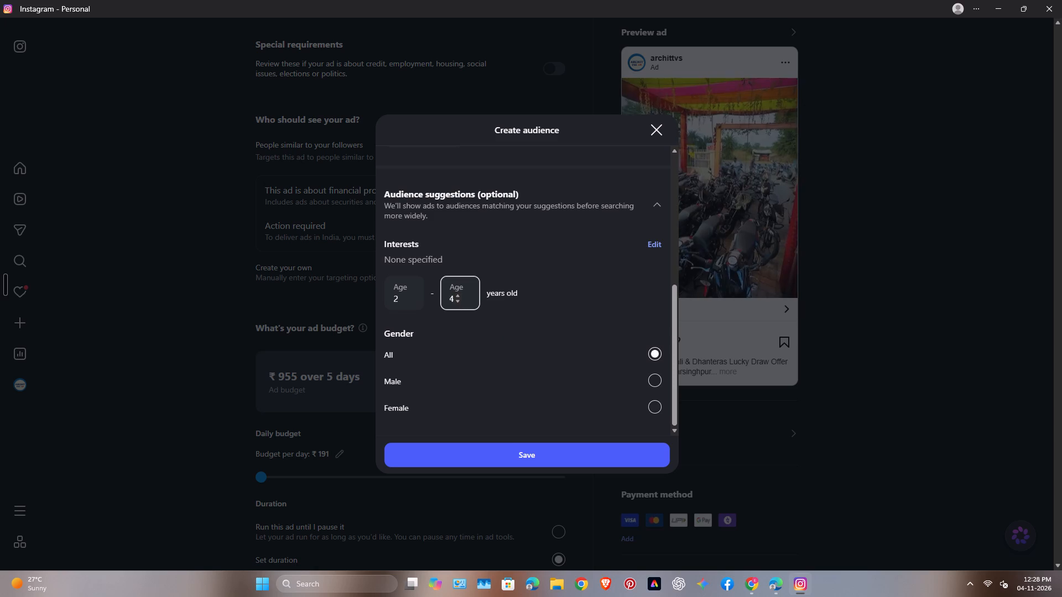
key("BackSpace")
key("BackSpace")
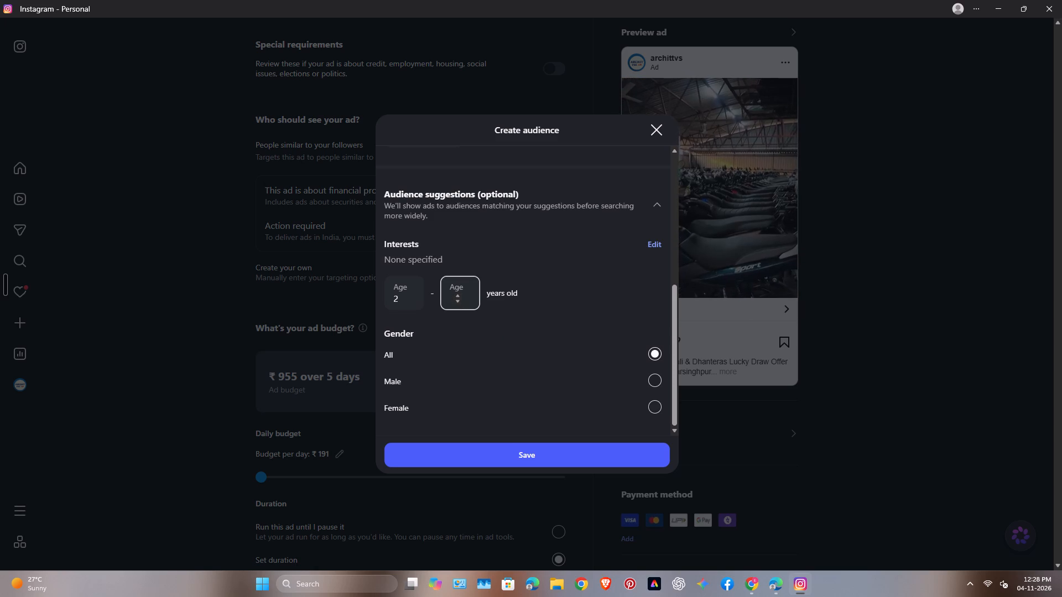
type("50")
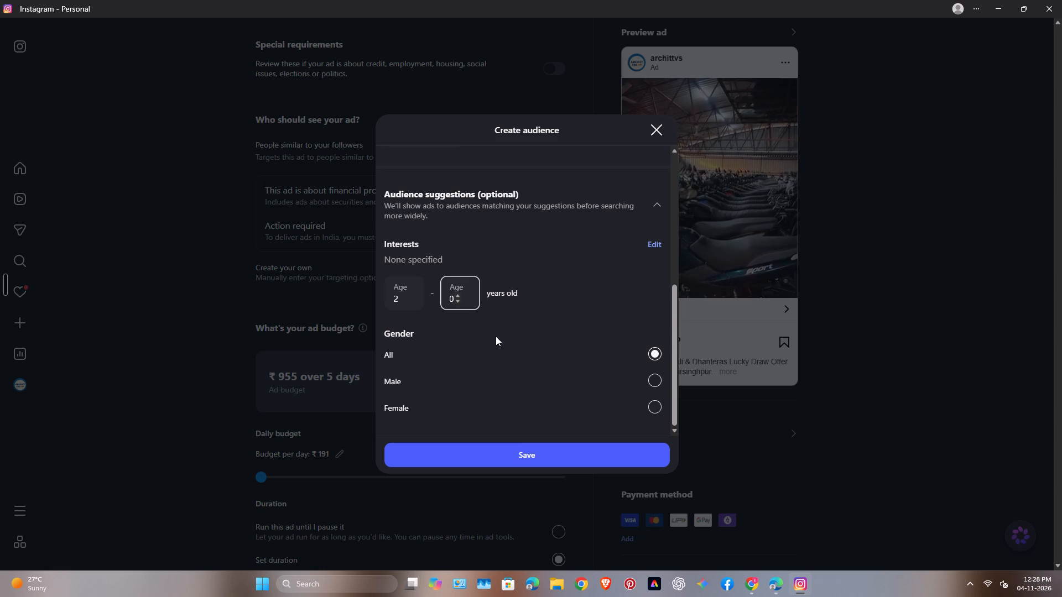
Review the new audience's name, location, minimum age and optional suggestion settings.
scroll(583, 376, "down", 4)
scroll(583, 376, "up", 2)
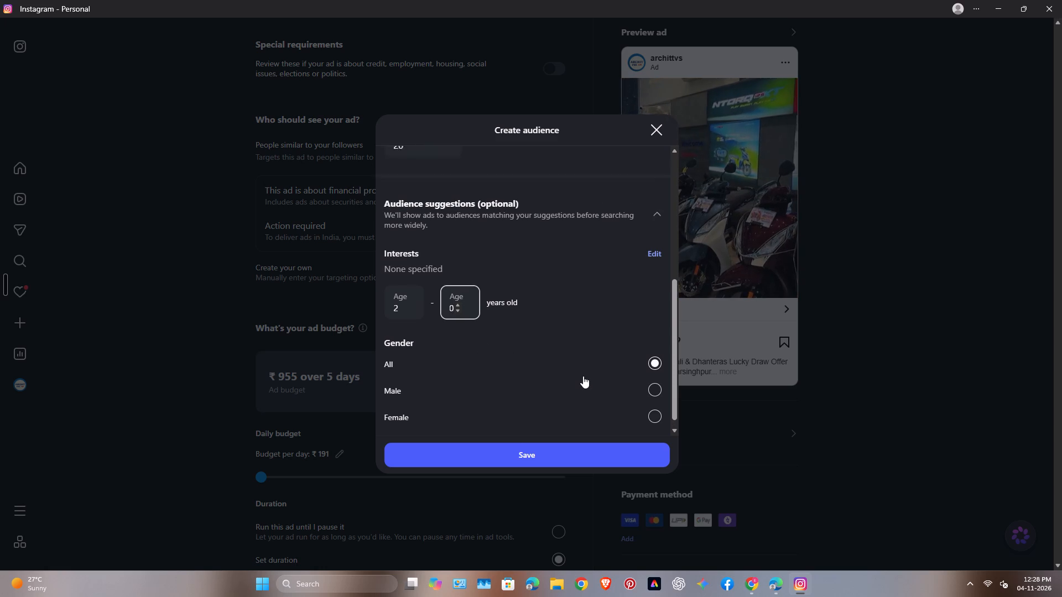
scroll(583, 376, "up", 1)
scroll(583, 376, "down", 1)
left_click(655, 318)
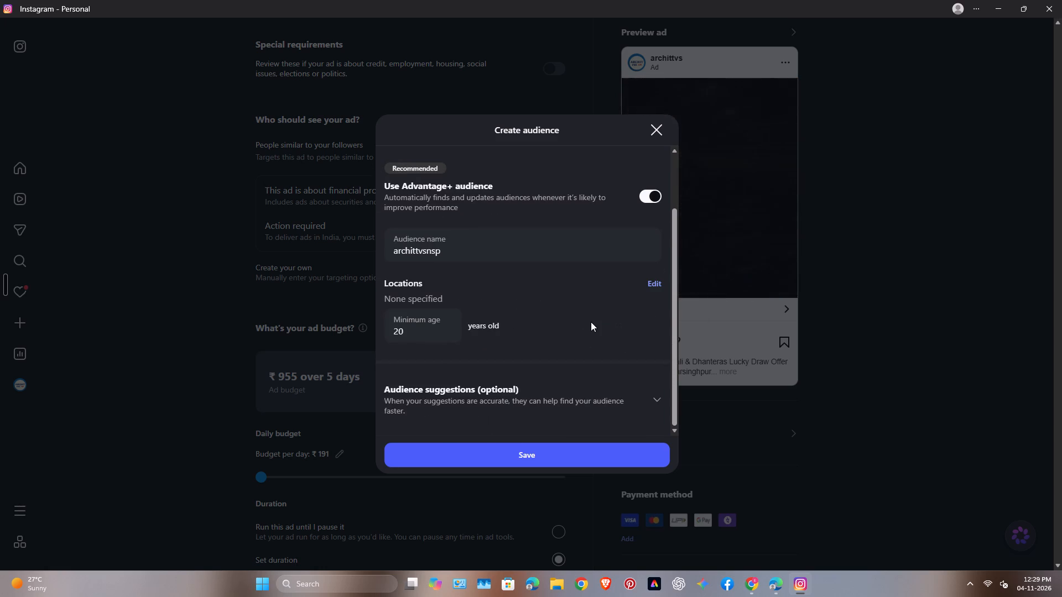
scroll(591, 322, "down", 2)
scroll(591, 322, "up", 1)
scroll(591, 322, "down", 3)
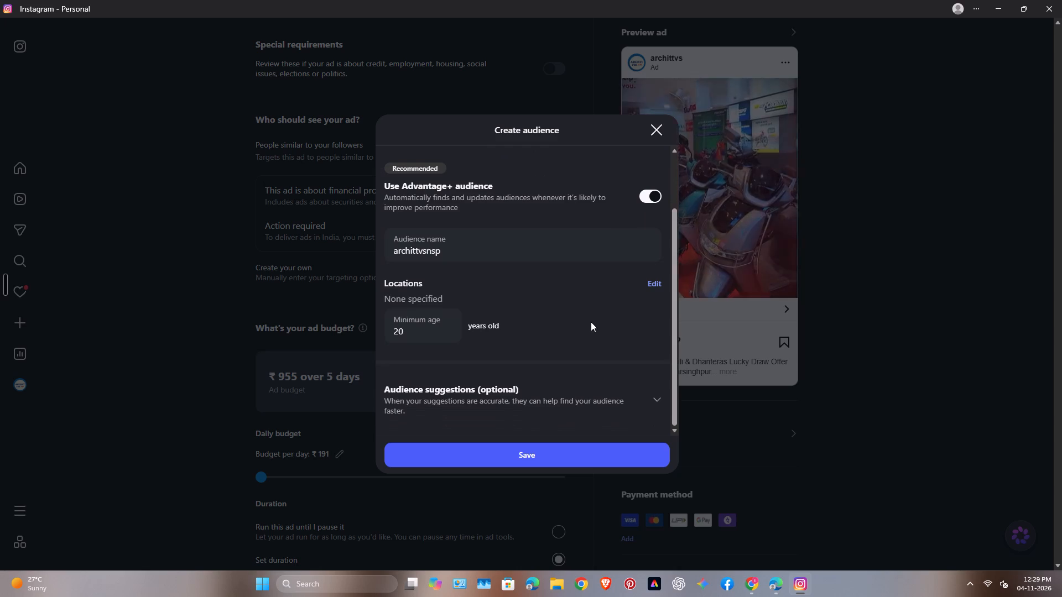
left_click(652, 394)
scroll(637, 362, "down", 1)
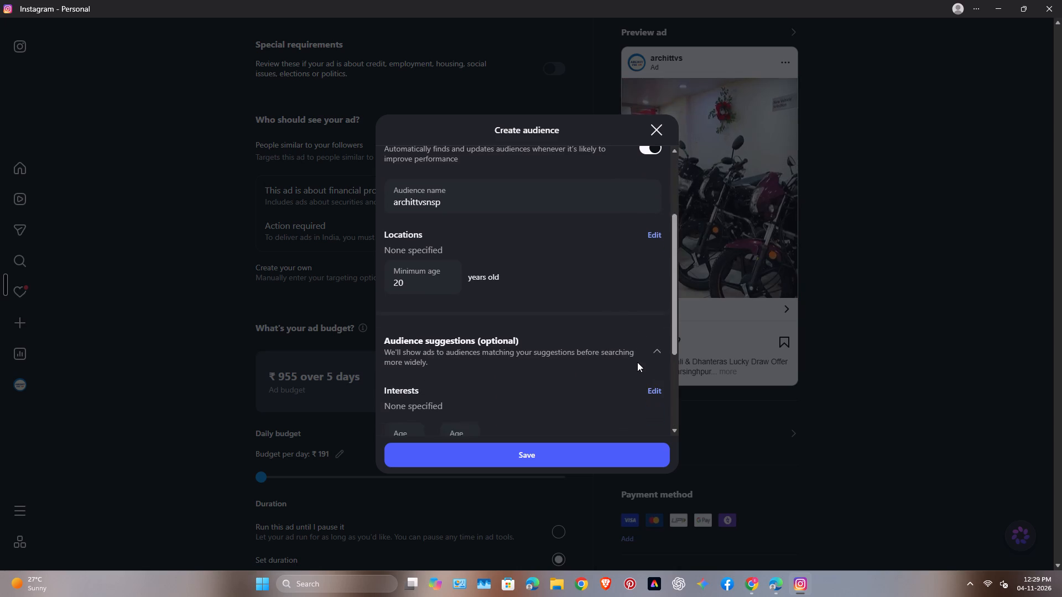
scroll(637, 362, "down", 1)
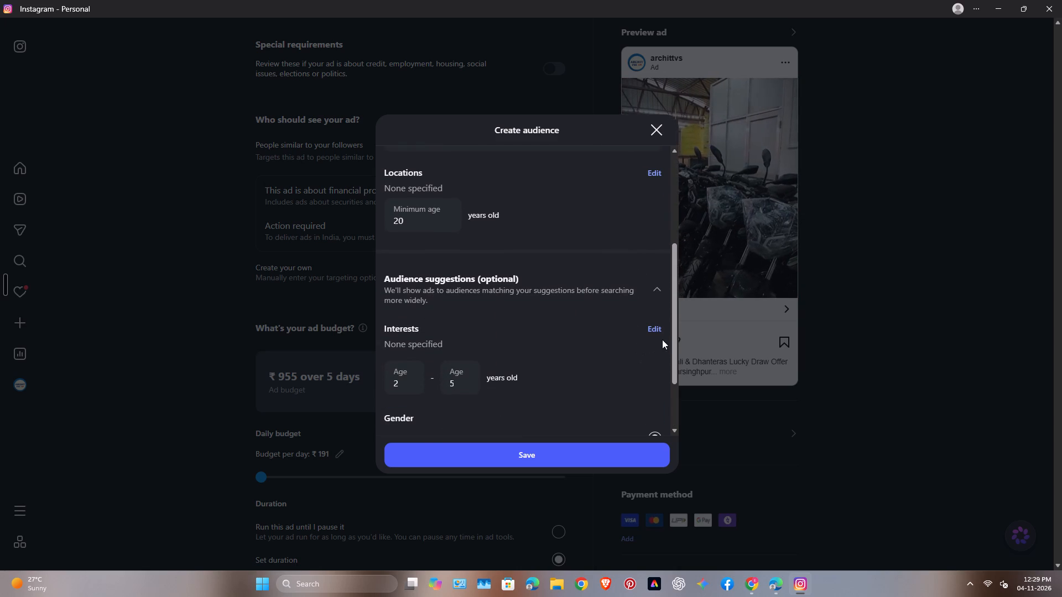
scroll(654, 331, "down", 5)
scroll(654, 331, "up", 2)
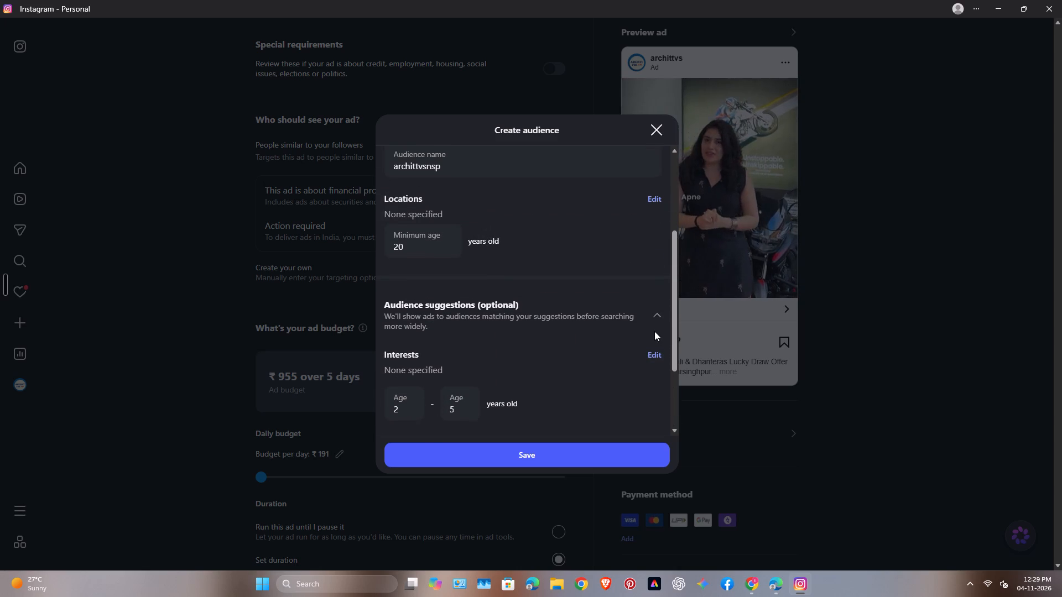
scroll(654, 331, "up", 2)
scroll(654, 331, "down", 1)
scroll(654, 331, "up", 1)
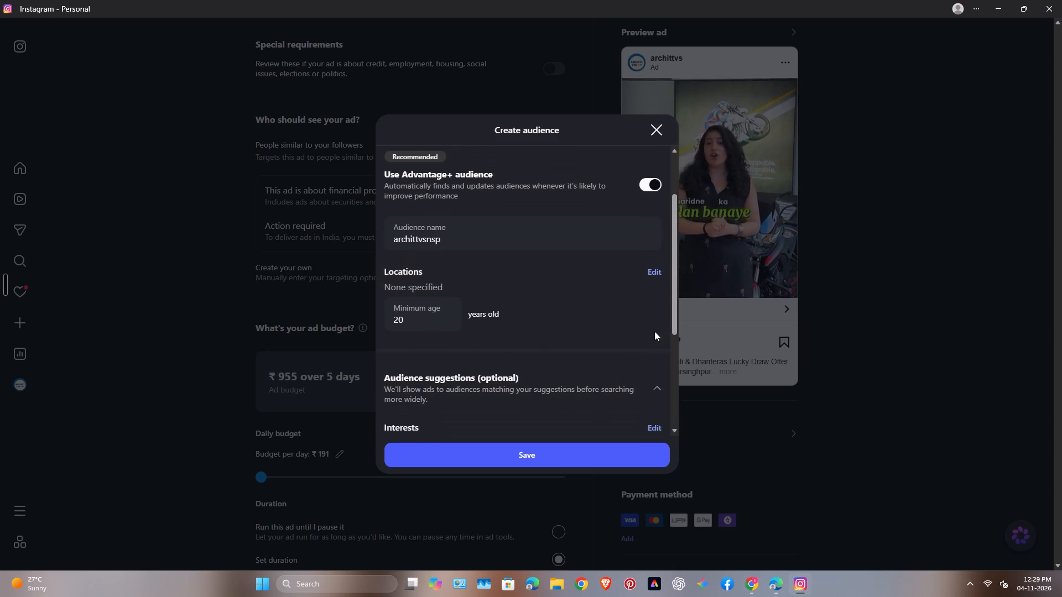
scroll(654, 331, "down", 2)
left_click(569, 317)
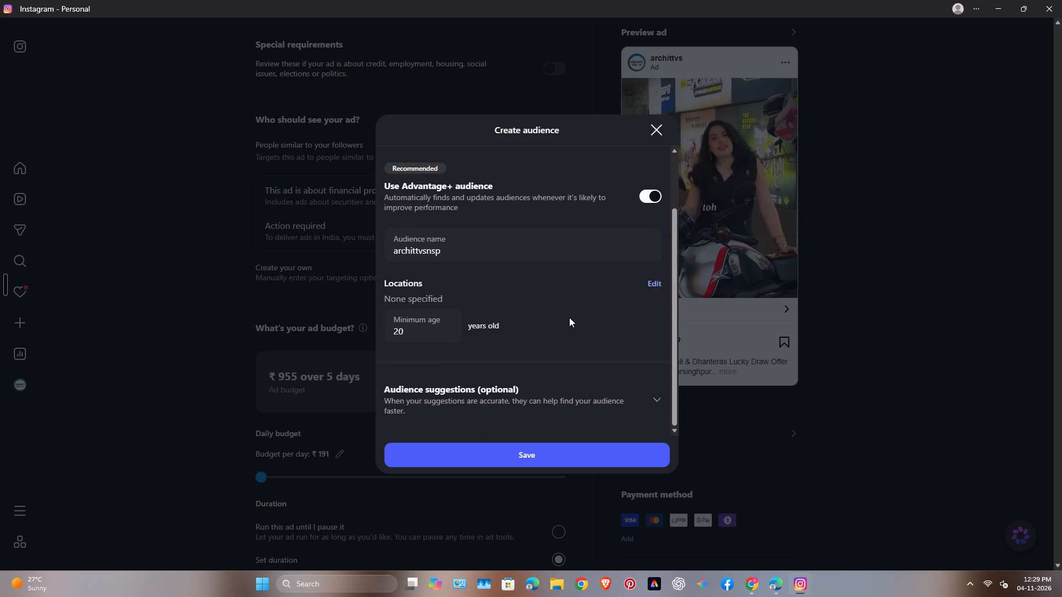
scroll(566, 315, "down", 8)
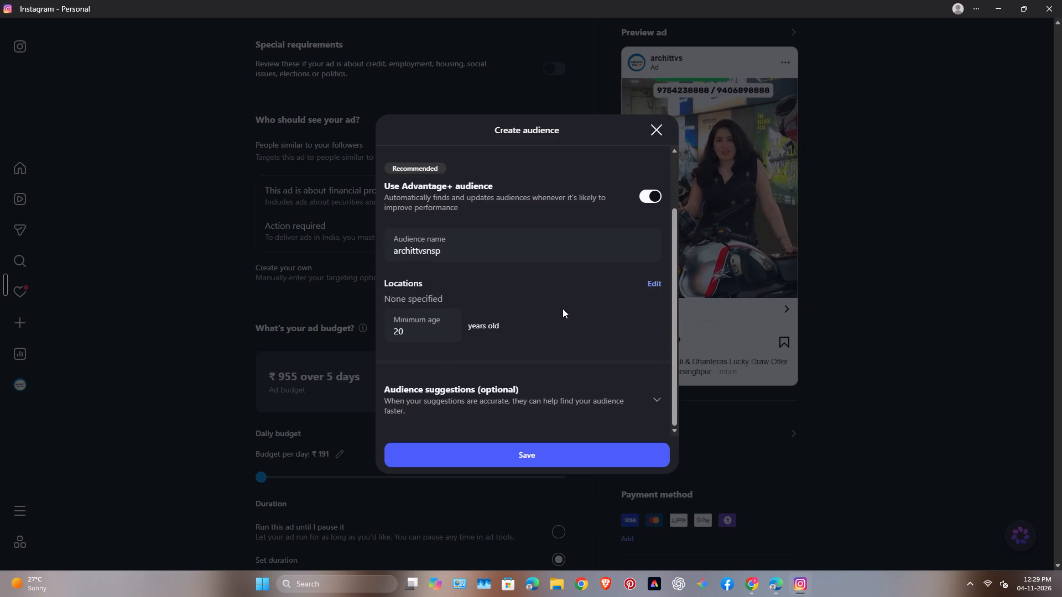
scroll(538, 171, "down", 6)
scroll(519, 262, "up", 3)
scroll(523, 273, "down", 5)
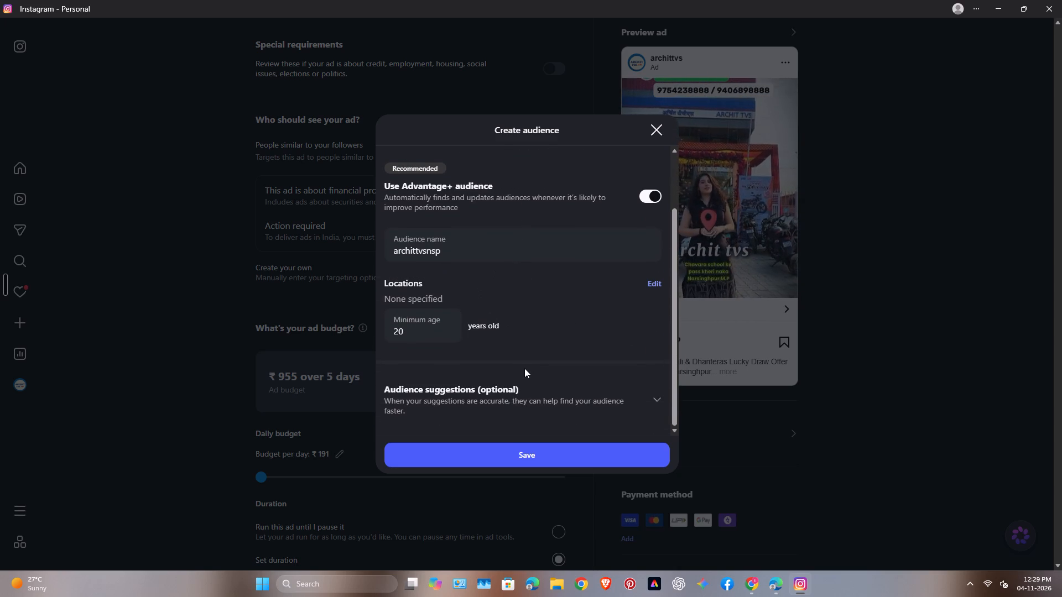
Expand the optional audience suggestions, search the interests for "bike" and add Sport bike.
left_click(661, 399)
scroll(637, 353, "down", 4)
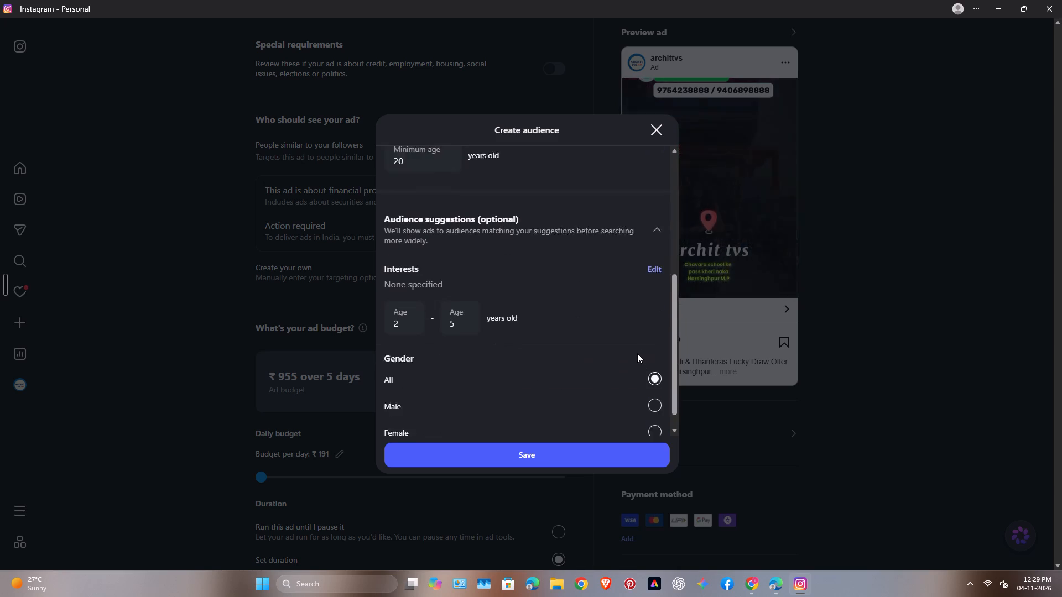
left_click(585, 260)
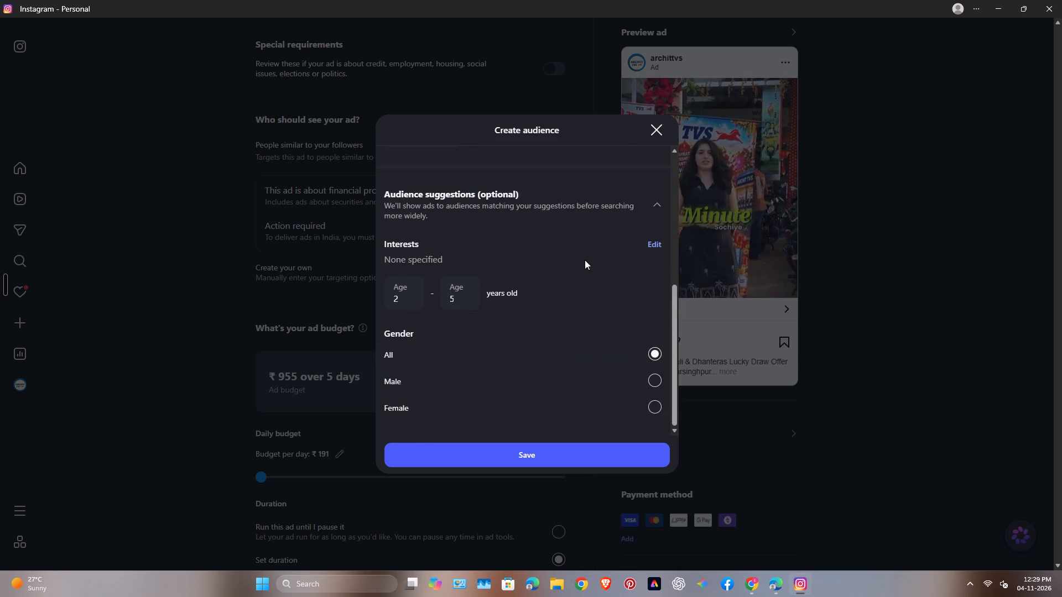
left_click(654, 243)
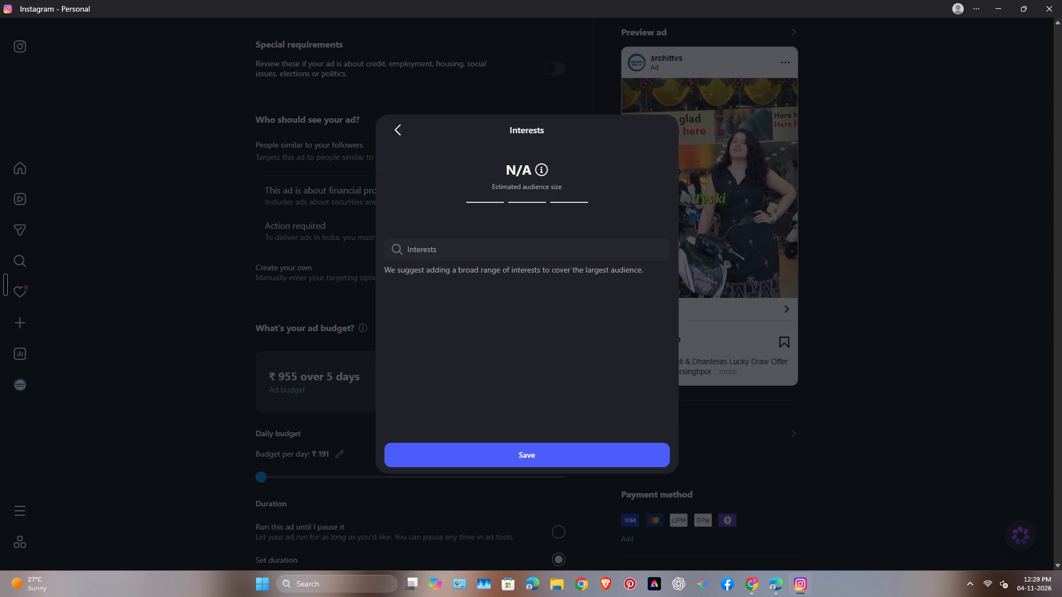
left_click(526, 250)
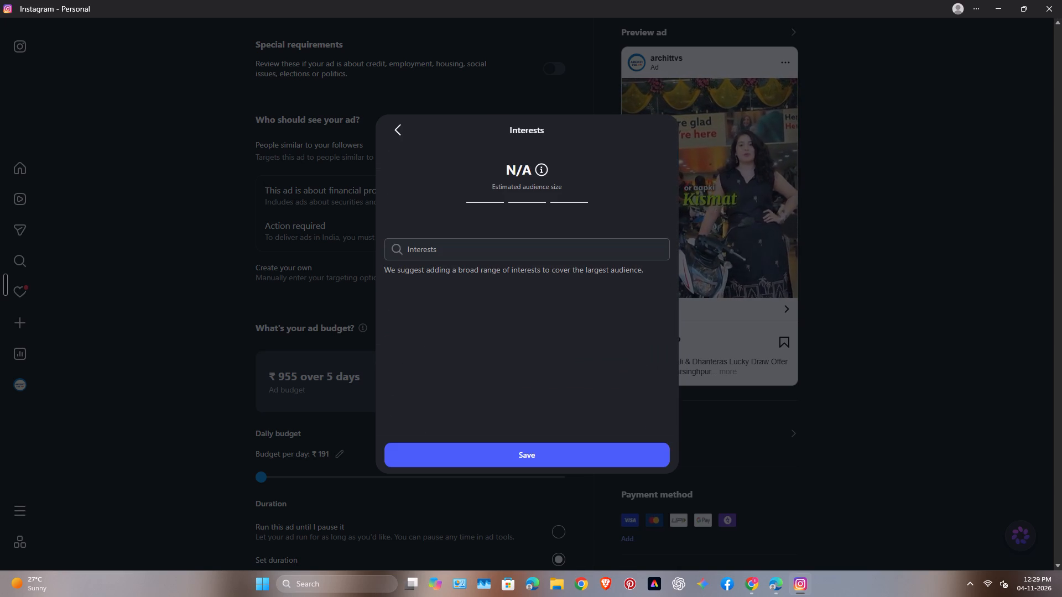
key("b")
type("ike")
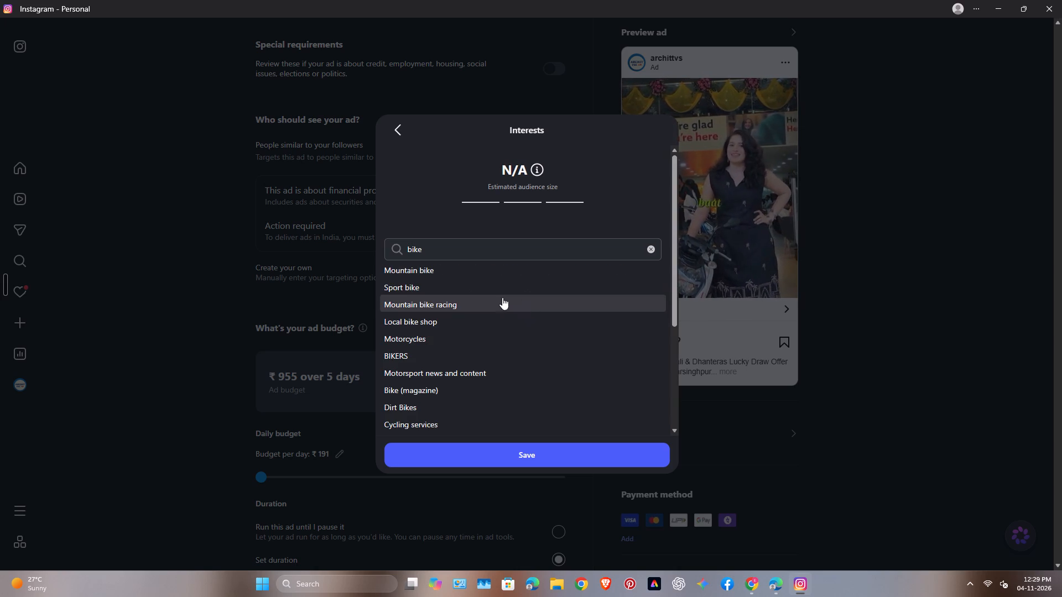
left_click(472, 286)
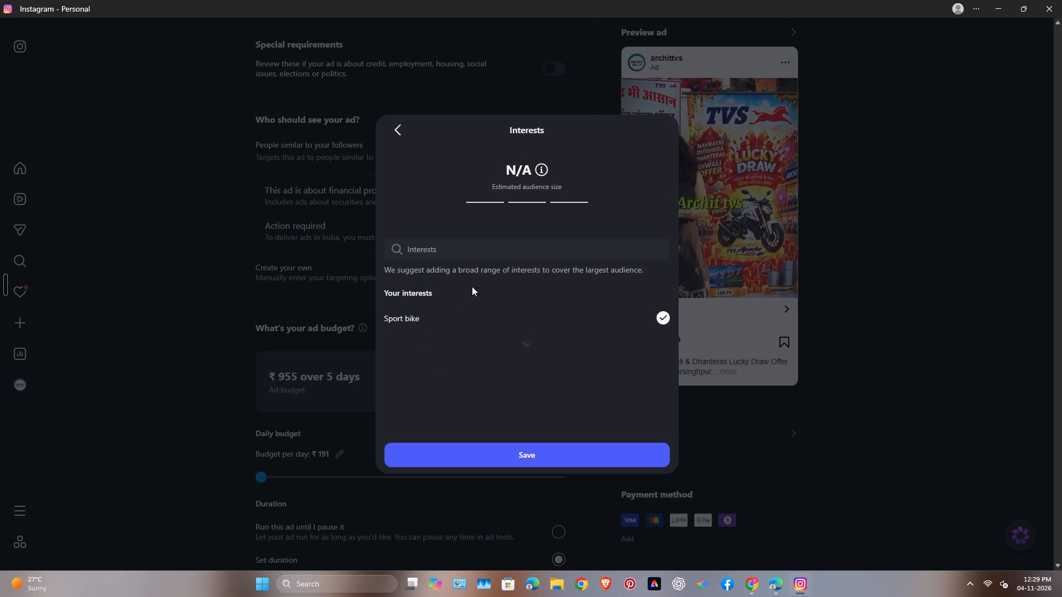
Add the suggested interest Motorcycles (vehicles) to the audience's interests.
left_click(465, 253)
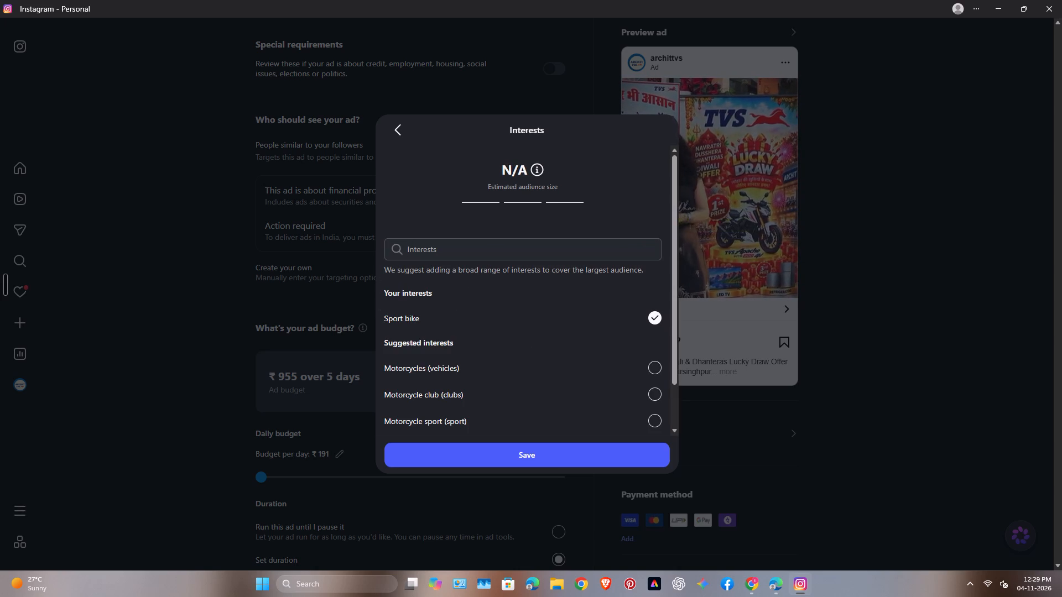
left_click(405, 378)
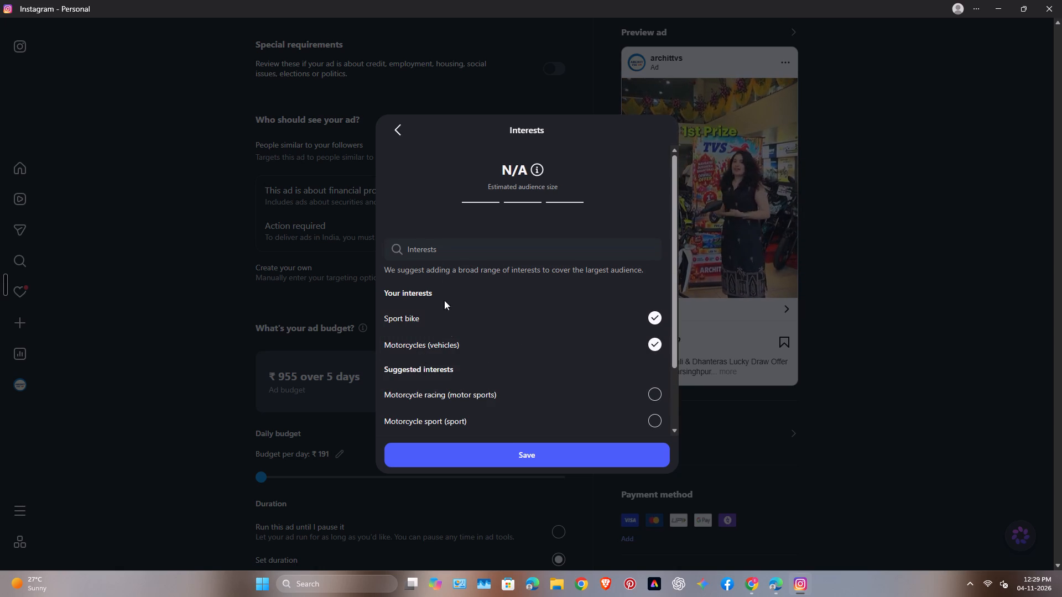
Search the interests for "tvs" and add TVS Apache to the audience.
scroll(456, 362, "down", 3)
scroll(456, 362, "up", 3)
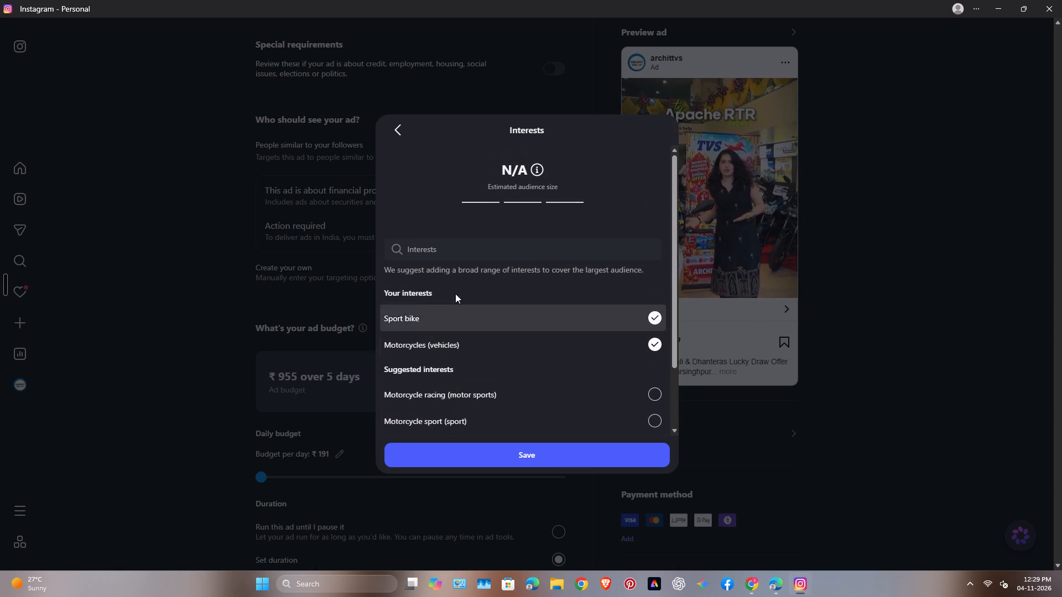
left_click(451, 258)
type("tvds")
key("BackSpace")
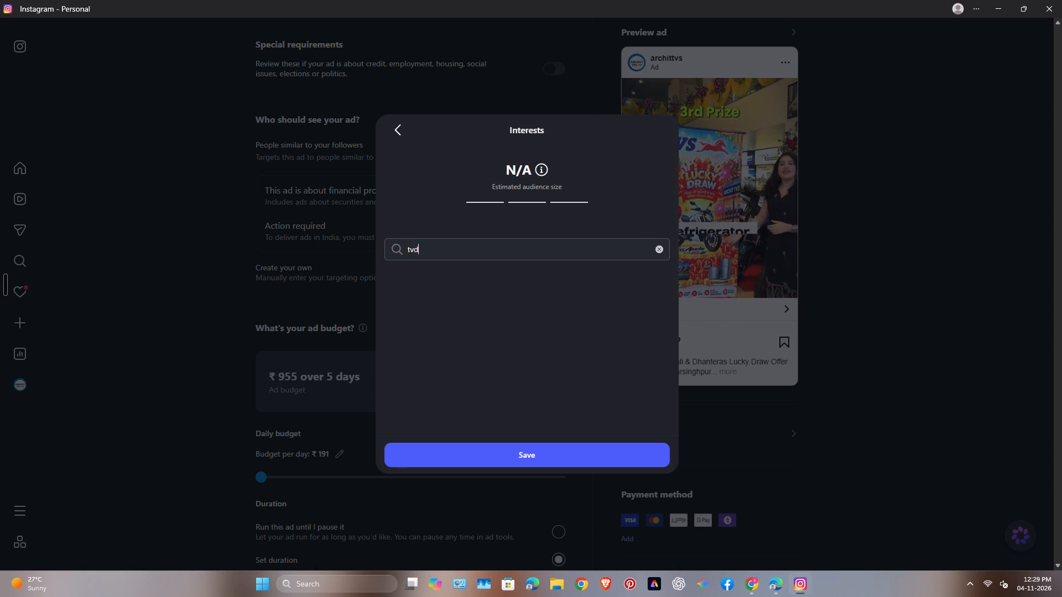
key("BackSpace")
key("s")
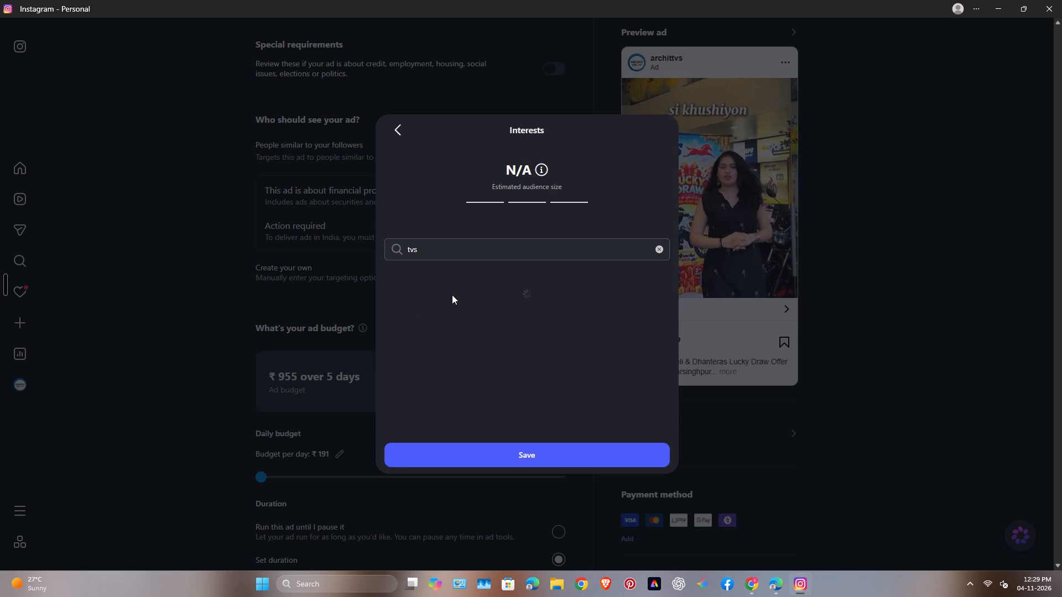
left_click(432, 286)
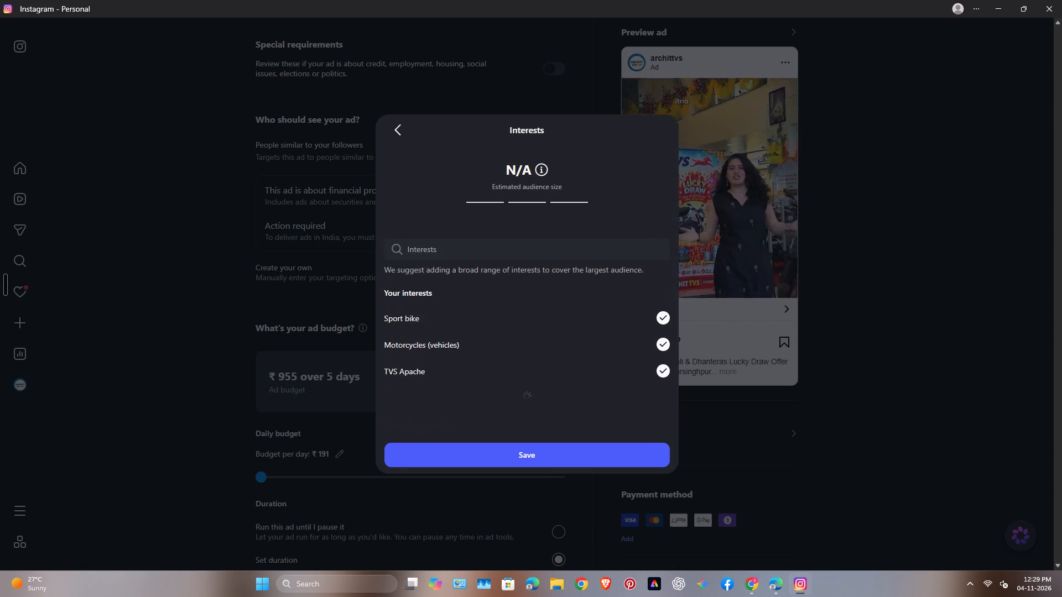
Search the interests for "tvs" again and add TVS Scooty to the audience.
left_click(460, 255)
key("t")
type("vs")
left_click(460, 289)
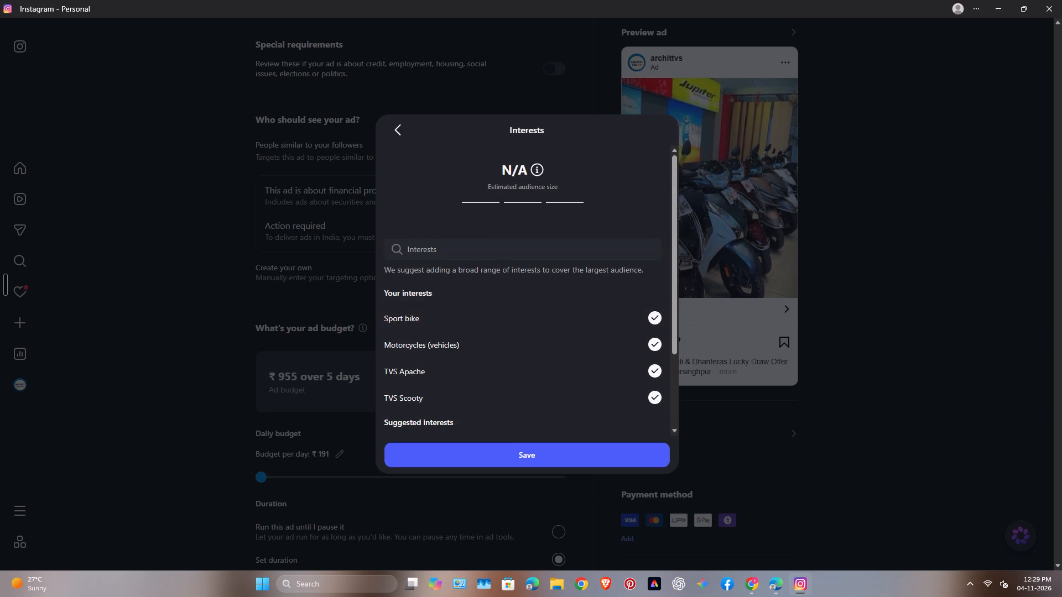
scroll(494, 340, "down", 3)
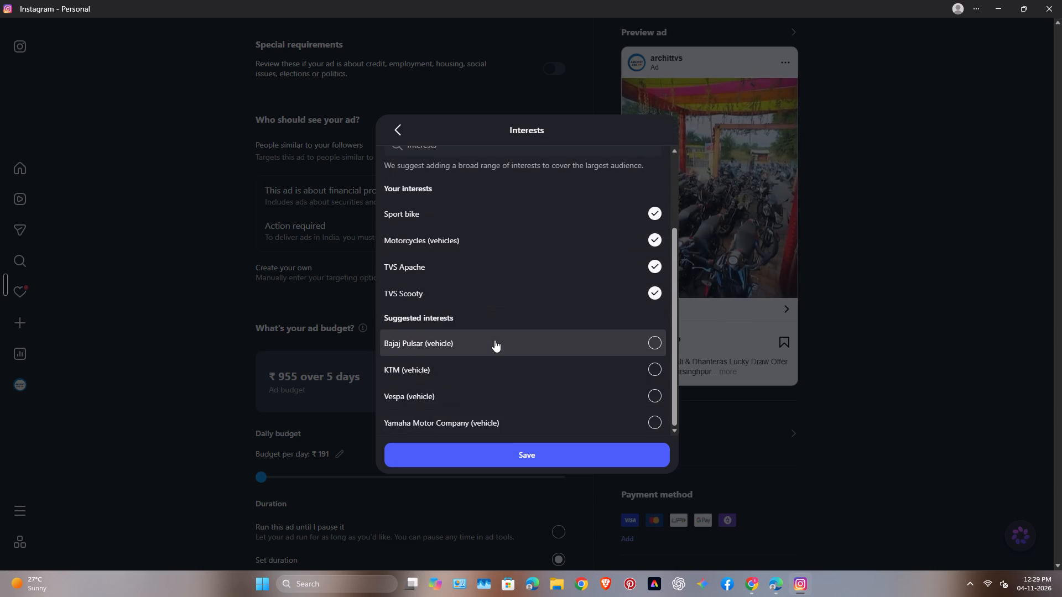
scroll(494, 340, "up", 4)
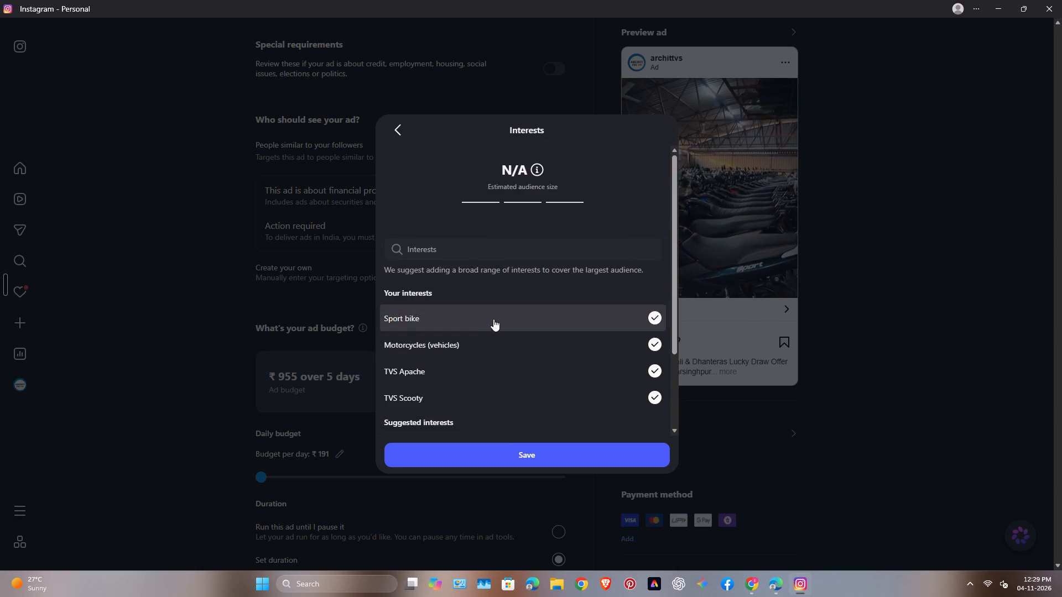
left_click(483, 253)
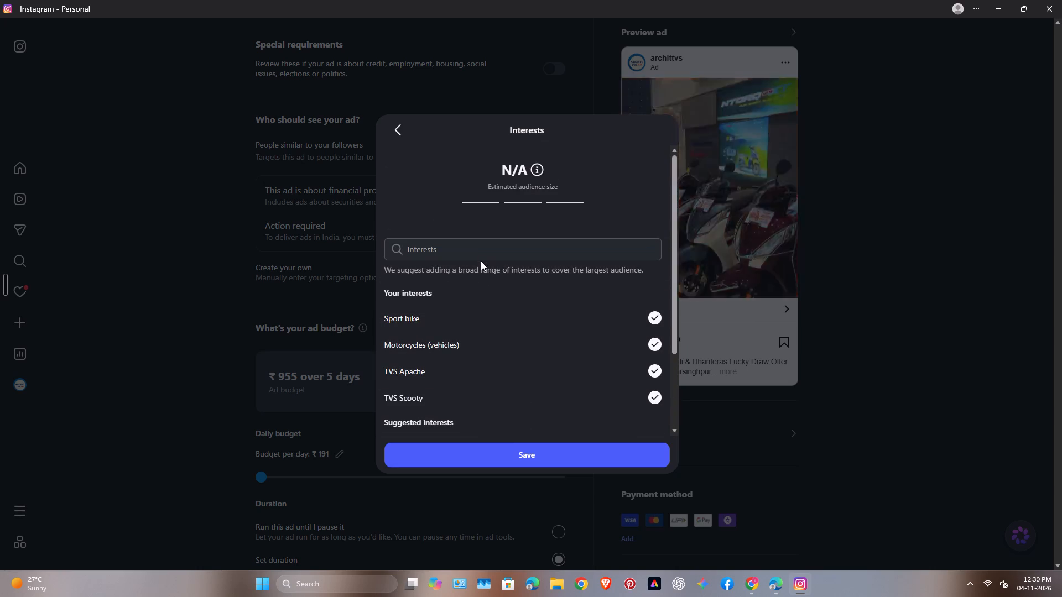
Search the interests for tvs again, clear the search, and save the audience's selected interests.
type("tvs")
scroll(465, 306, "down", 1)
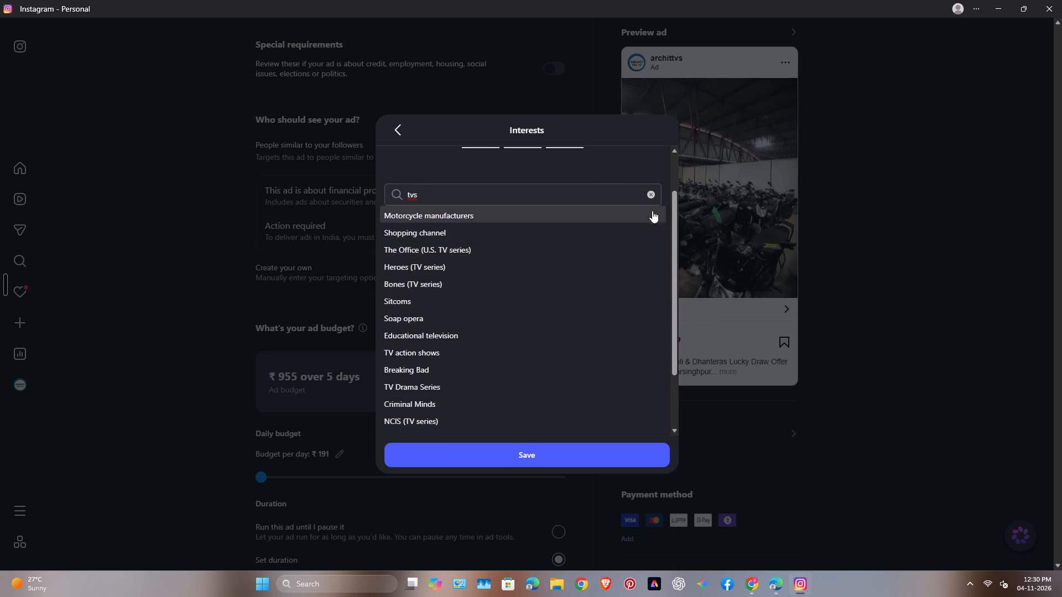
left_click(652, 192)
left_click(602, 449)
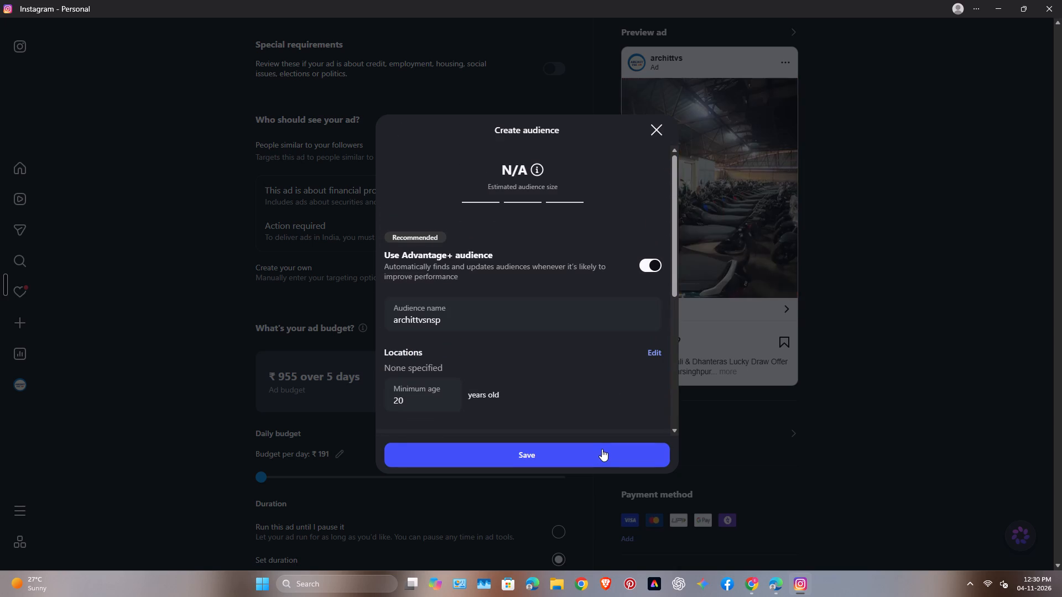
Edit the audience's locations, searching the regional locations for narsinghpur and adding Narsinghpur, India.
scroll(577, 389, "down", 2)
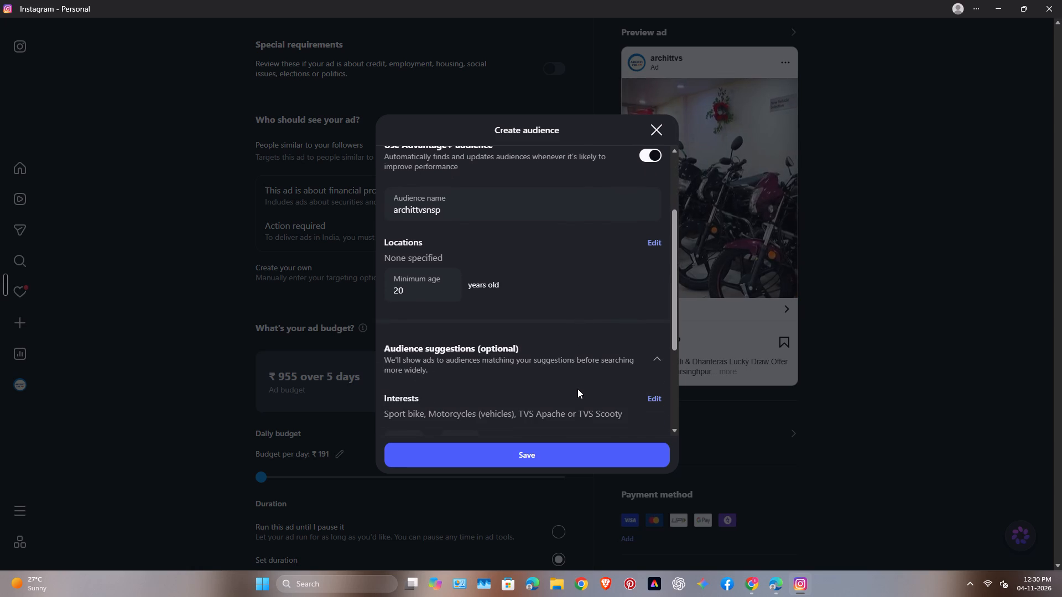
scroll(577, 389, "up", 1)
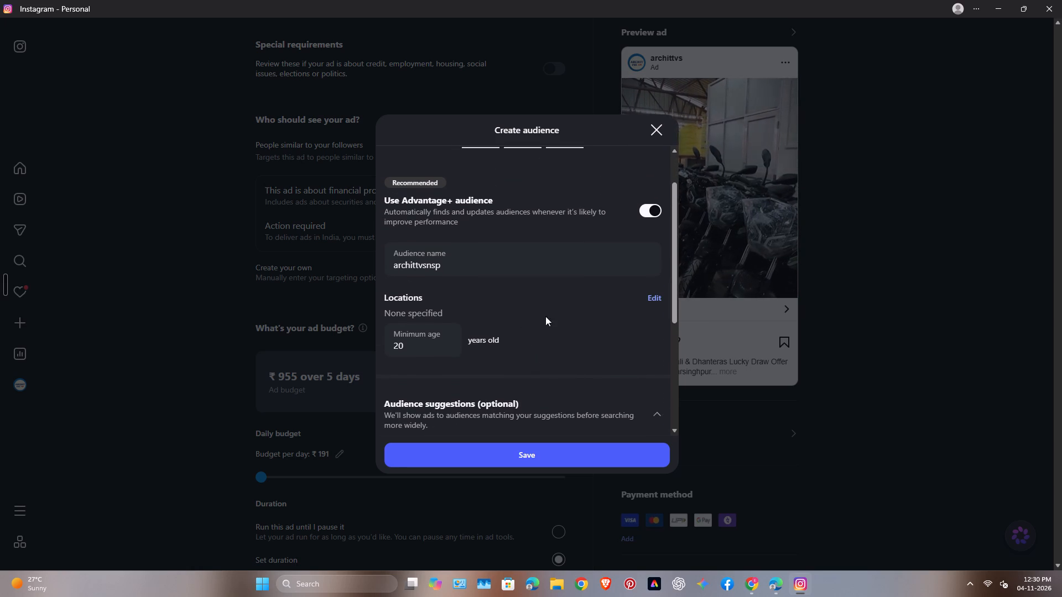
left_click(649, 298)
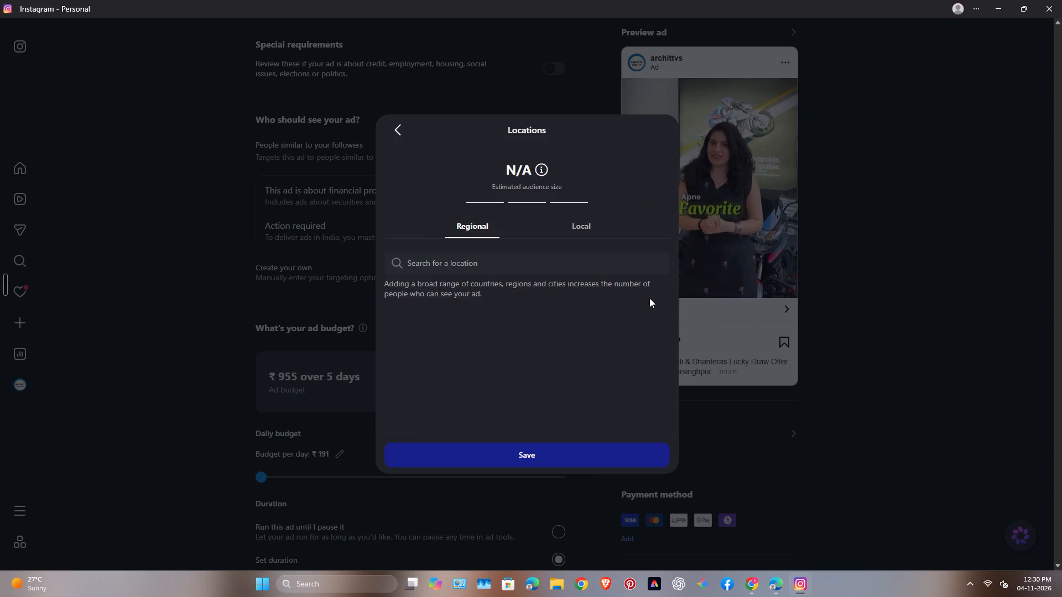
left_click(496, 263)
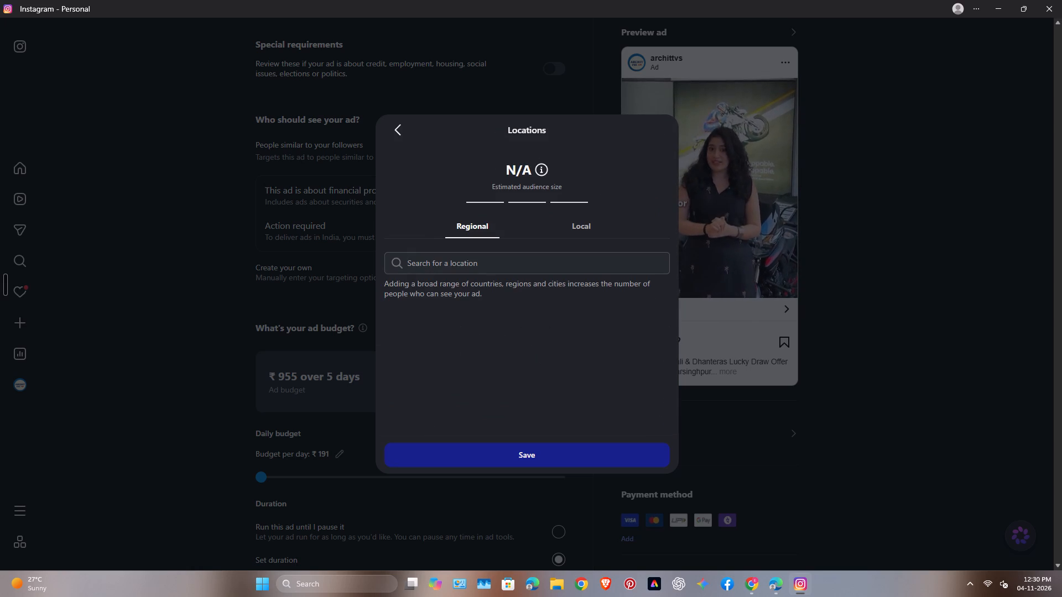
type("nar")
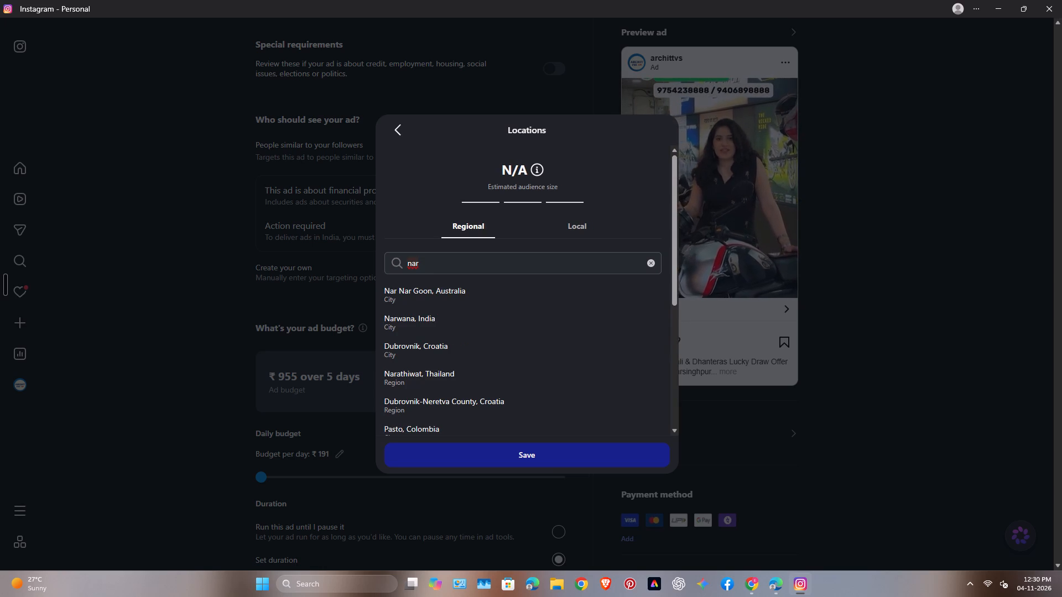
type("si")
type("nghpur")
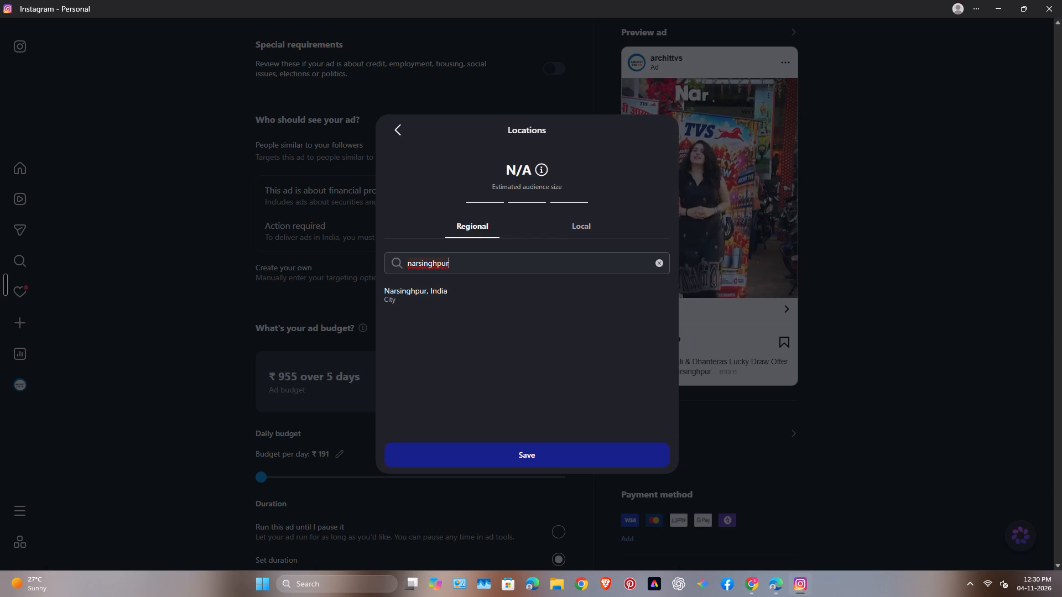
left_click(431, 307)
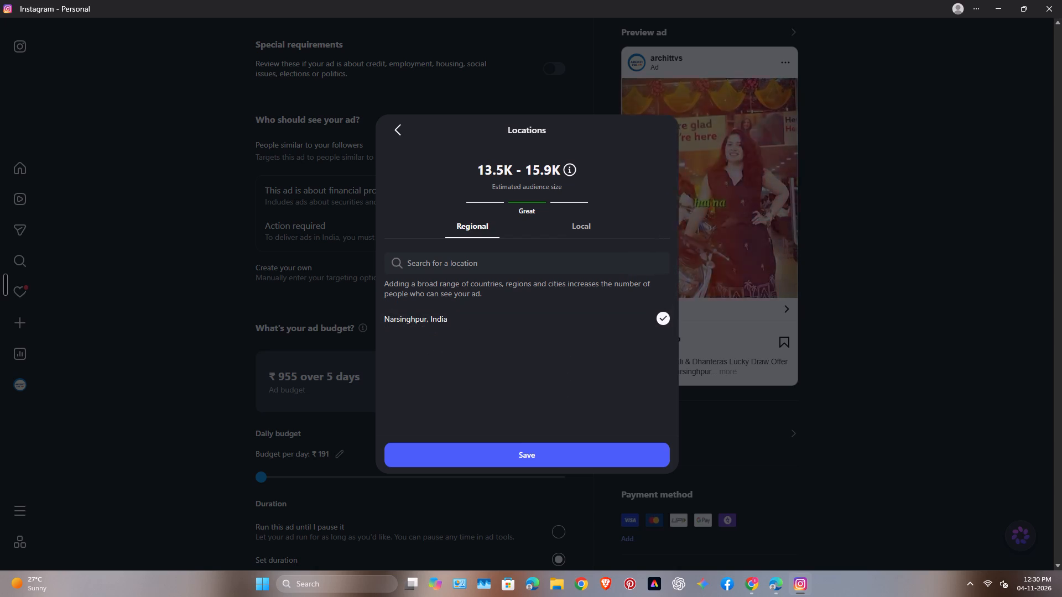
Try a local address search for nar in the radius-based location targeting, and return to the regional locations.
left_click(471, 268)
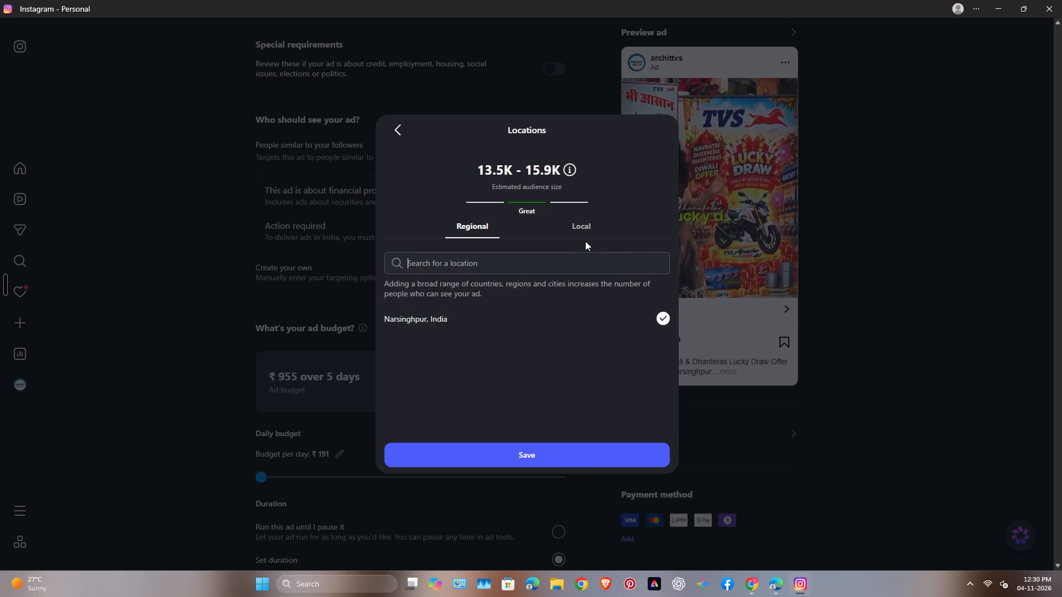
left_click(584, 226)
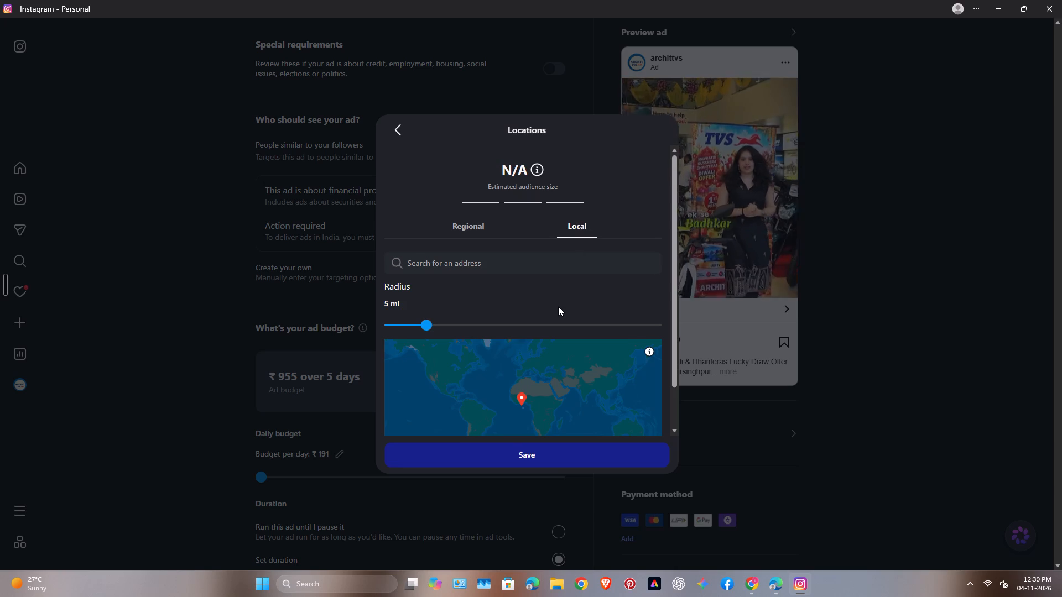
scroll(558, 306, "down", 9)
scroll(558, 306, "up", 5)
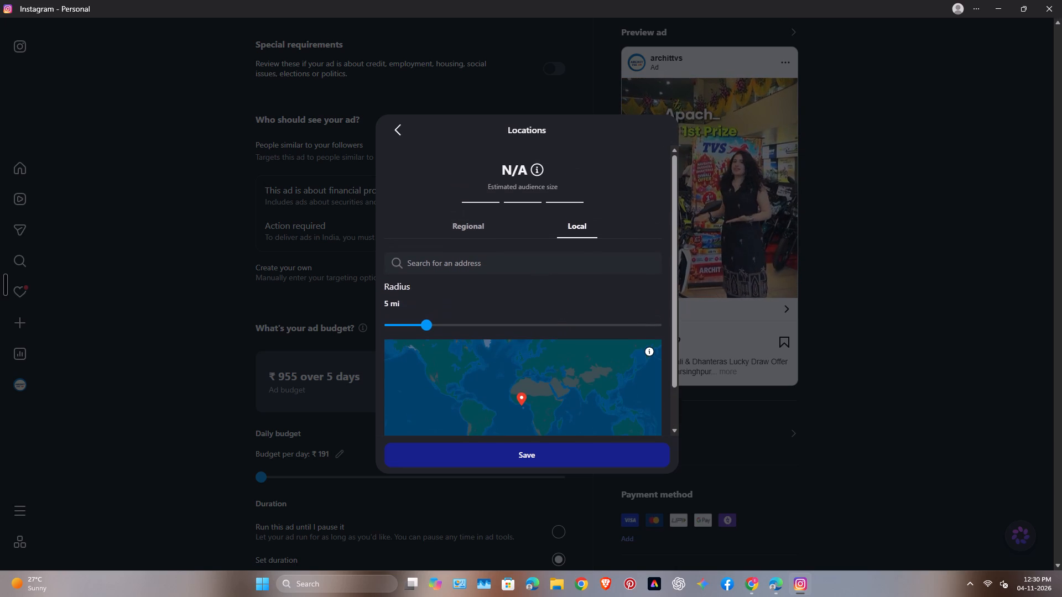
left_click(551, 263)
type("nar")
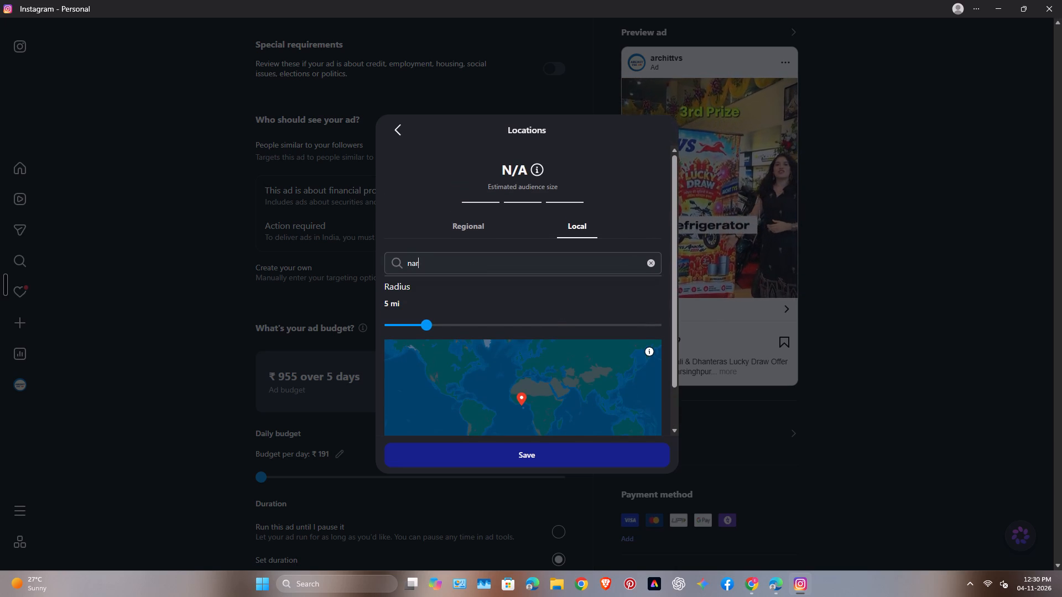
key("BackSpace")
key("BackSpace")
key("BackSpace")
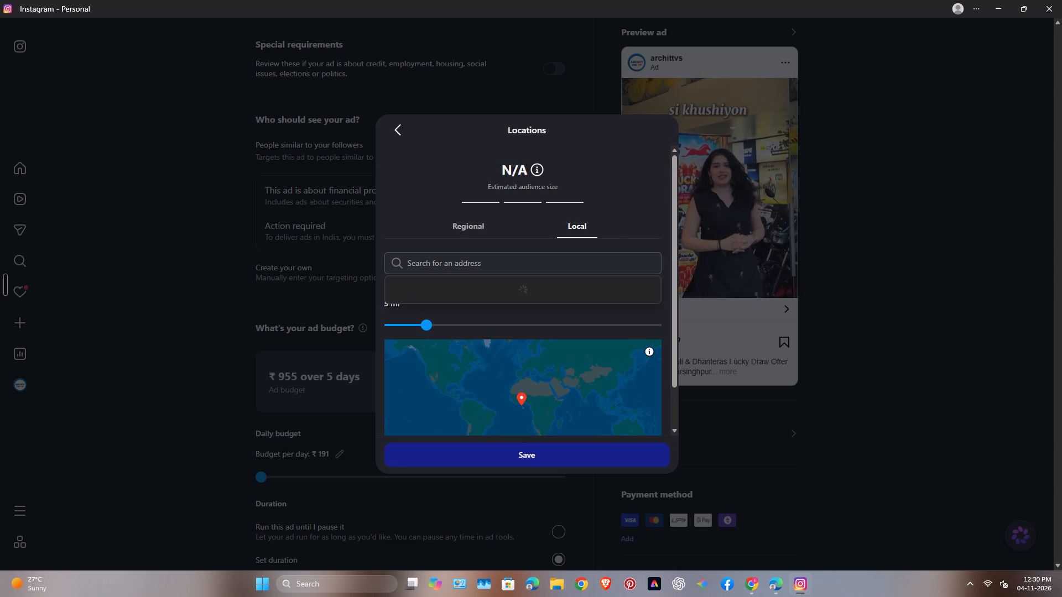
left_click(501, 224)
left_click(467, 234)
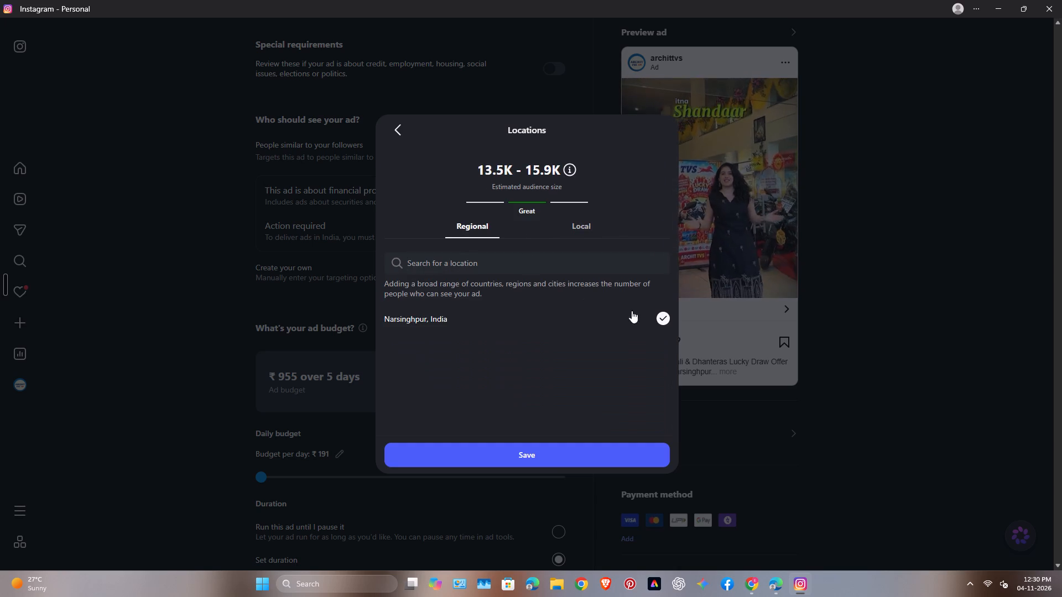
Replace Narsinghpur, India with the ZIP code 487001, IN in the audience's regional locations.
left_click(658, 320)
left_click(582, 261)
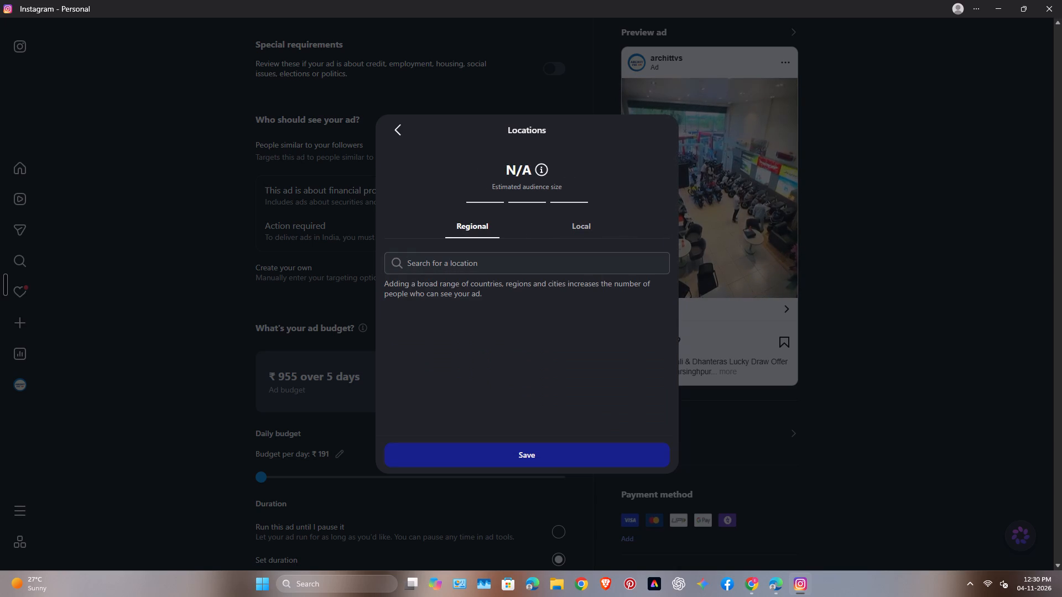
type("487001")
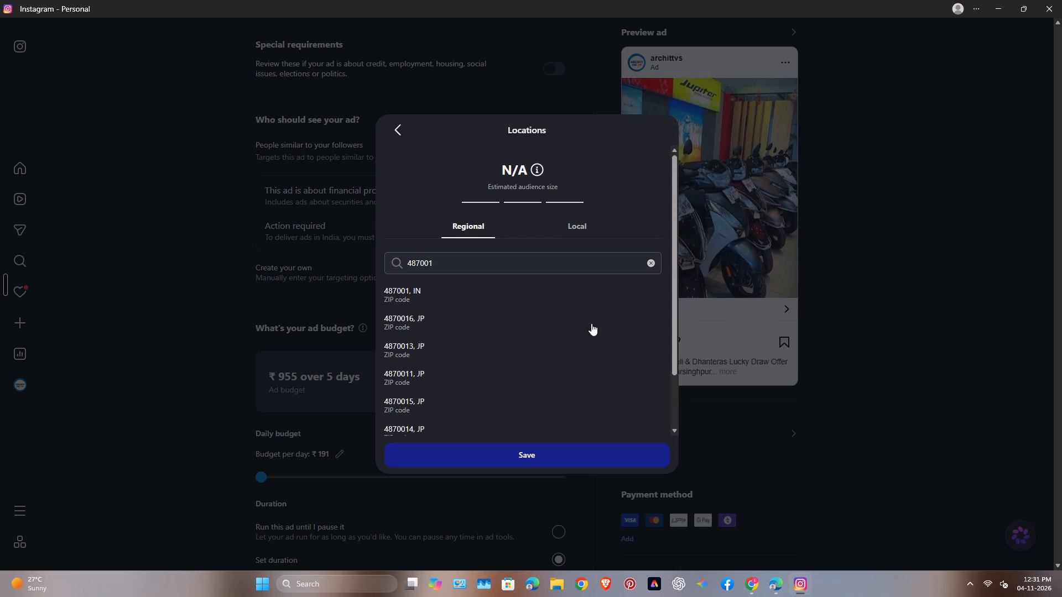
left_click(442, 301)
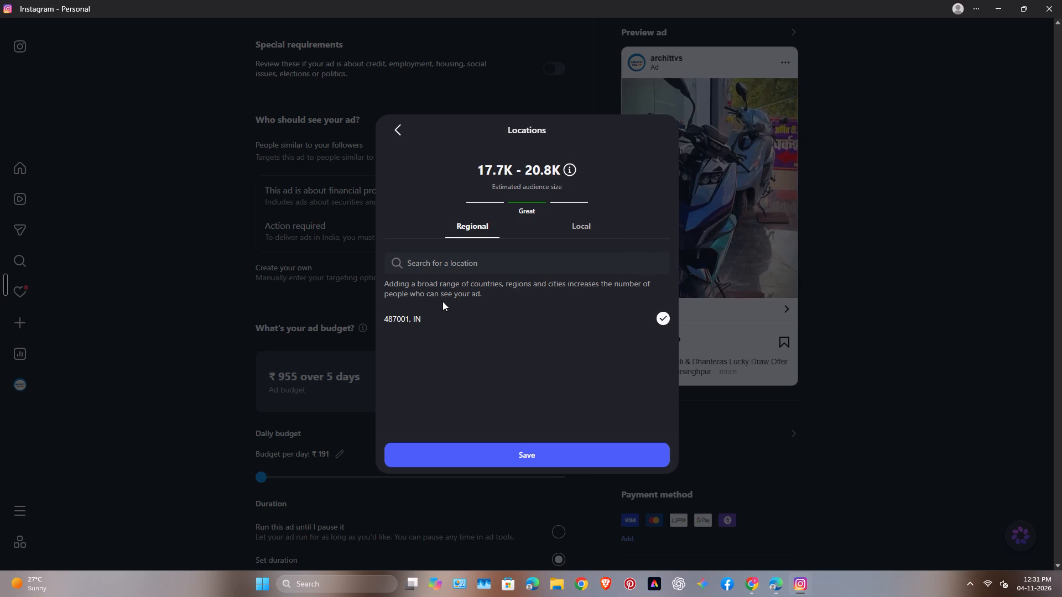
Search the regional locations for narsinghpur, correcting the spelling of the search term.
left_click(478, 269)
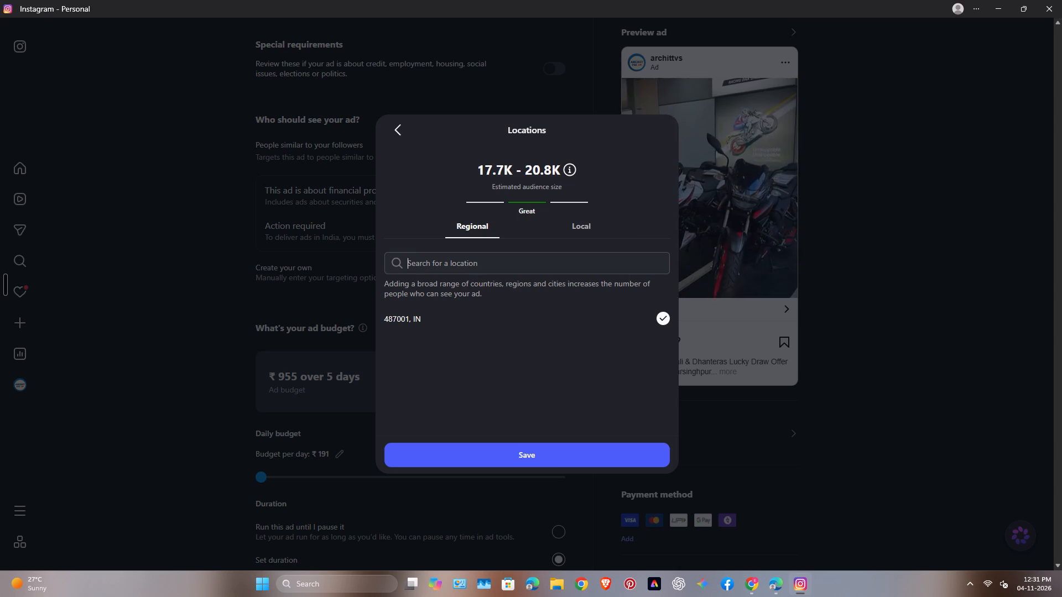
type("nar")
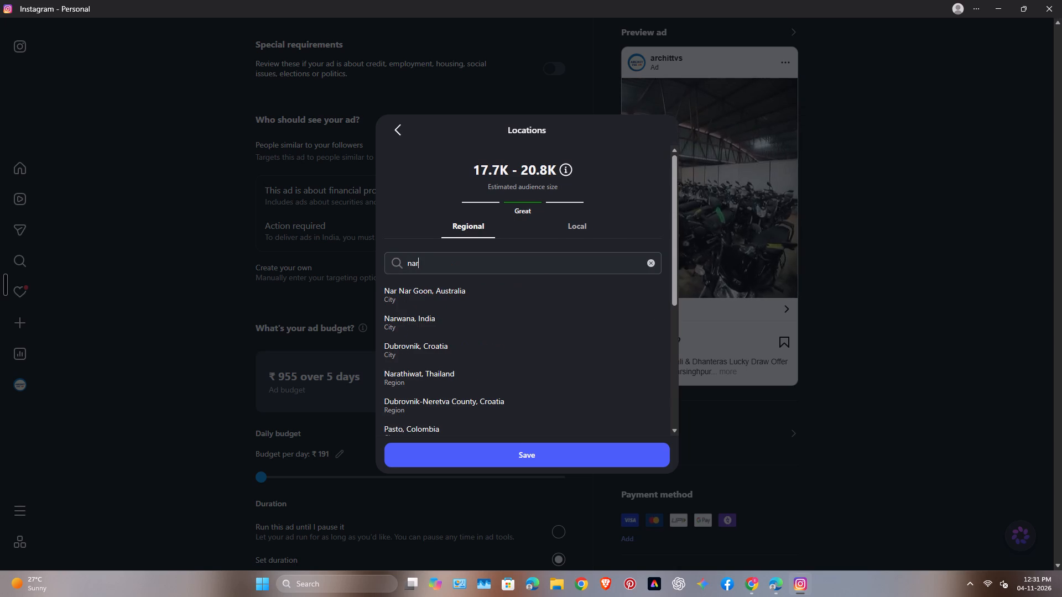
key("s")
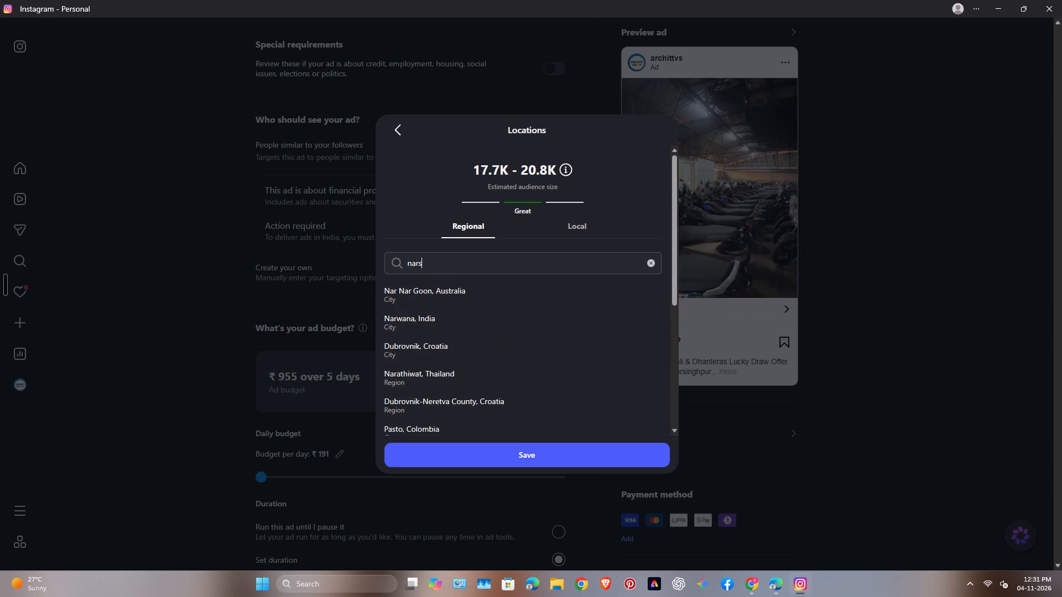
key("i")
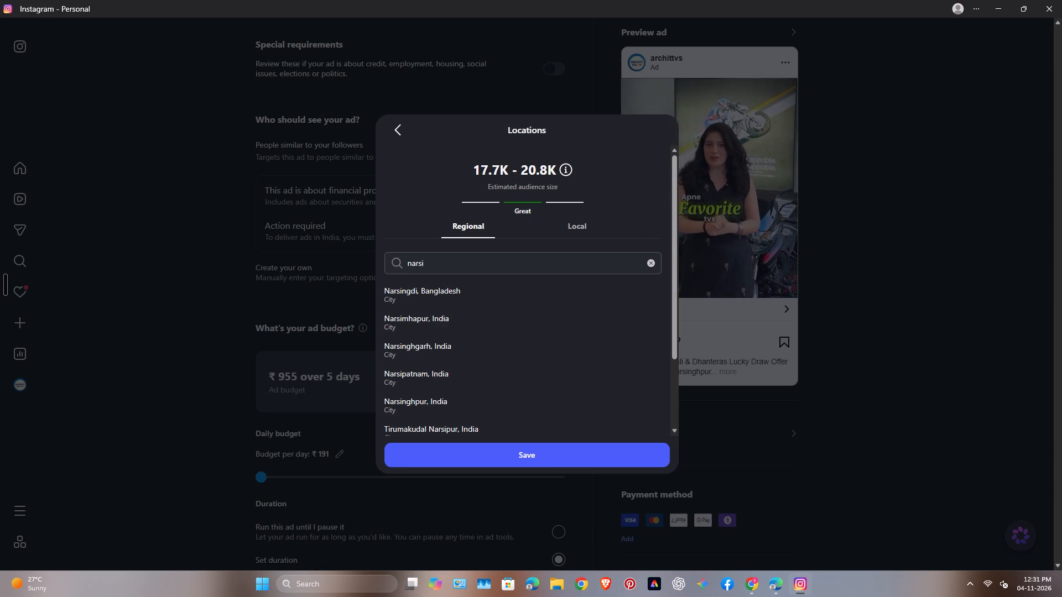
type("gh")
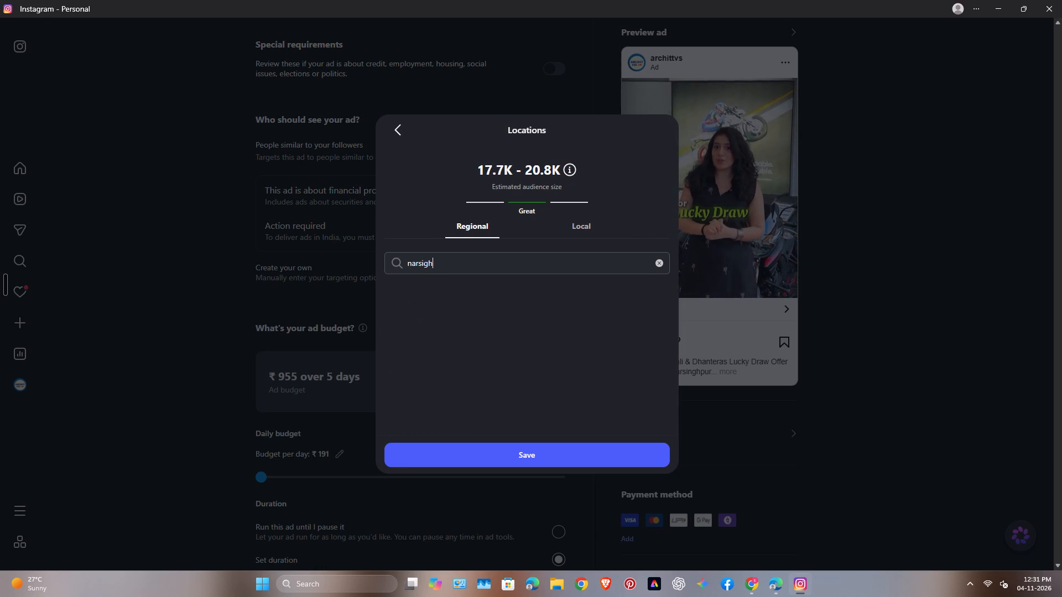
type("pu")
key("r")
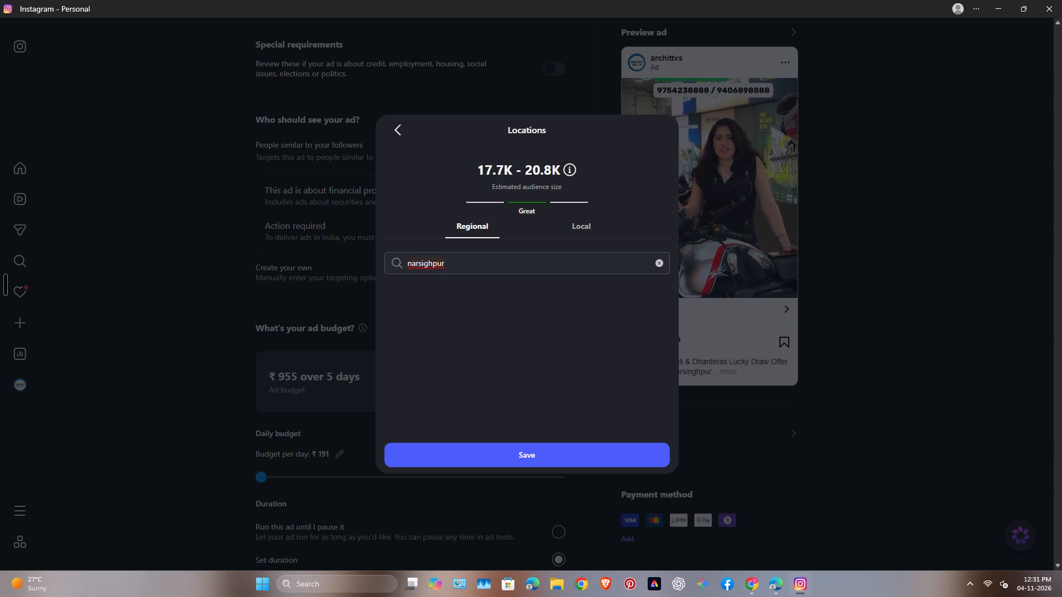
left_click(423, 264)
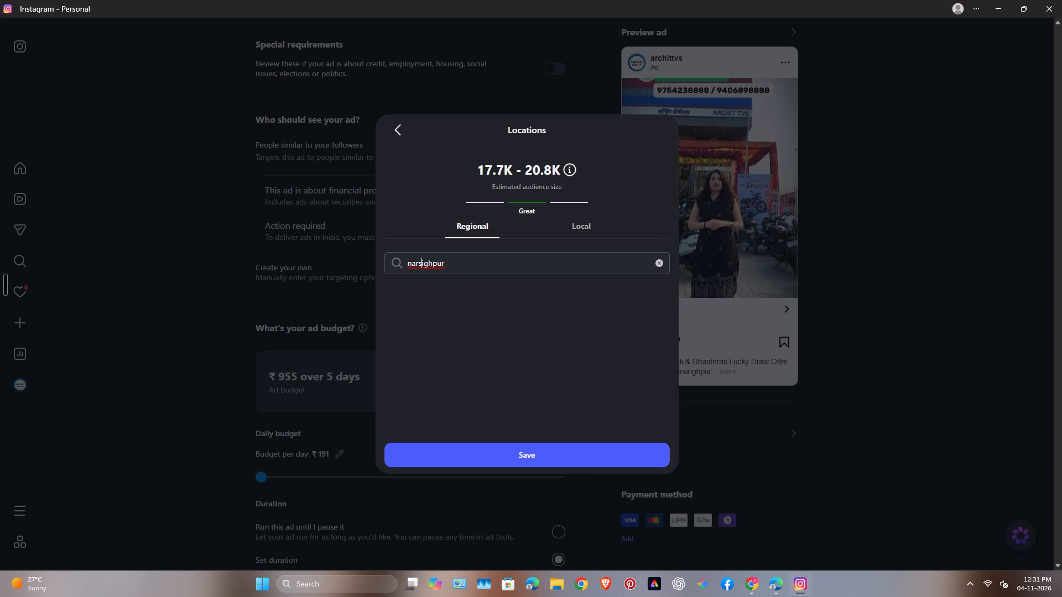
left_click(426, 264)
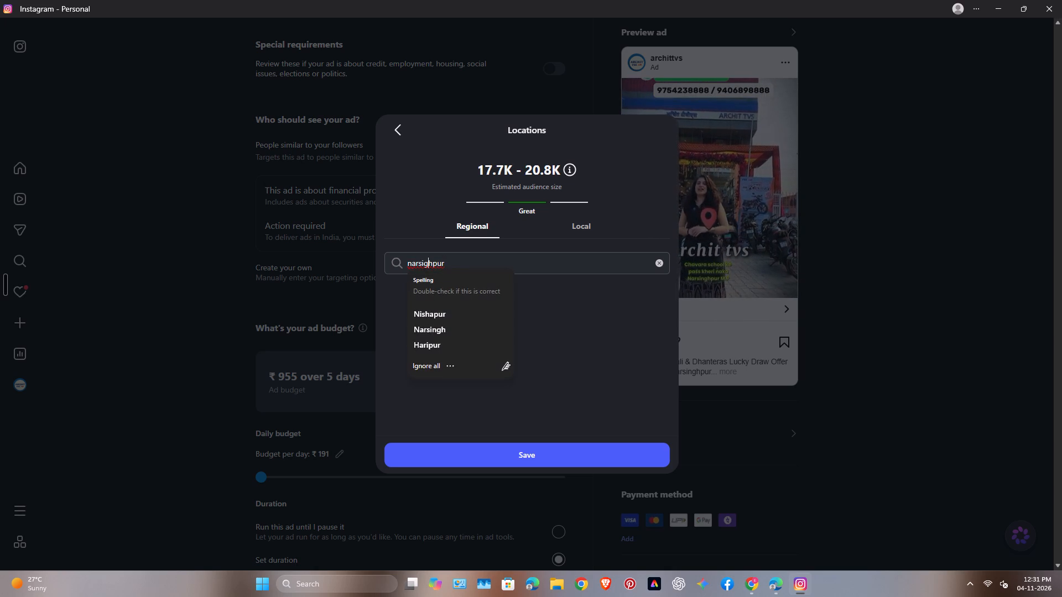
key("Left")
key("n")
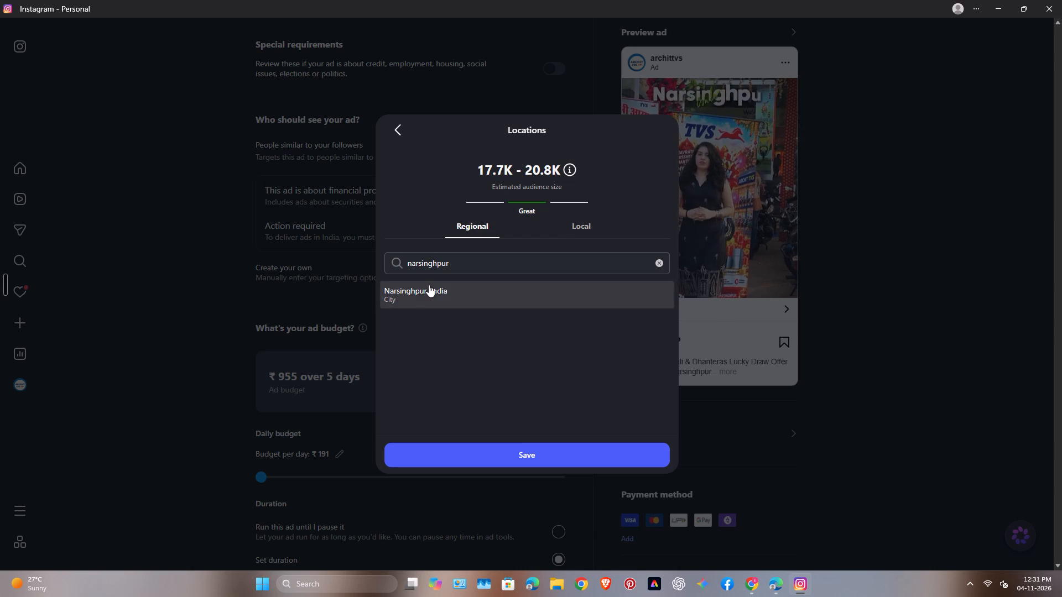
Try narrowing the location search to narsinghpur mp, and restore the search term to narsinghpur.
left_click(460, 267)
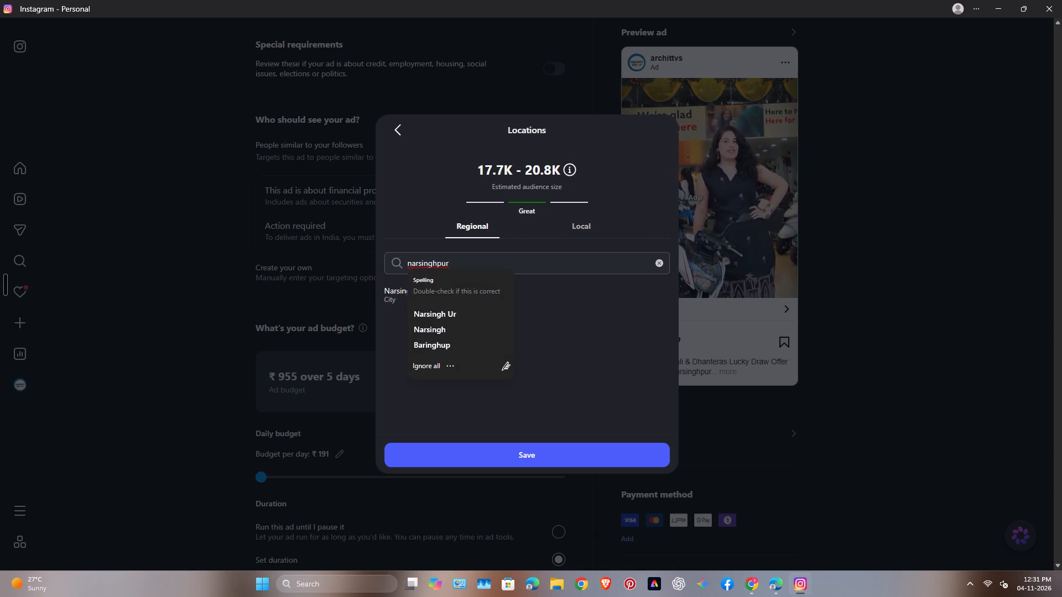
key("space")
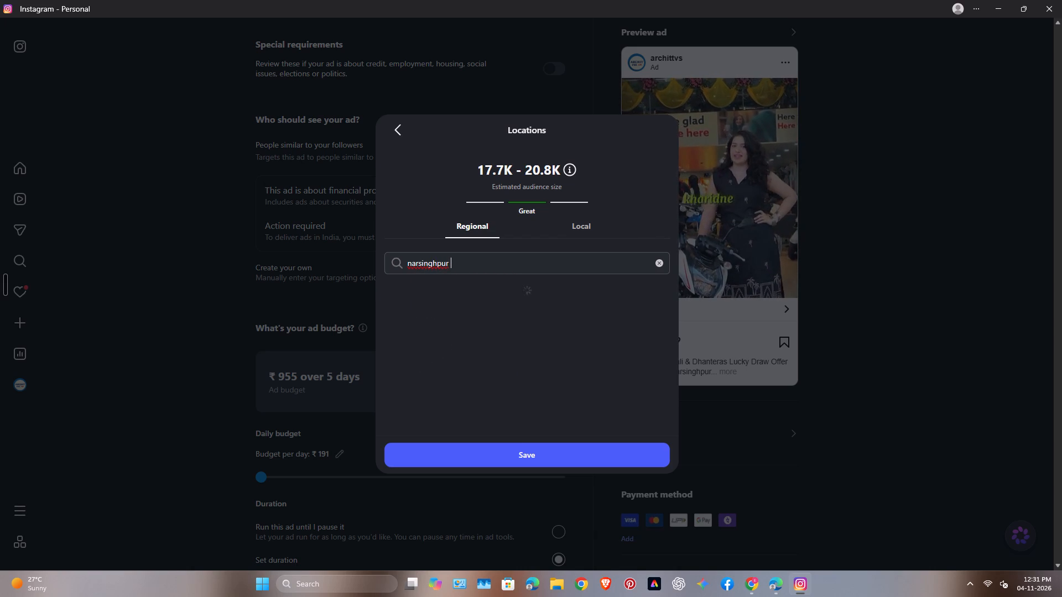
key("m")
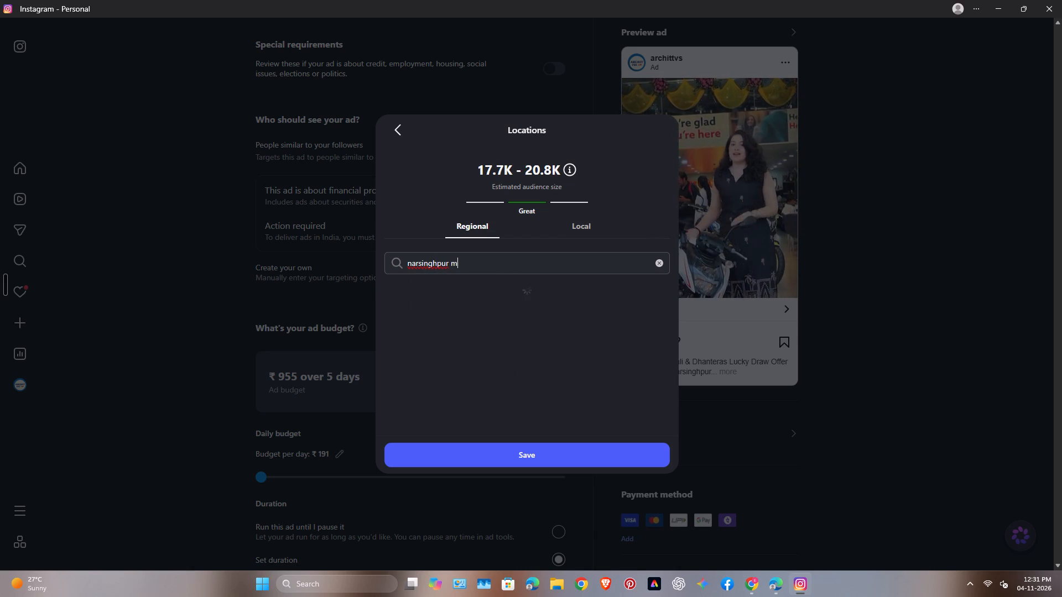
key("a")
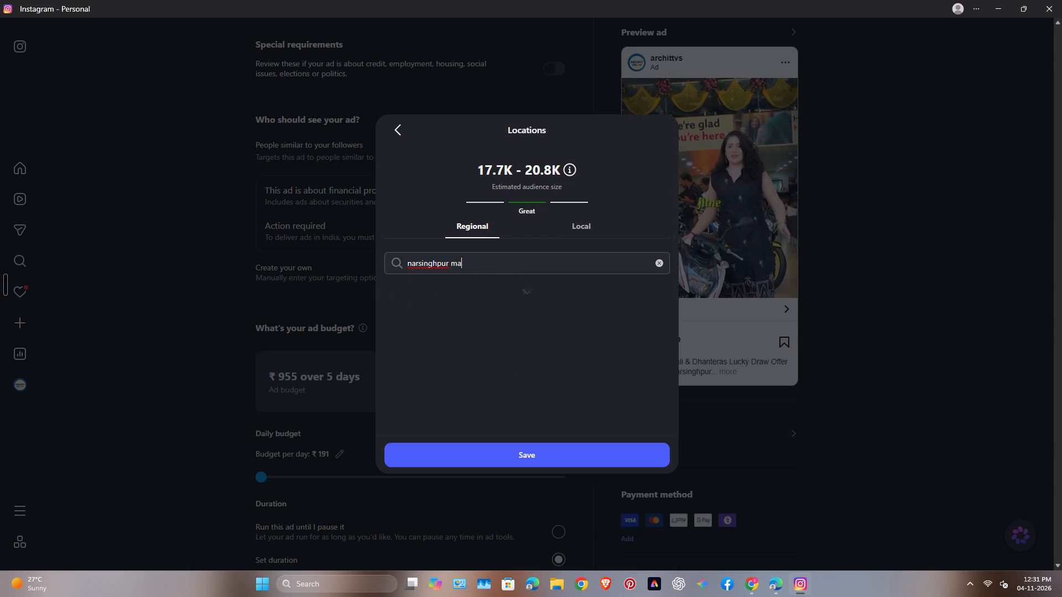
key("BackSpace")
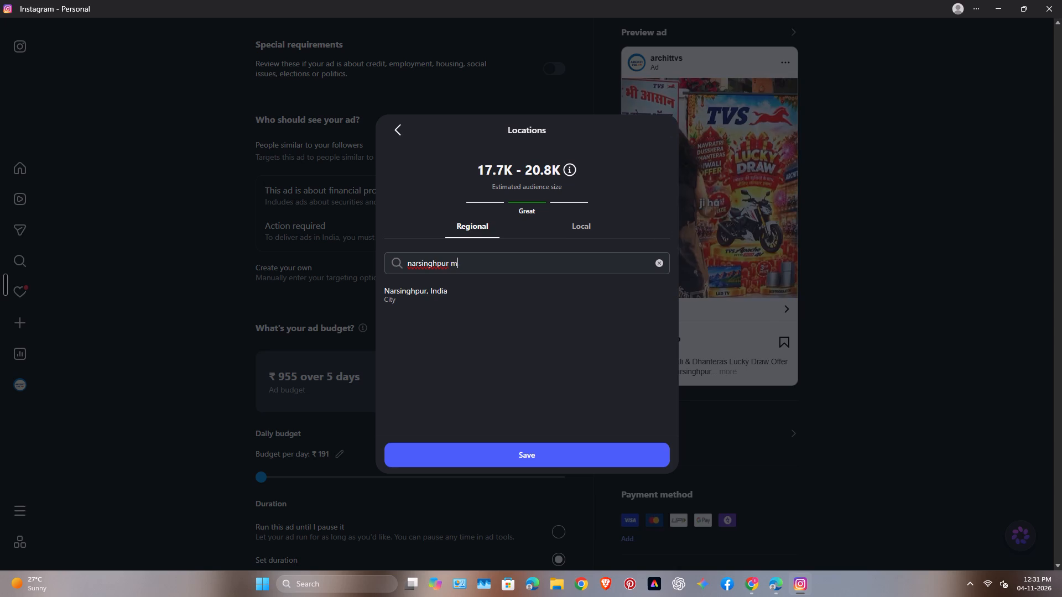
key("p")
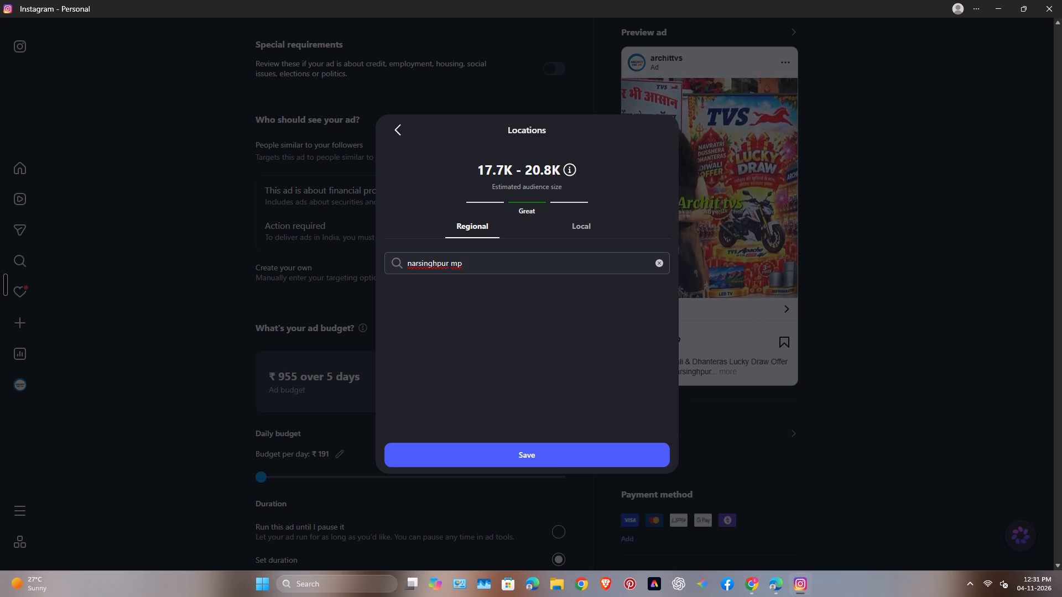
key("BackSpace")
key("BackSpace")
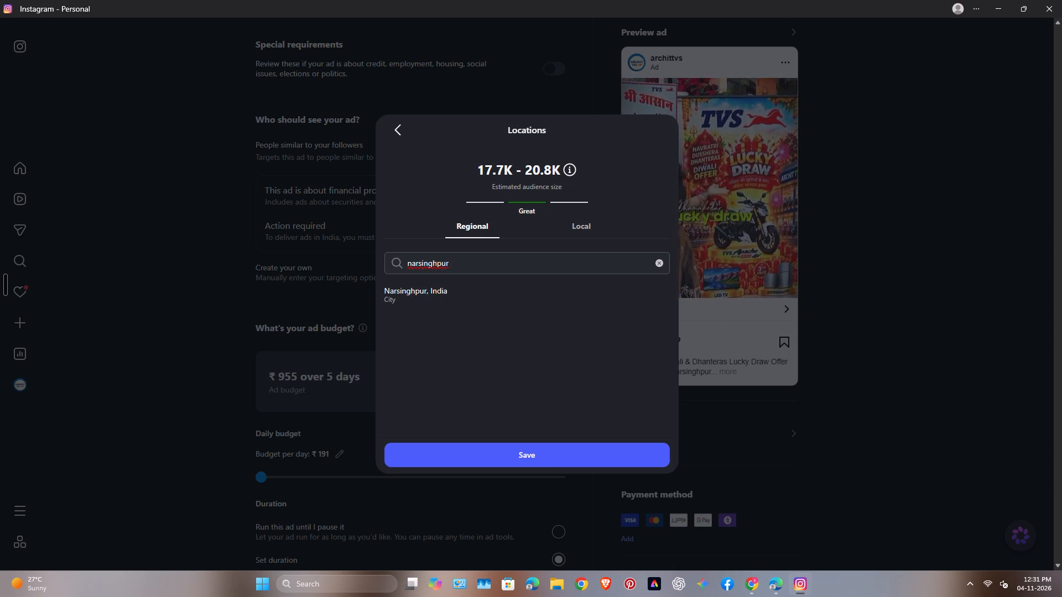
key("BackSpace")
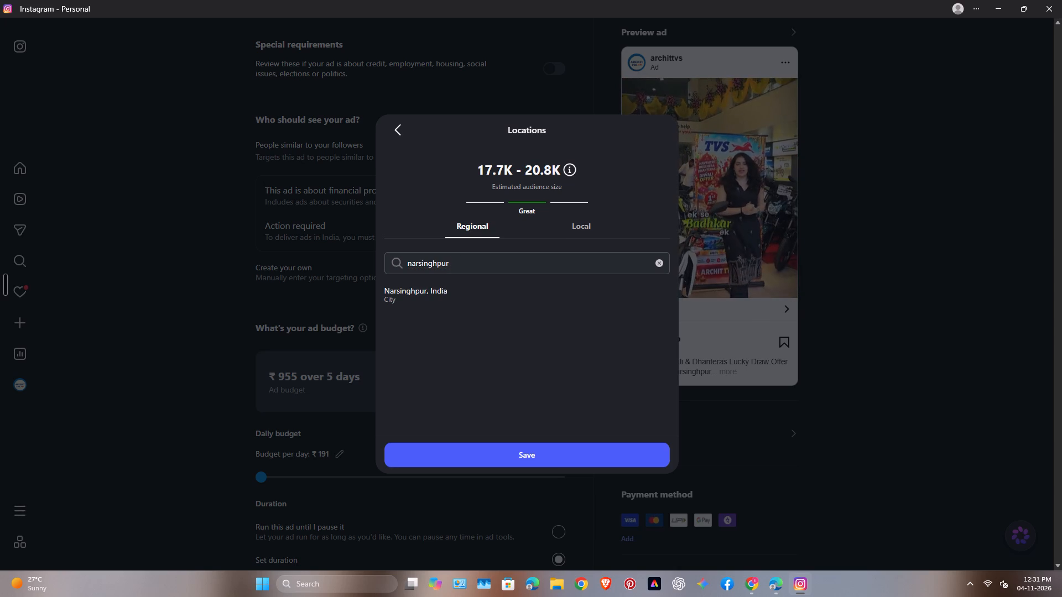
Try searching the regional locations for narsinghpur madhya predesh, and clear the search term.
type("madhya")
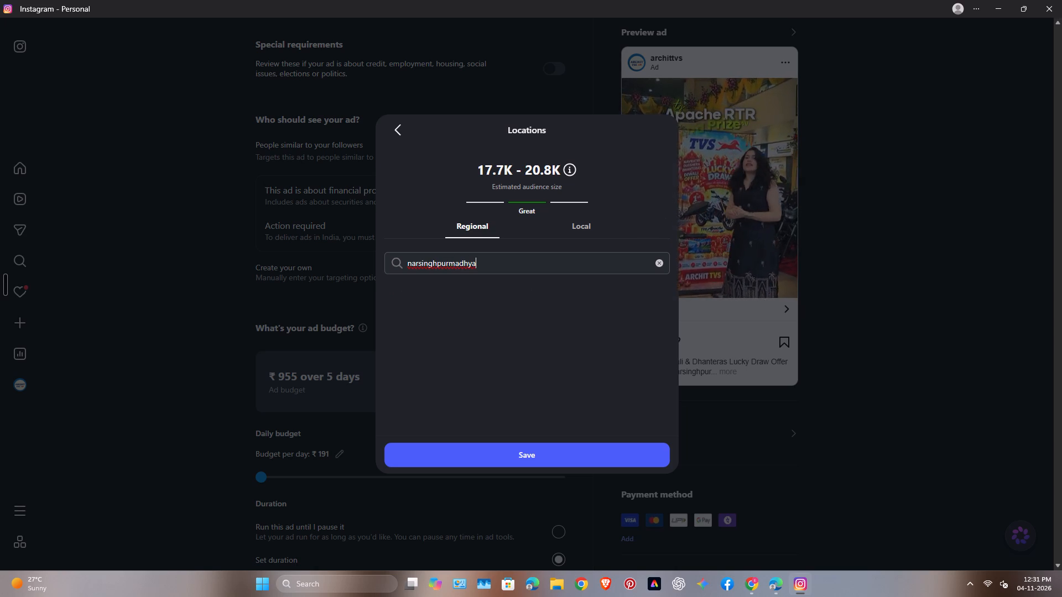
left_click(448, 262)
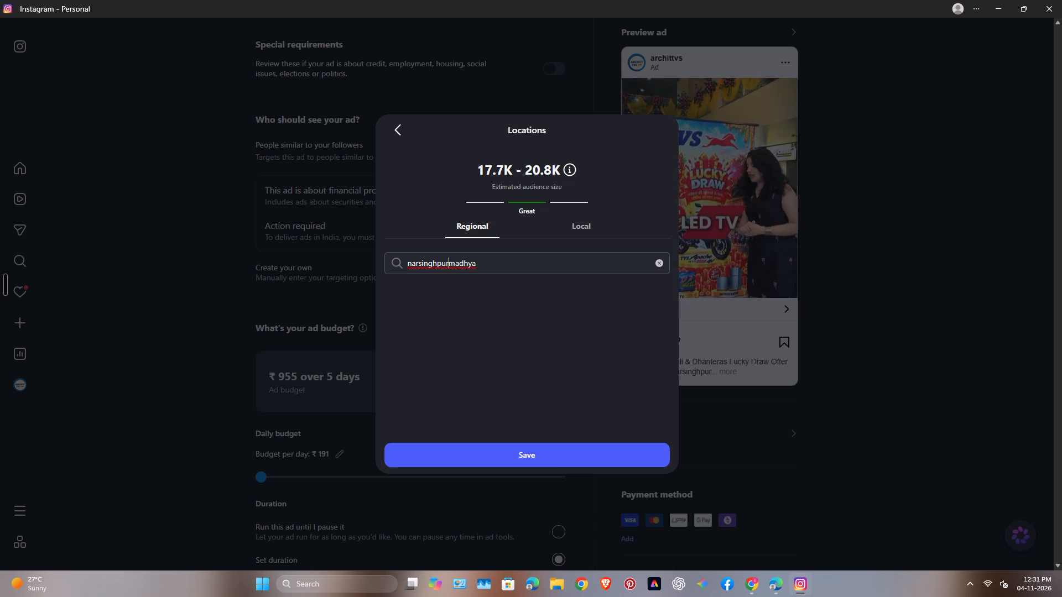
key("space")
left_click(480, 263)
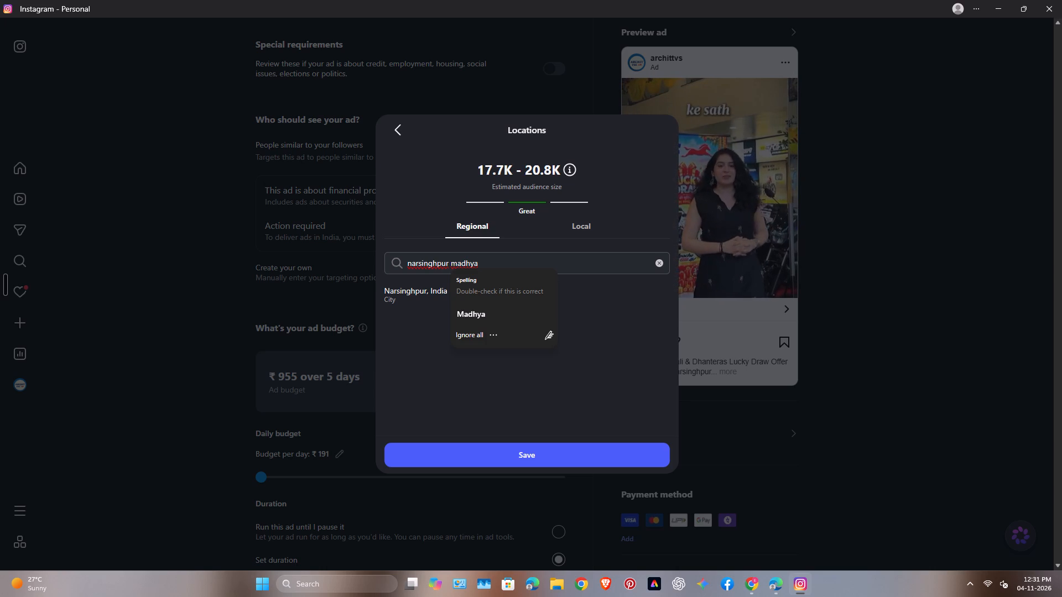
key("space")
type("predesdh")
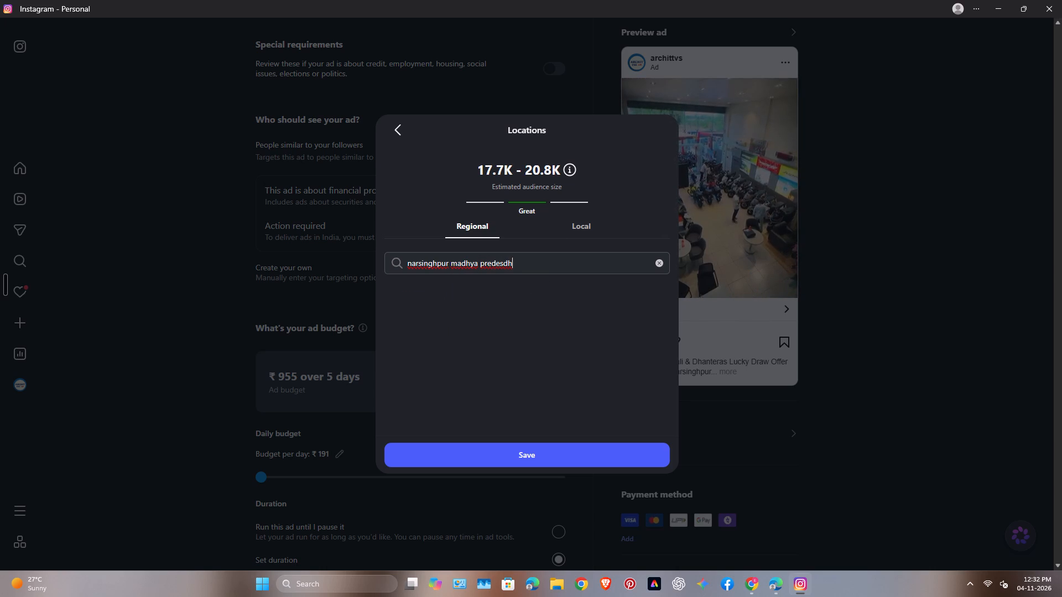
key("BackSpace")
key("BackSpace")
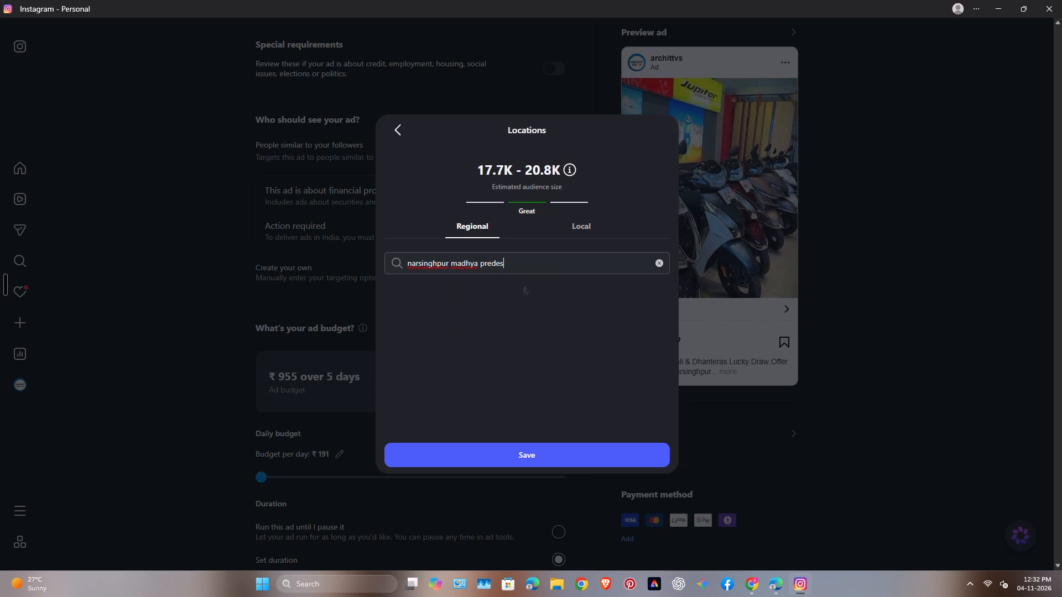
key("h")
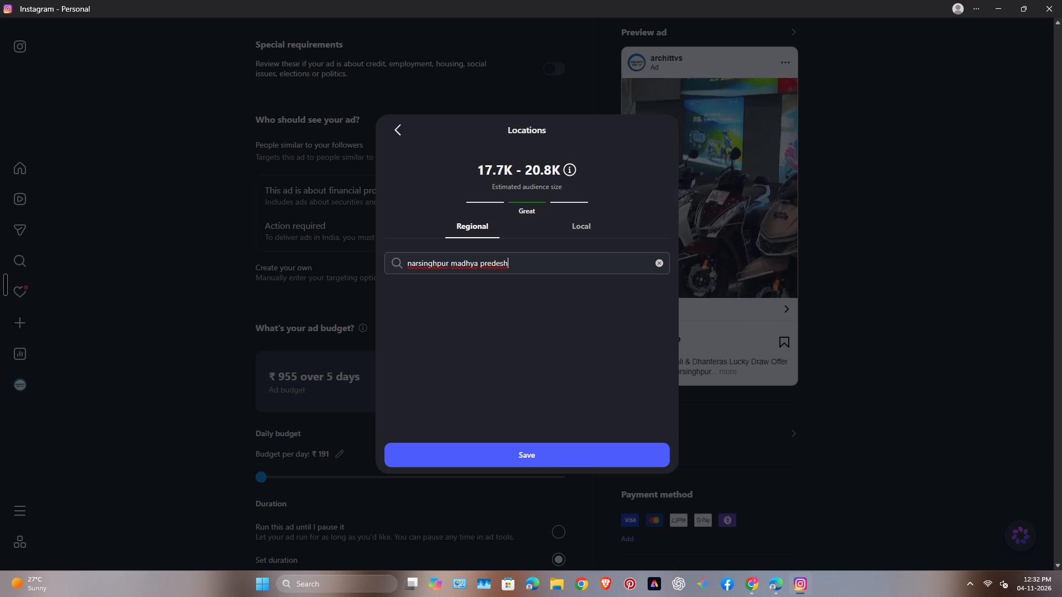
left_click(657, 264)
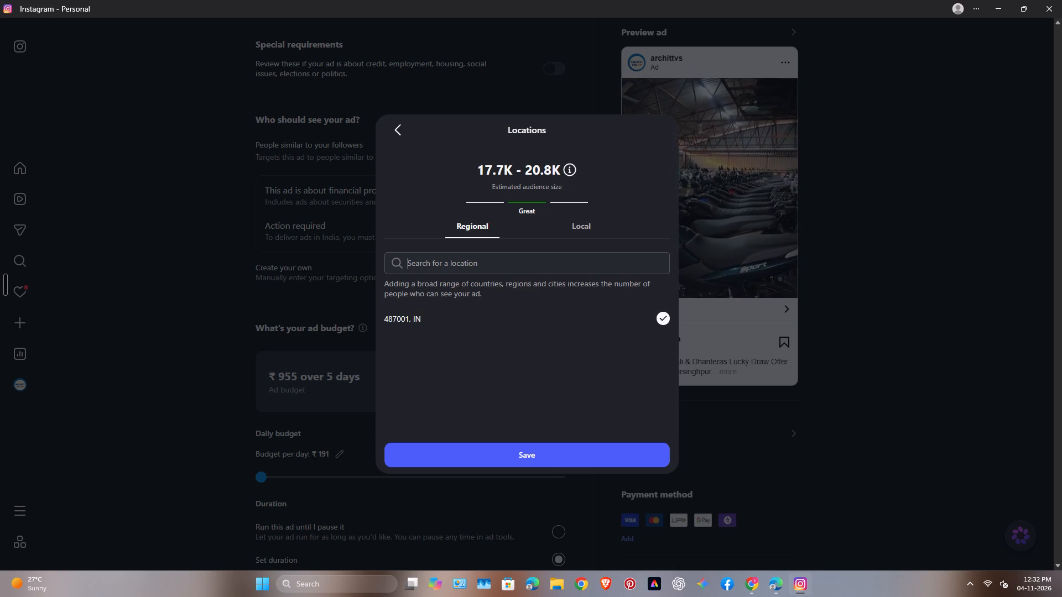
Search the regional locations for narsinghpur 487001, combining the city name with the ZIP code.
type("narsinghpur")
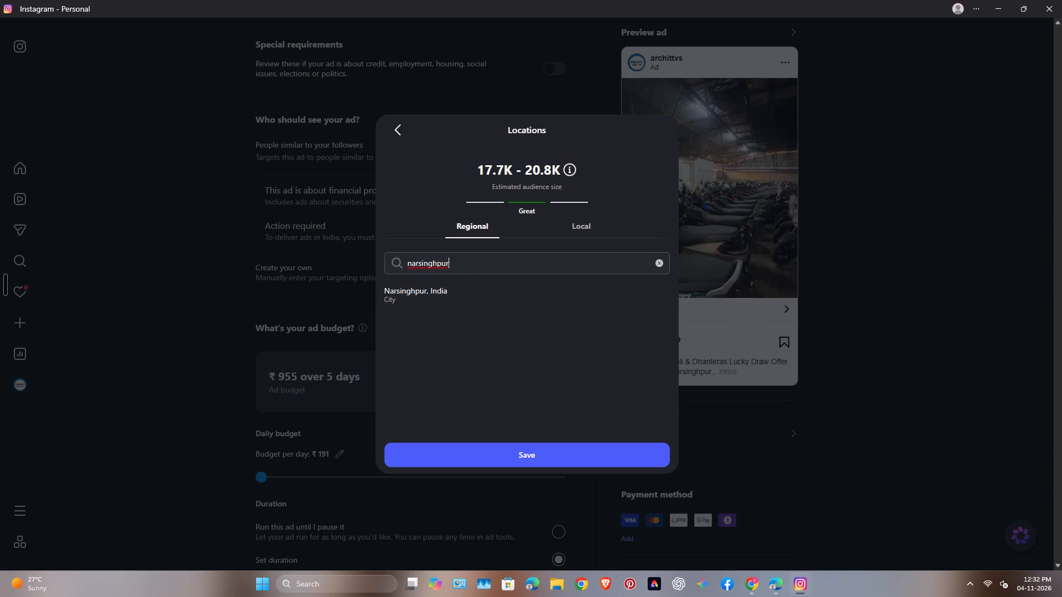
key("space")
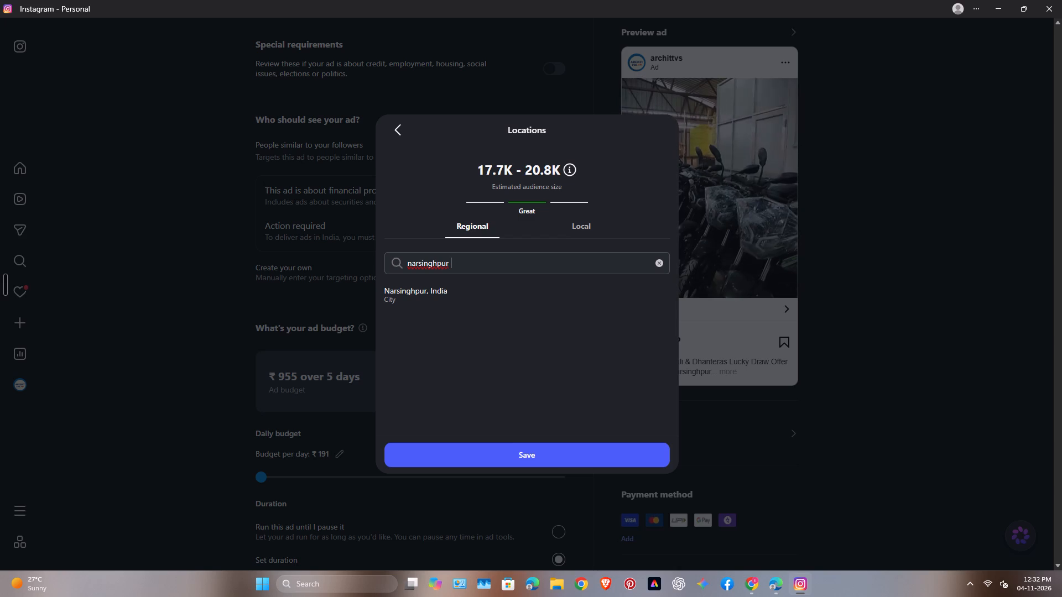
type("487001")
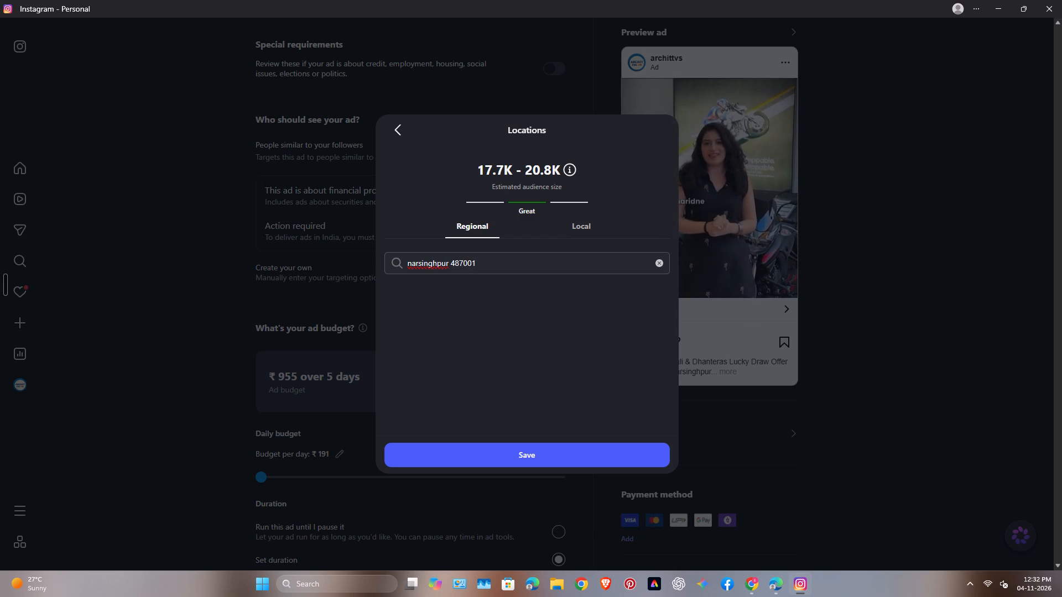
Shorten the location search term to narsi, look through the matching cities, and clear the search.
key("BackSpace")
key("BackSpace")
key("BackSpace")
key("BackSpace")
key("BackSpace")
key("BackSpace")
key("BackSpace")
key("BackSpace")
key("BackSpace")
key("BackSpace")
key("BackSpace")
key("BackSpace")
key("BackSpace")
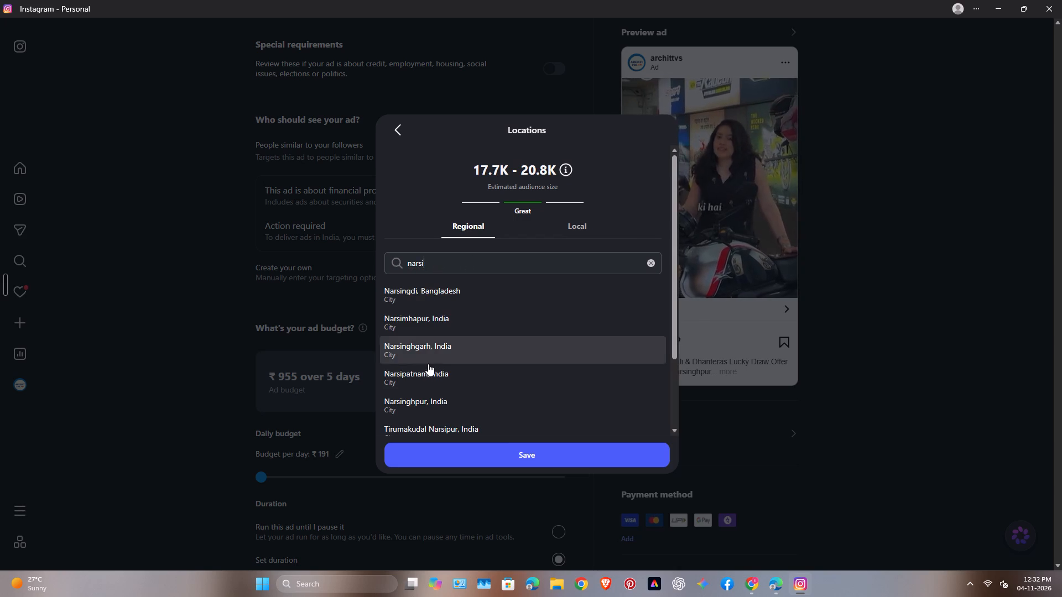
scroll(429, 364, "down", 1)
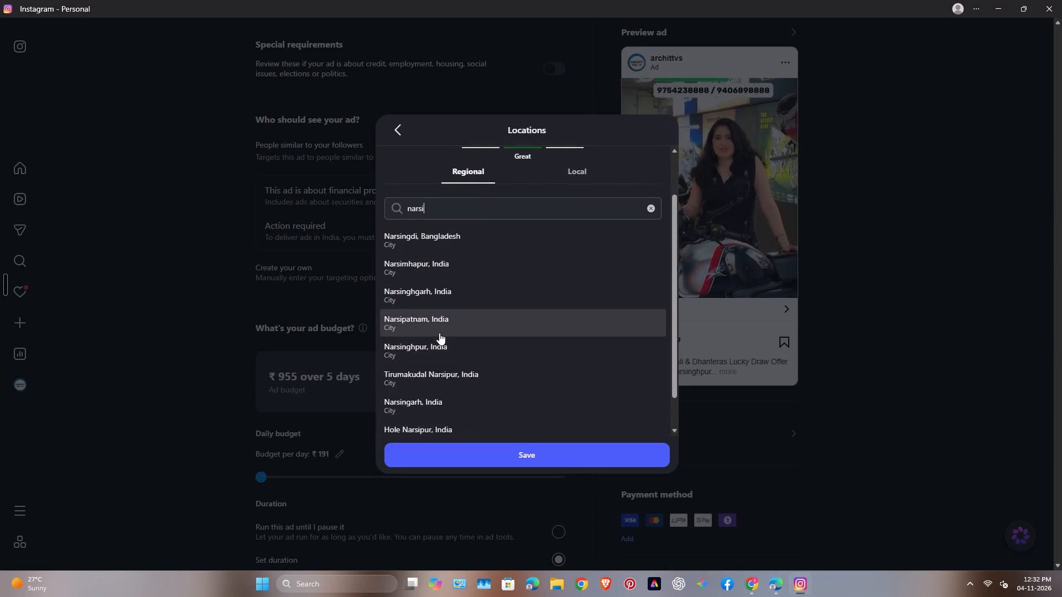
scroll(439, 333, "down", 3)
scroll(439, 333, "up", 2)
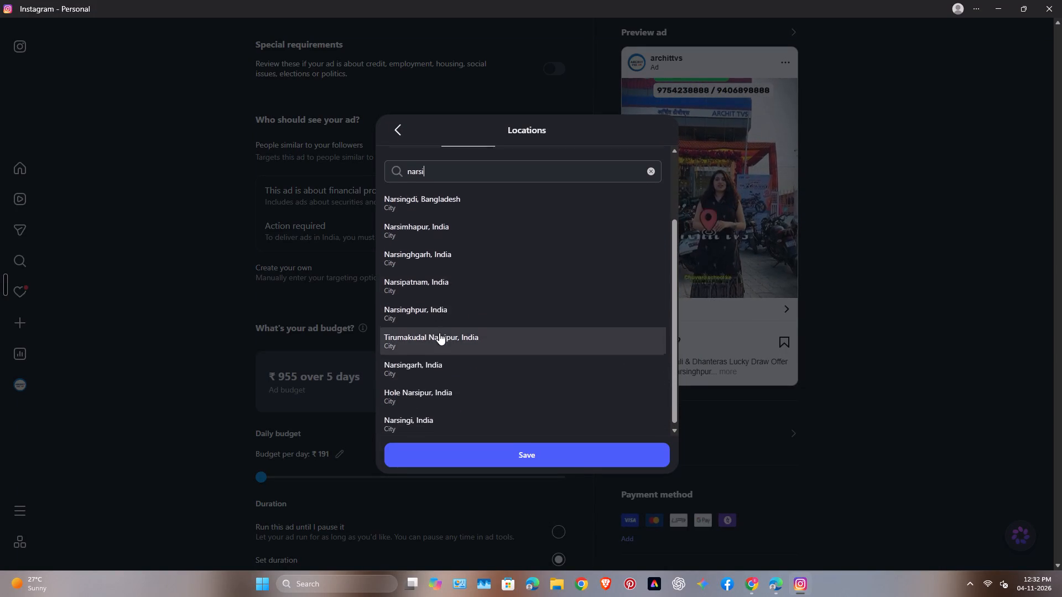
scroll(439, 333, "up", 1)
key("BackSpace")
key("BackSpace")
key("BackSpace")
key("BackSpace")
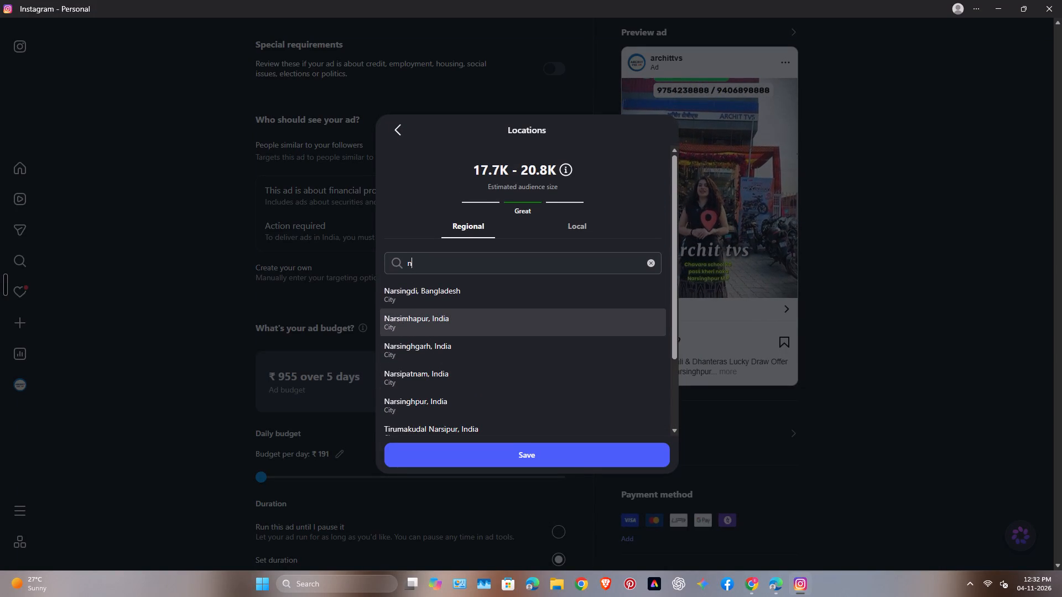
key("BackSpace")
key("BackSpace")
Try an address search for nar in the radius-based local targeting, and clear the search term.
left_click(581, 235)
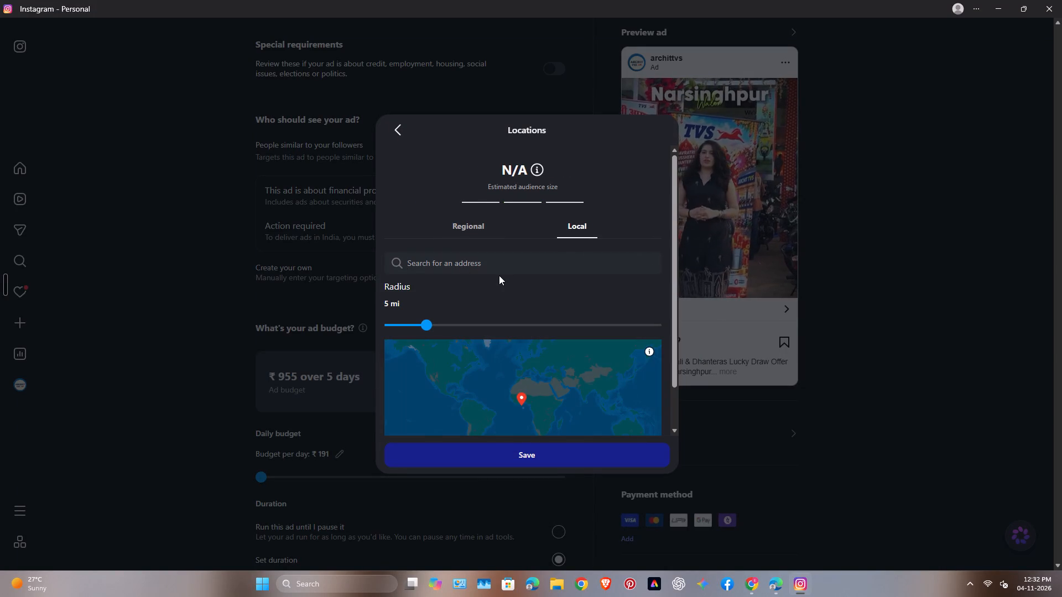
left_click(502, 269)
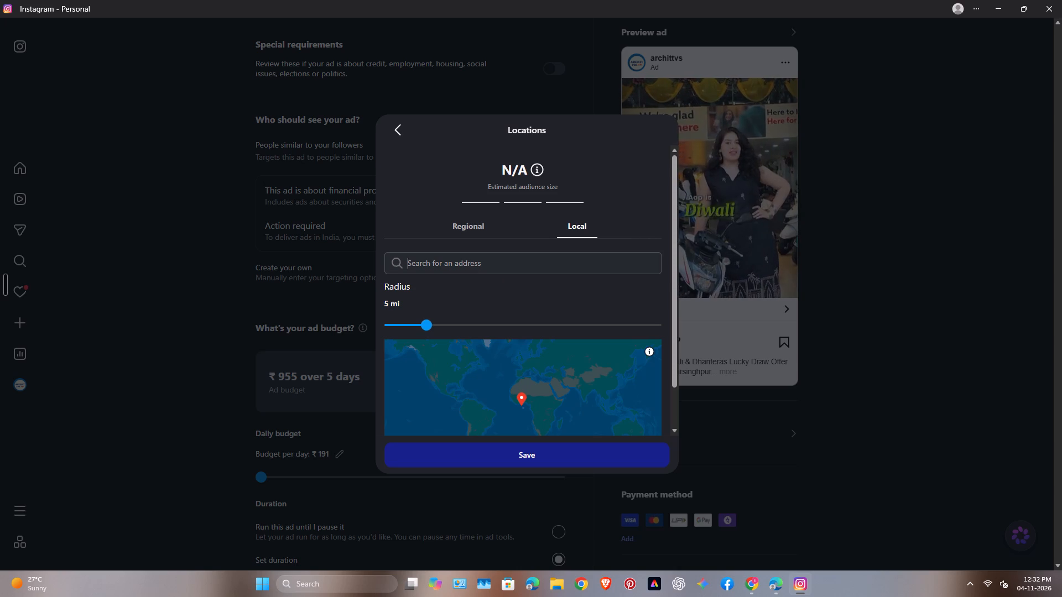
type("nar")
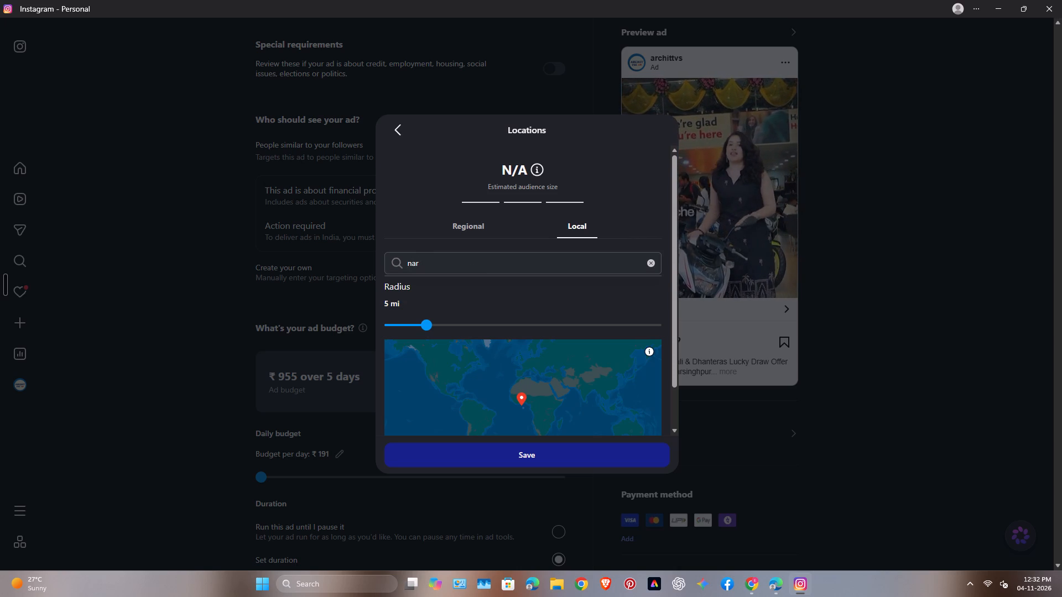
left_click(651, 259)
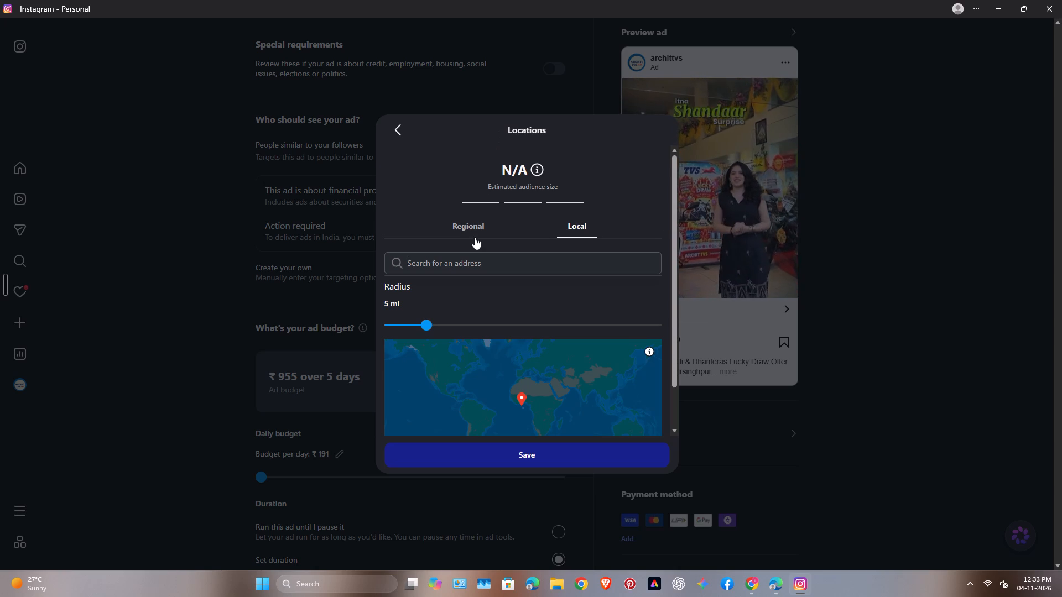
Replace 487001, IN with Narsinghpur, India in the audience's regional locations, finding the city with narsi, and save the locations.
left_click(475, 221)
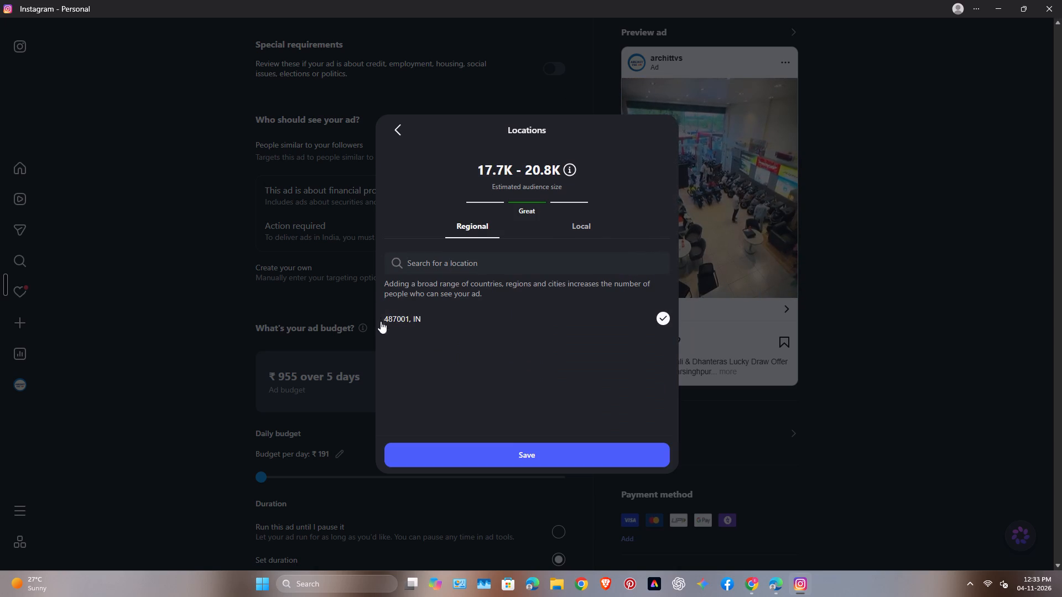
left_click(442, 262)
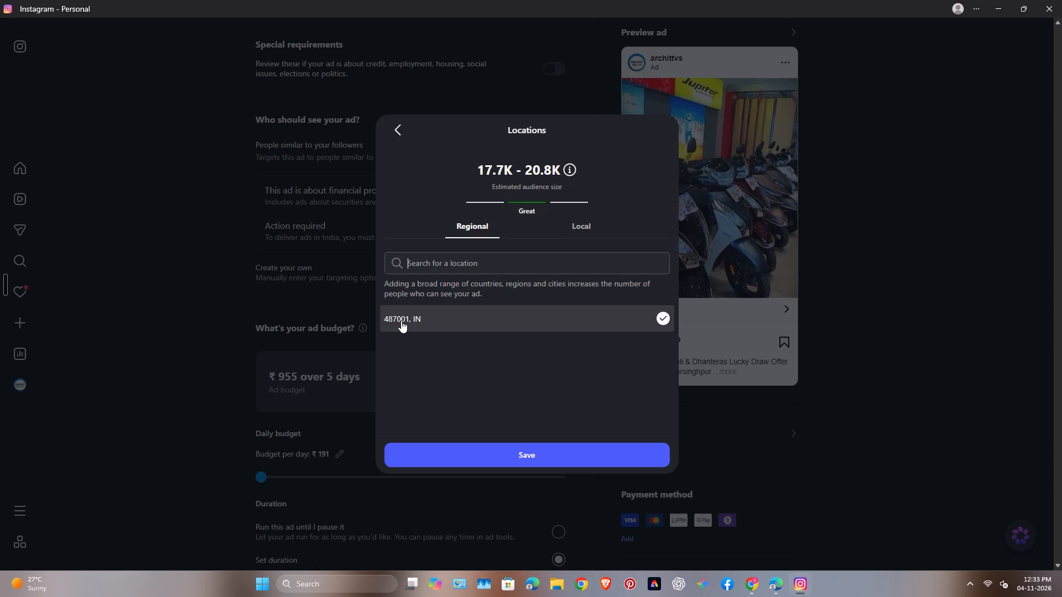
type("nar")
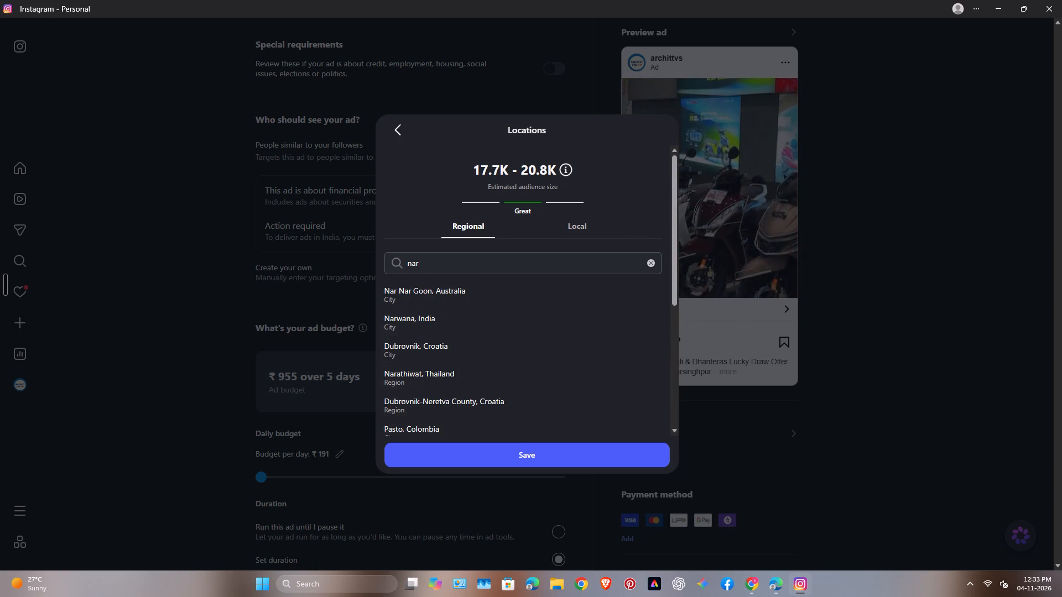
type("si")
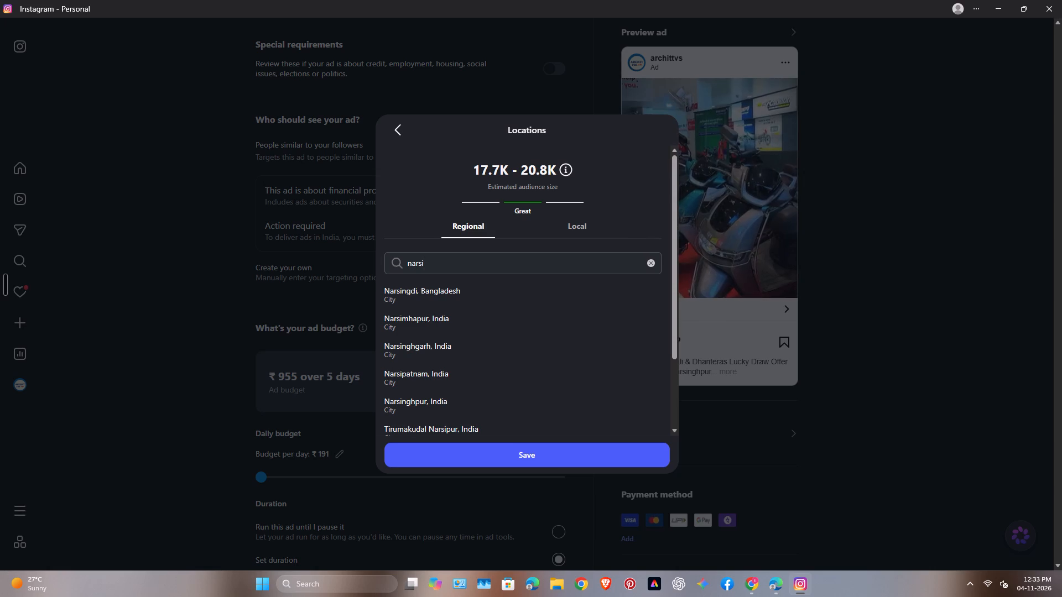
left_click(402, 411)
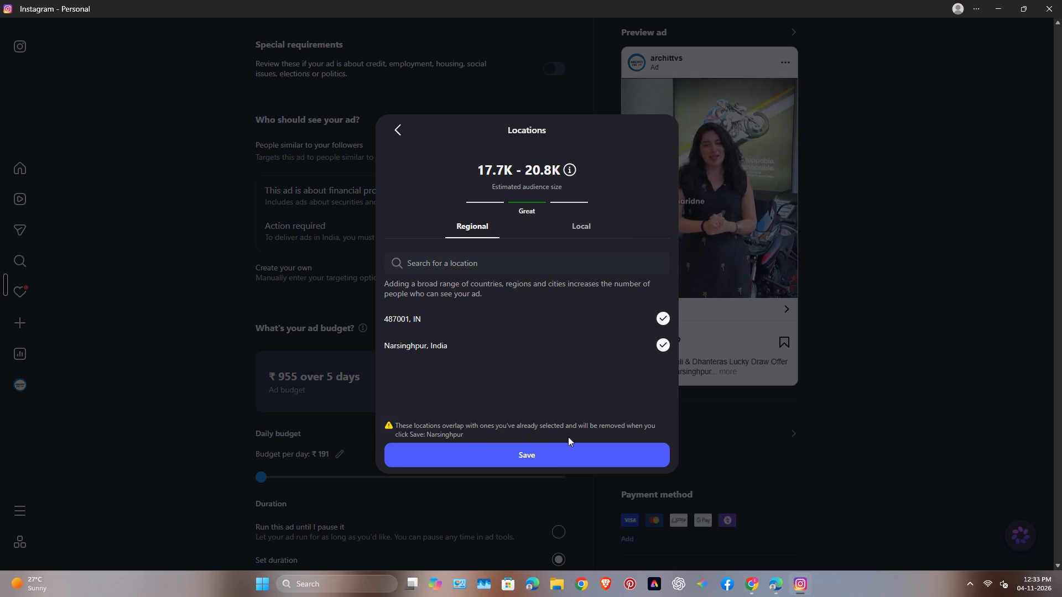
left_click(663, 317)
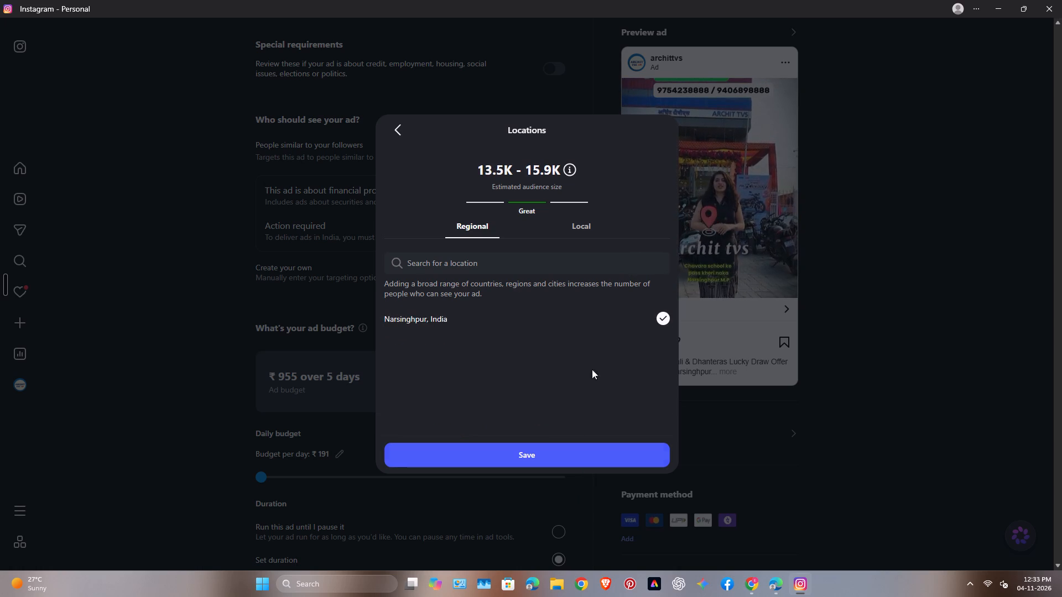
left_click(581, 445)
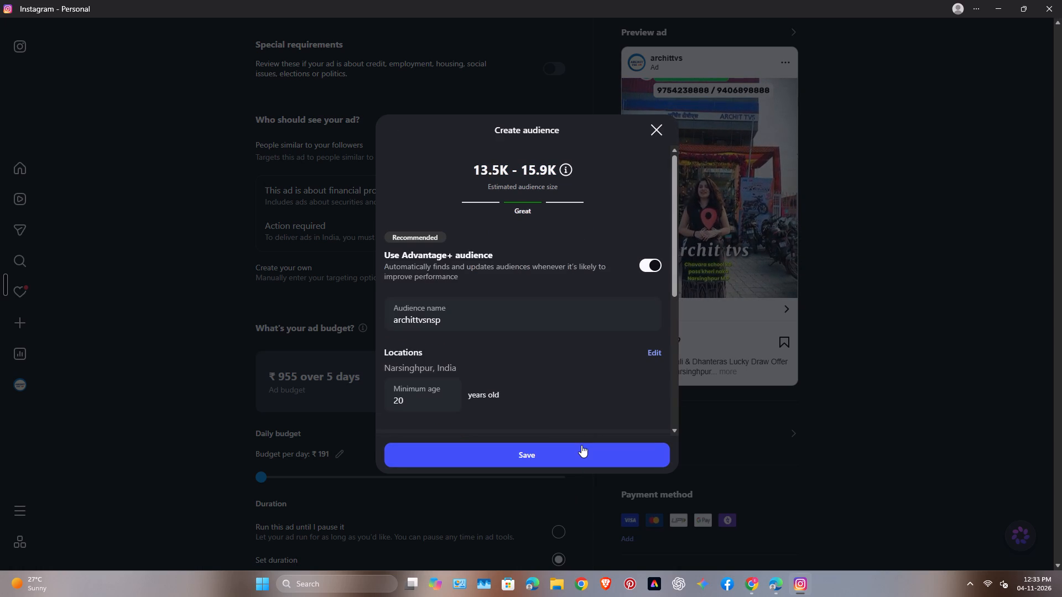
Check the custom audience's location, minimum age and interests, and reopen its locations for editing.
scroll(552, 379, "down", 1)
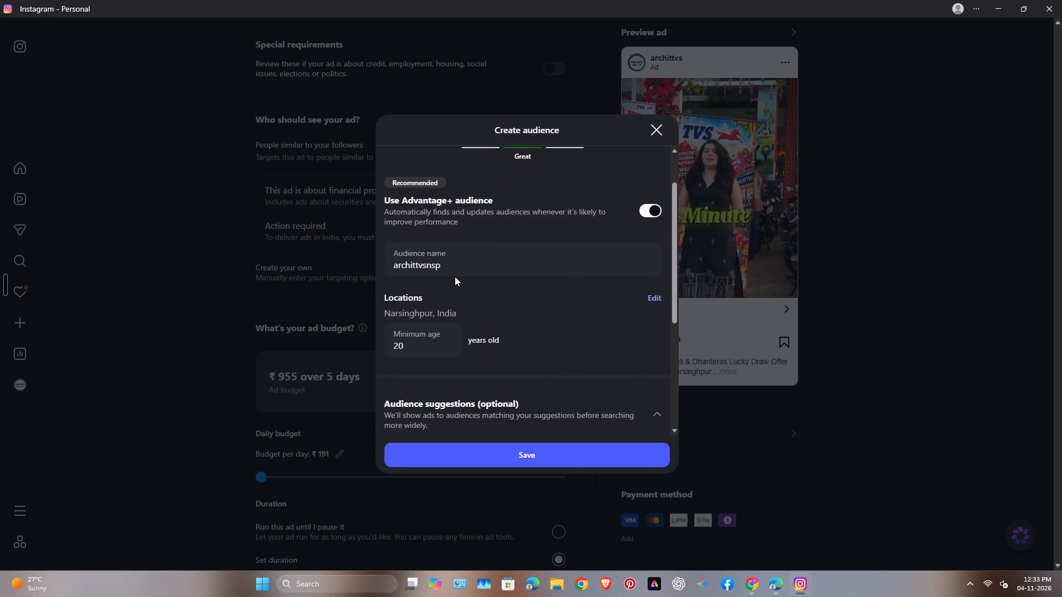
scroll(455, 276, "down", 1)
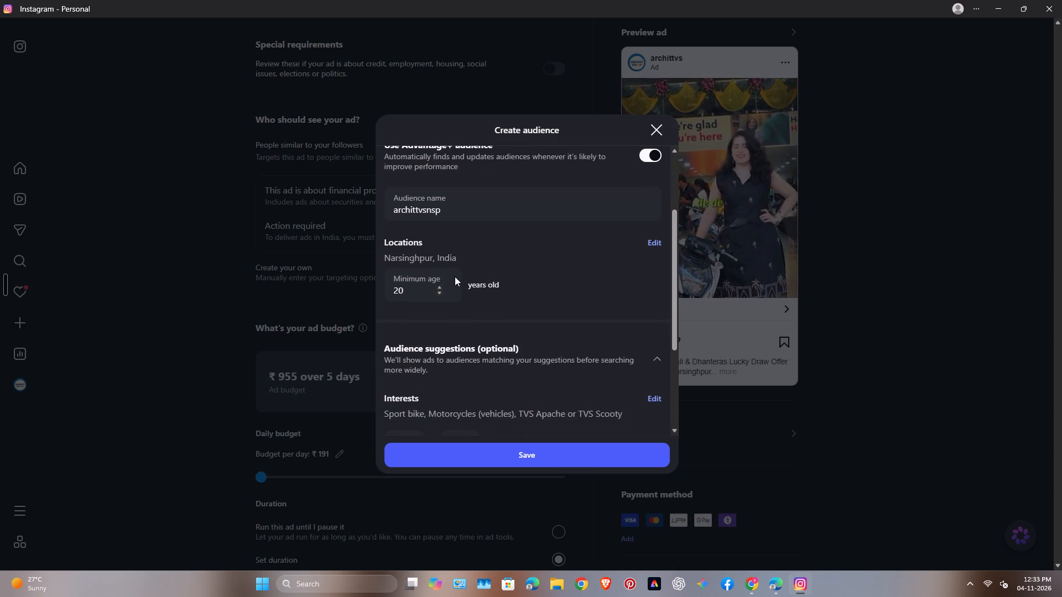
left_click(653, 242)
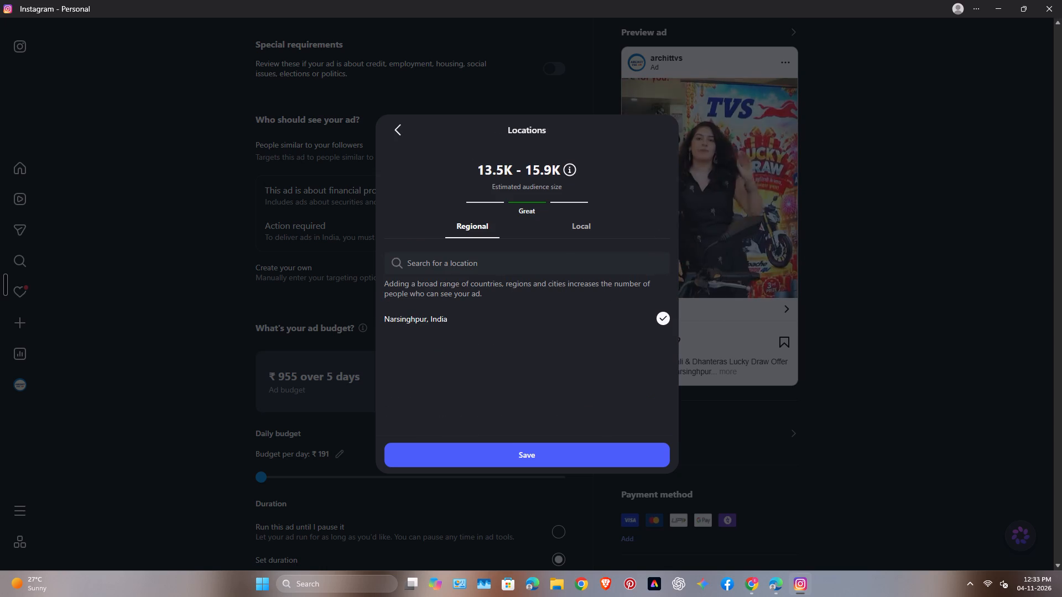
Compare the audience's regional and local location options, checking the Narsinghpur, India entry against the address and radius settings.
left_click(584, 226)
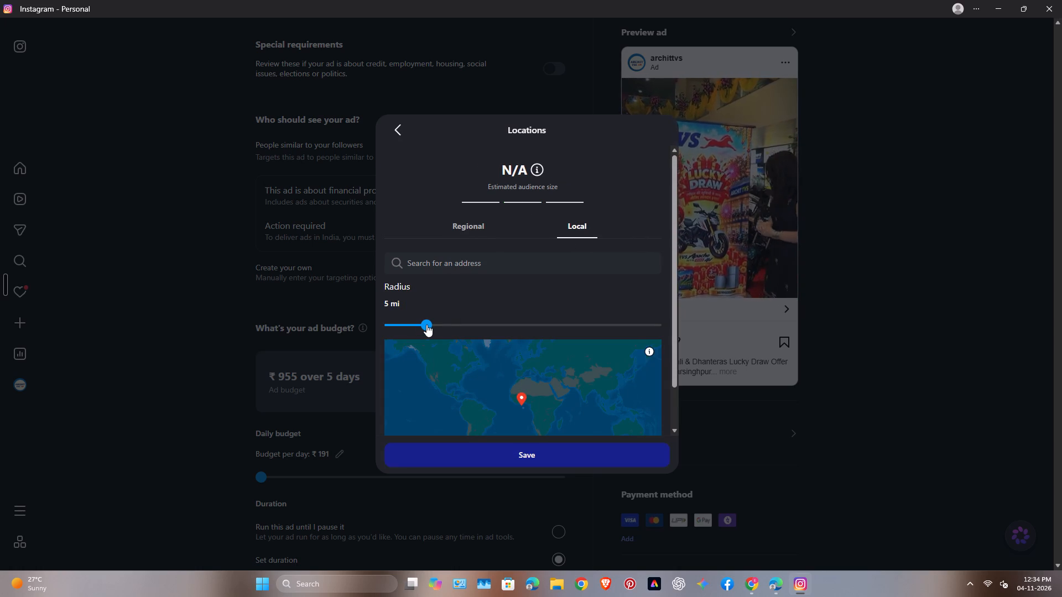
left_click(477, 228)
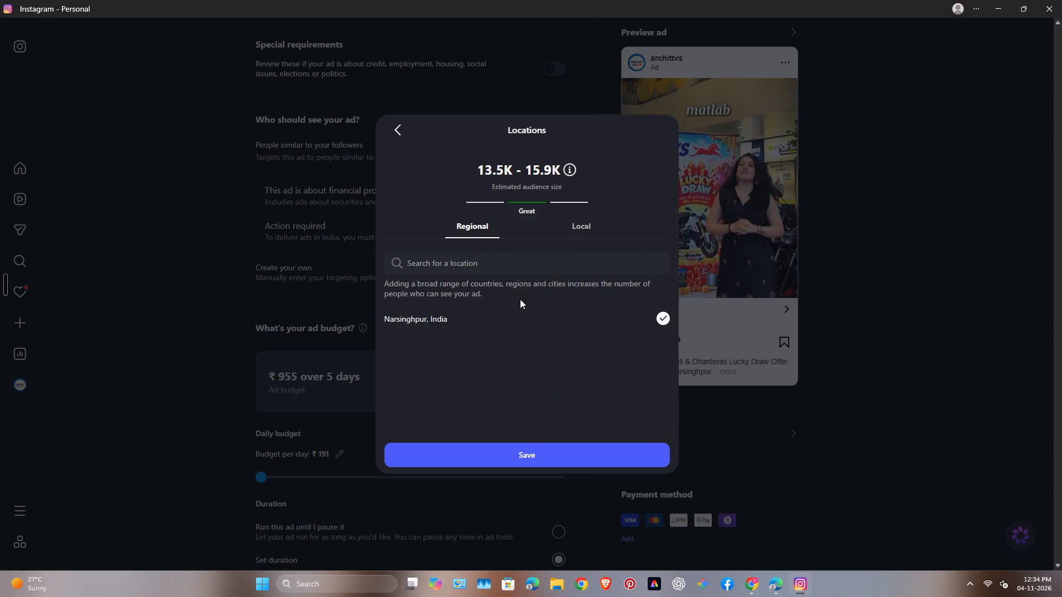
right_click(528, 331)
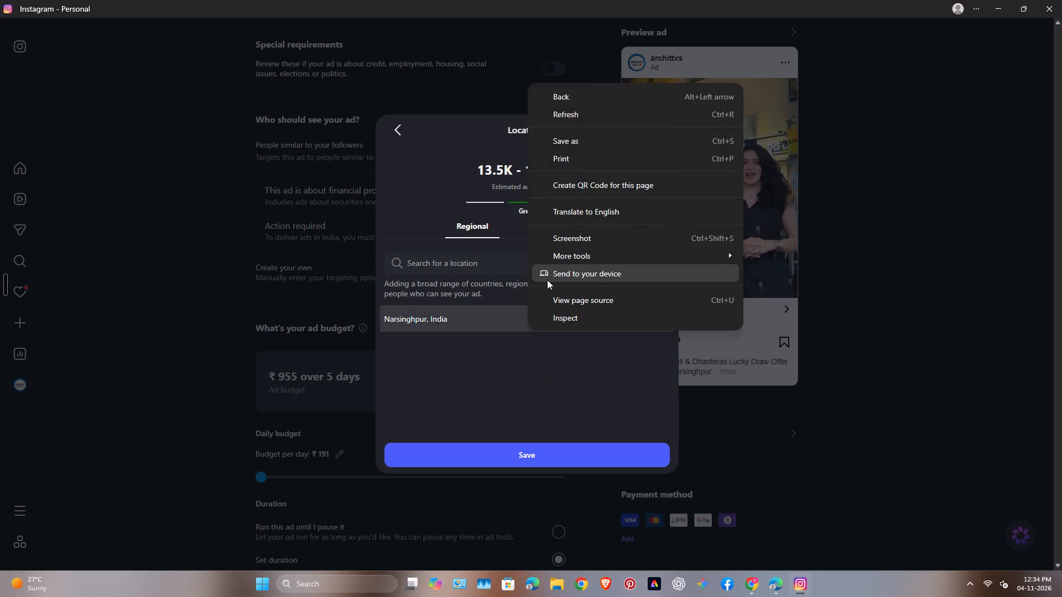
left_click(480, 357)
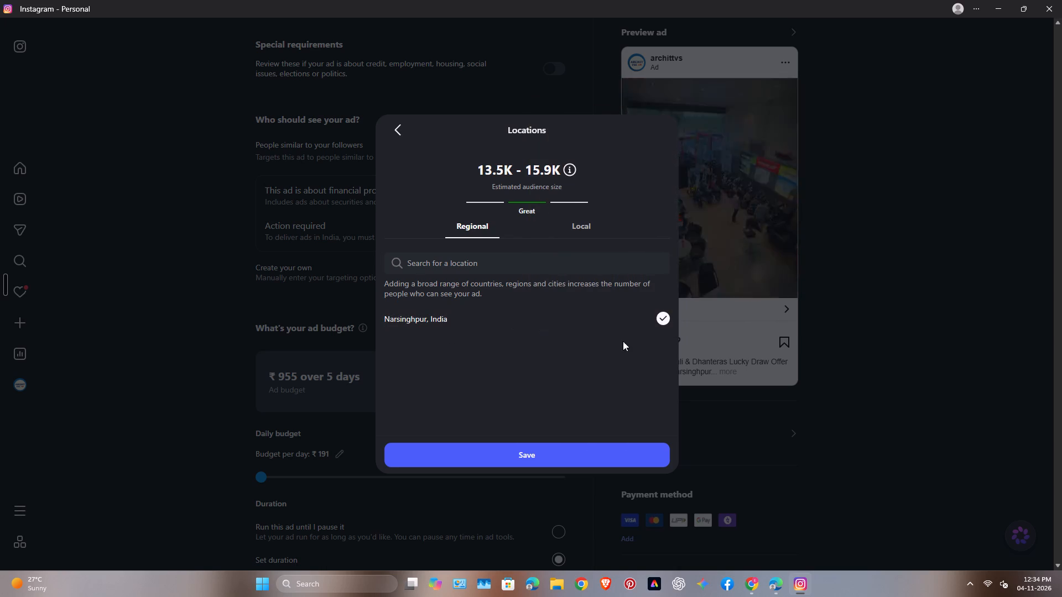
right_click(411, 318)
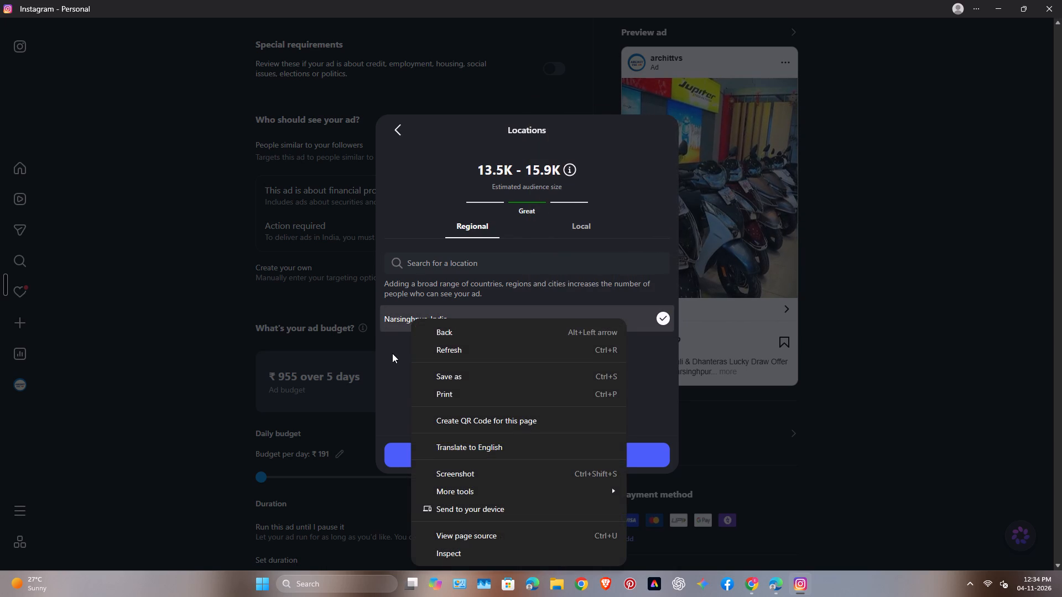
left_click(392, 353)
left_click(585, 225)
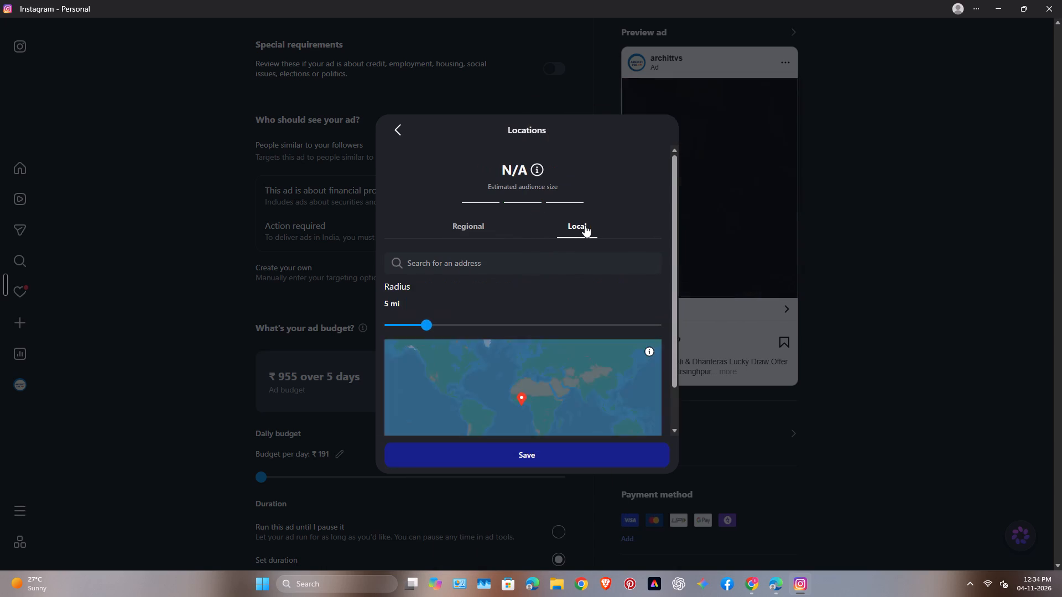
left_click(460, 226)
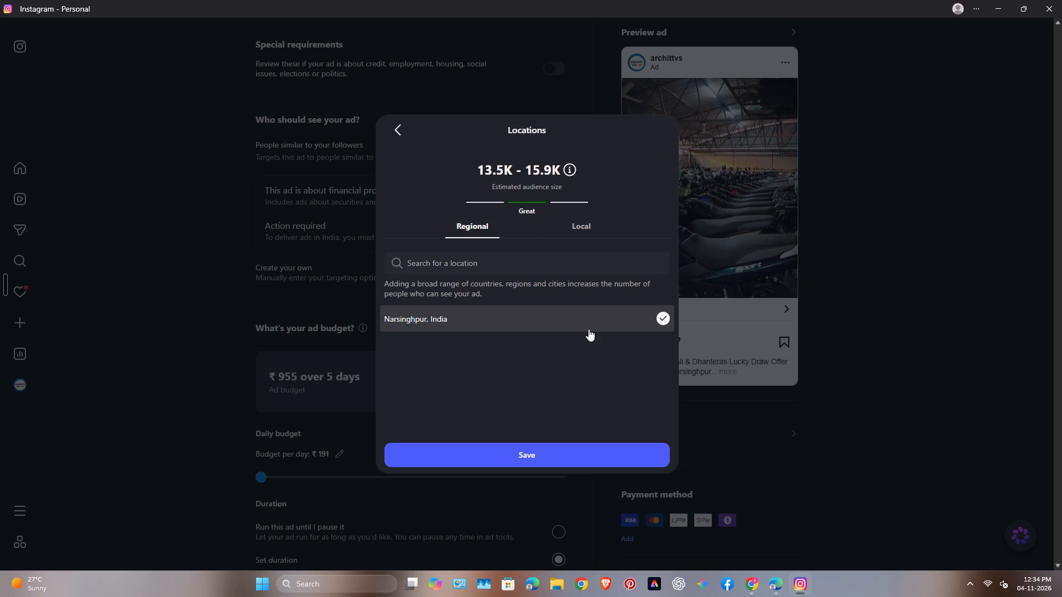
left_click(574, 232)
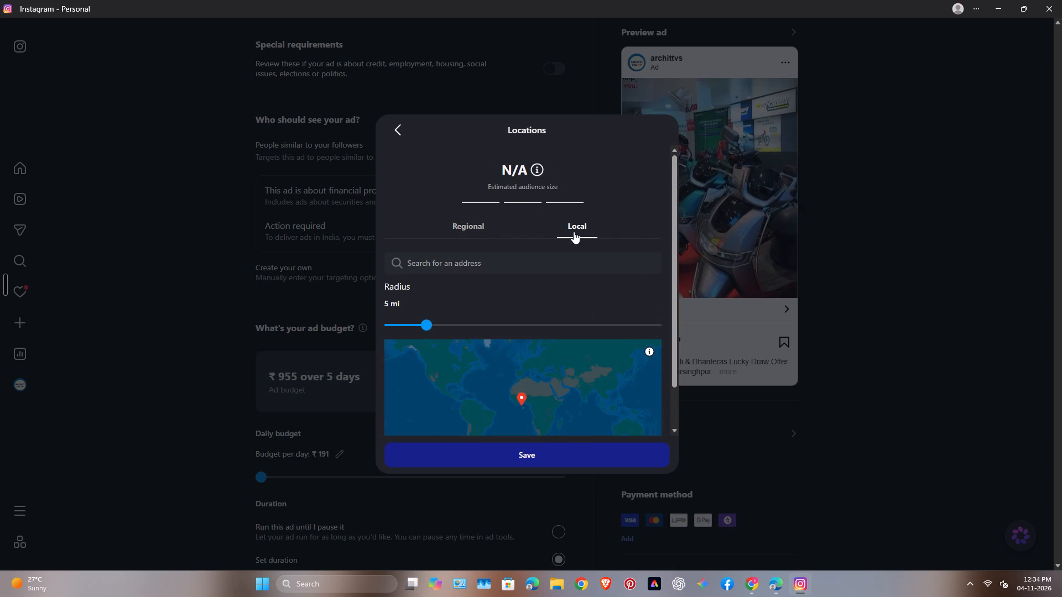
Check the local address and radius options against the regional location, and return to the audience settings.
scroll(501, 301, "down", 5)
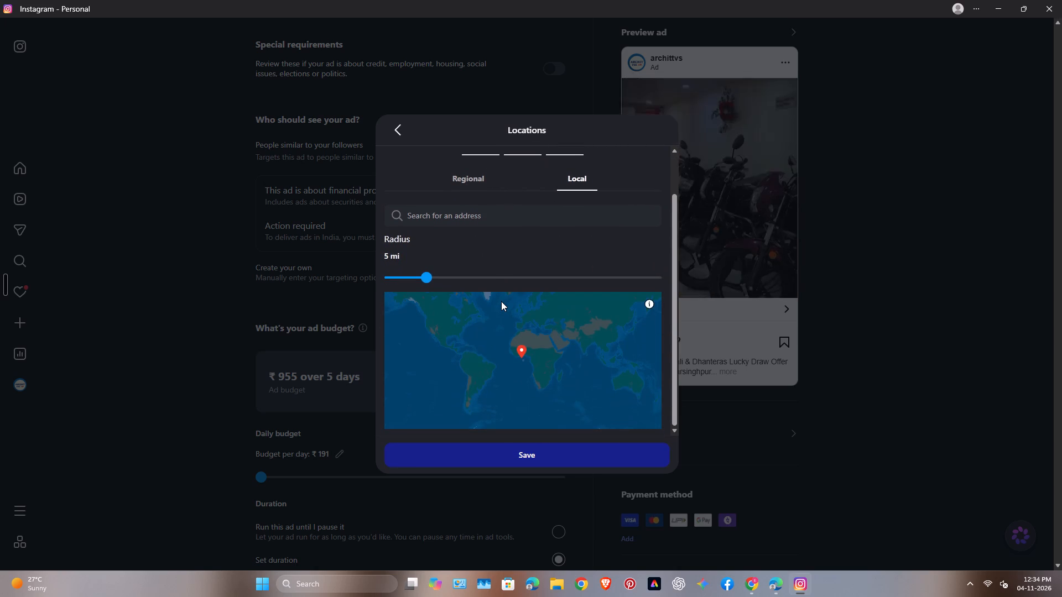
scroll(501, 301, "up", 2)
left_click(460, 222)
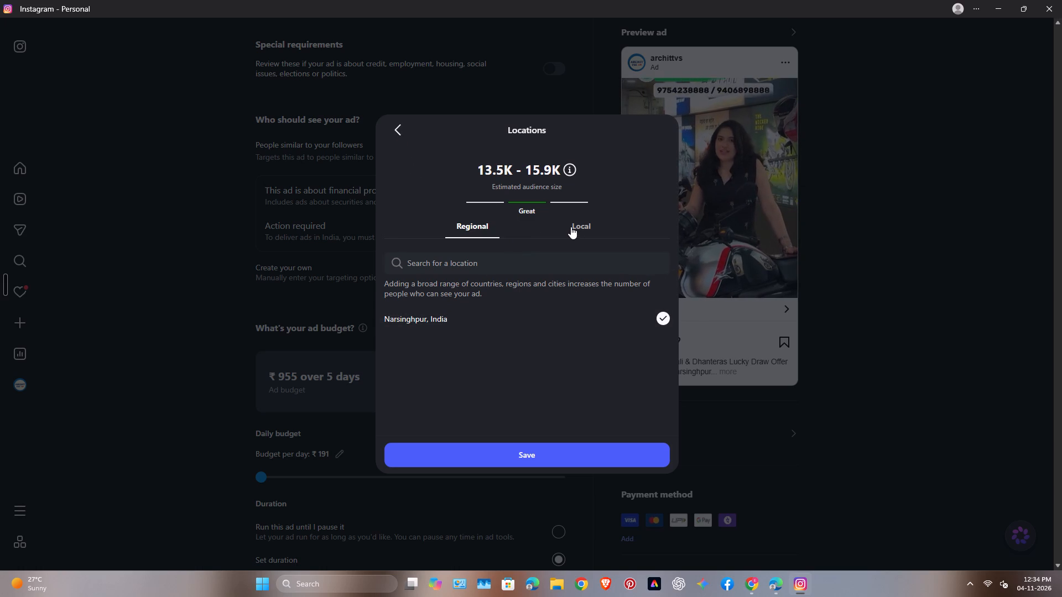
left_click(395, 128)
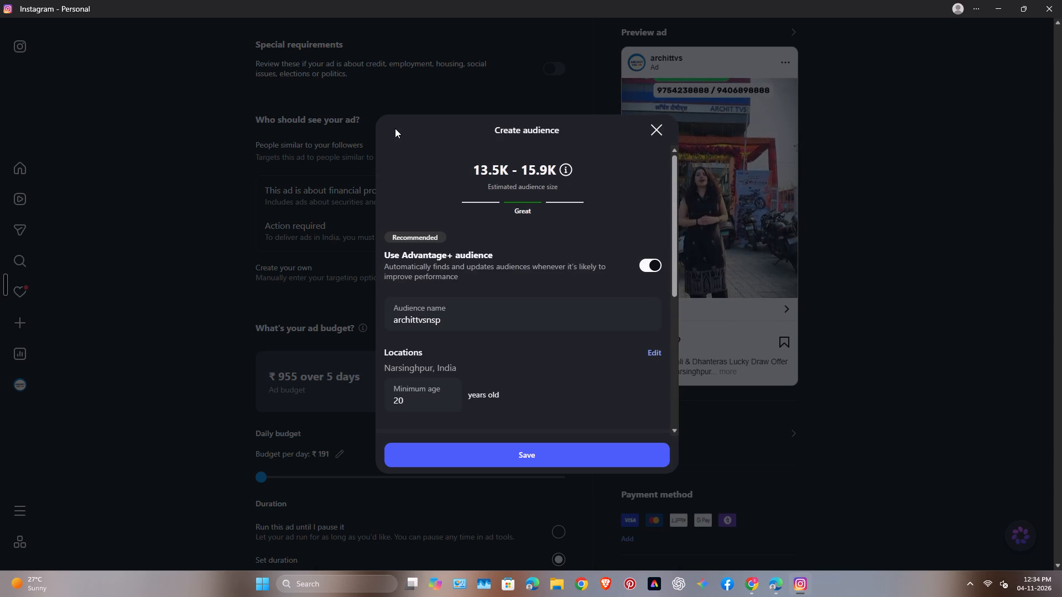
Review the audience's interests, age range and gender options, and close the audience form without saving.
scroll(477, 261, "down", 3)
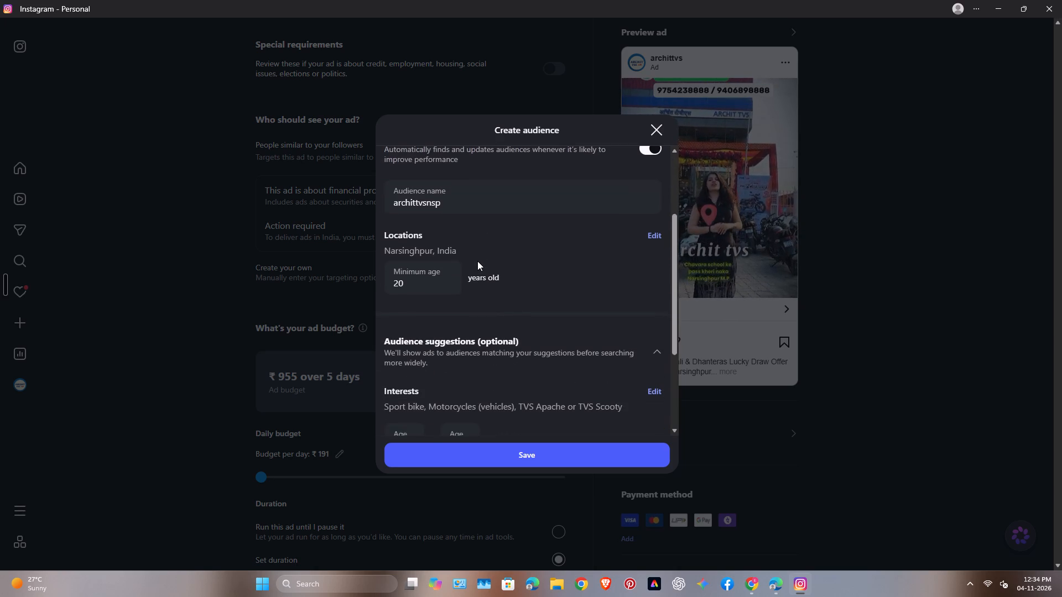
scroll(477, 261, "down", 7)
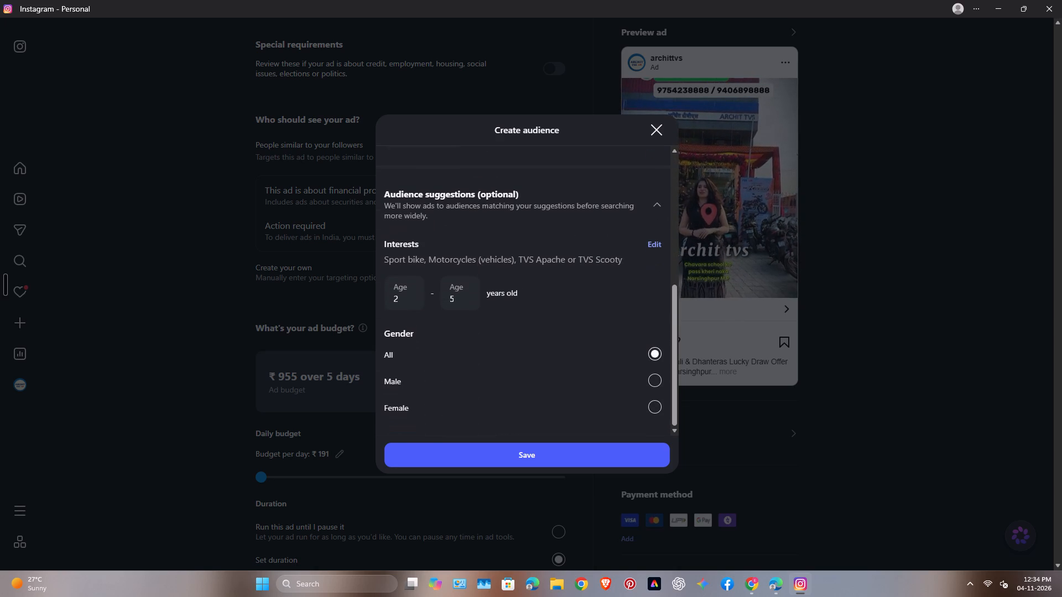
scroll(477, 261, "up", 11)
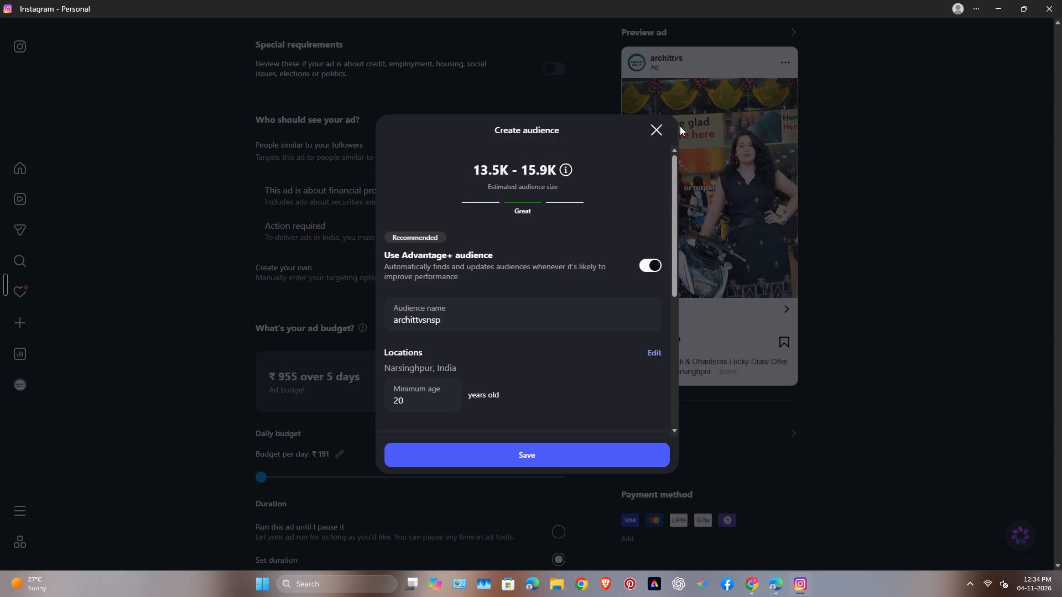
left_click(659, 134)
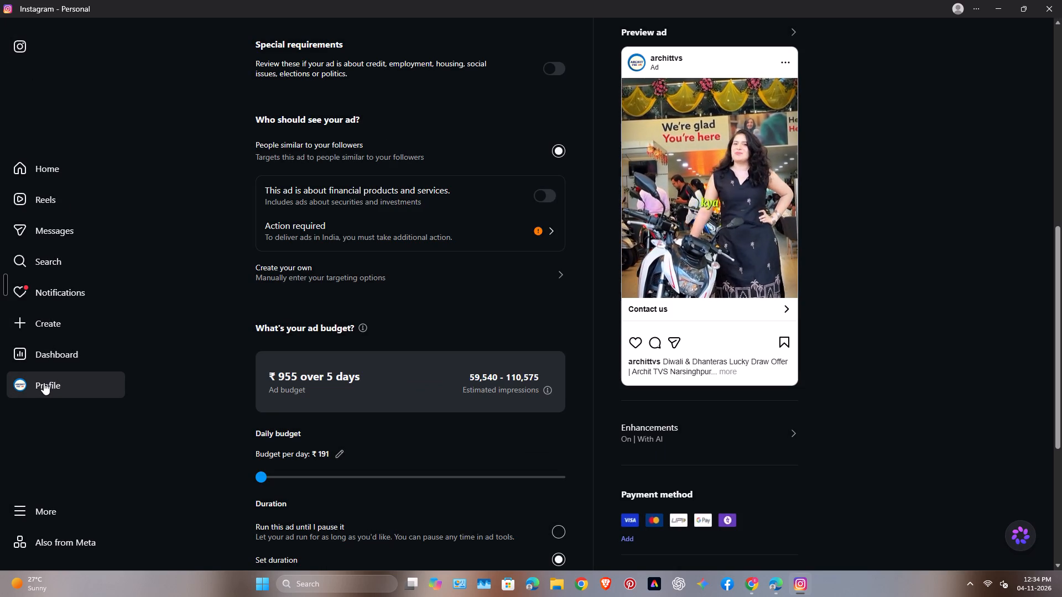
Leave the ad setup for the account settings and look through the available setting categories.
left_click(38, 512)
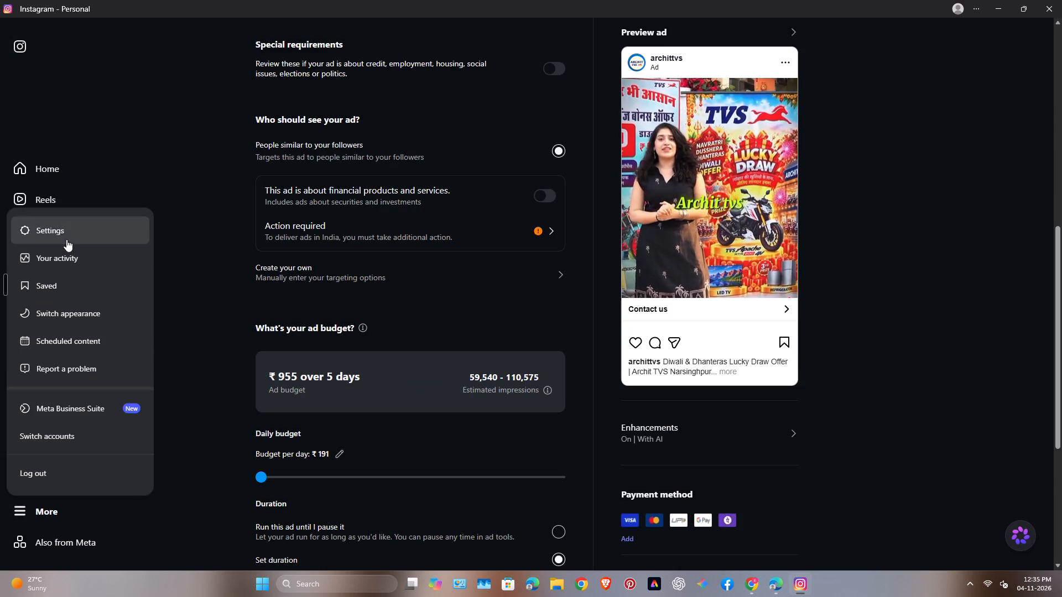
left_click(66, 239)
left_click(584, 83)
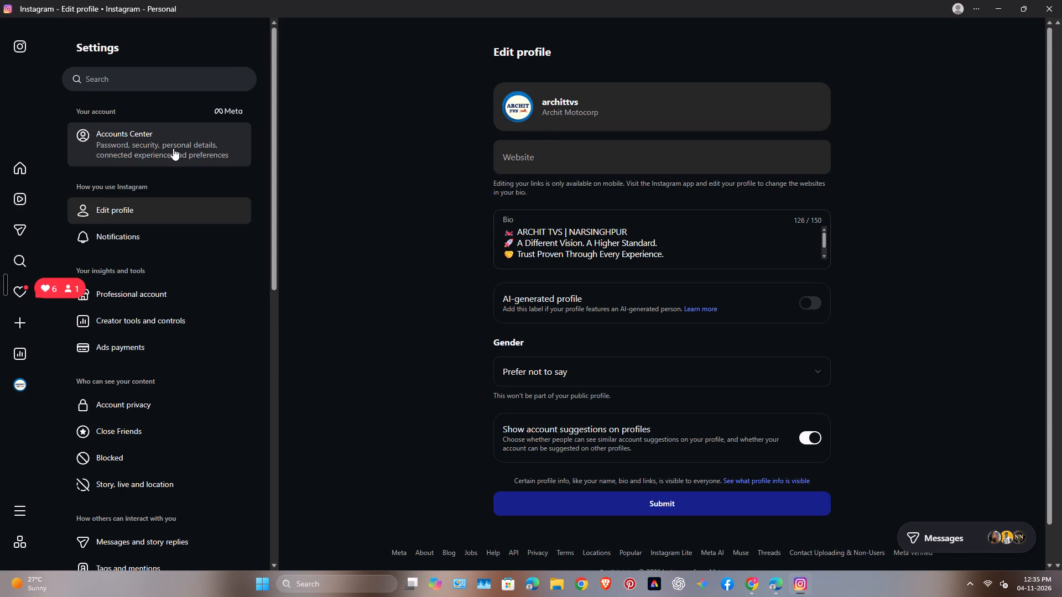
scroll(133, 288, "down", 3)
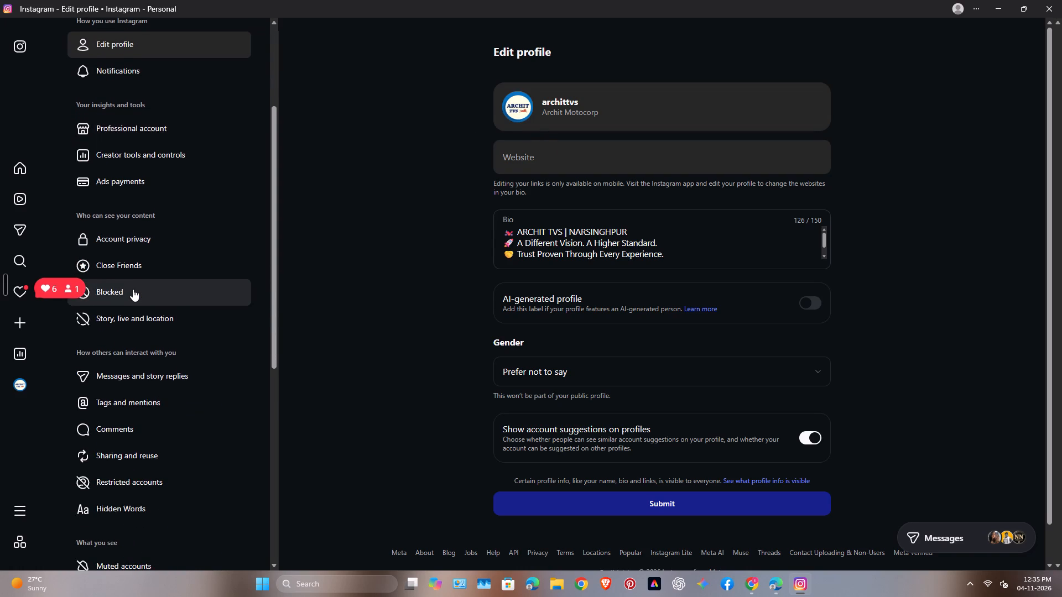
scroll(133, 289, "up", 3)
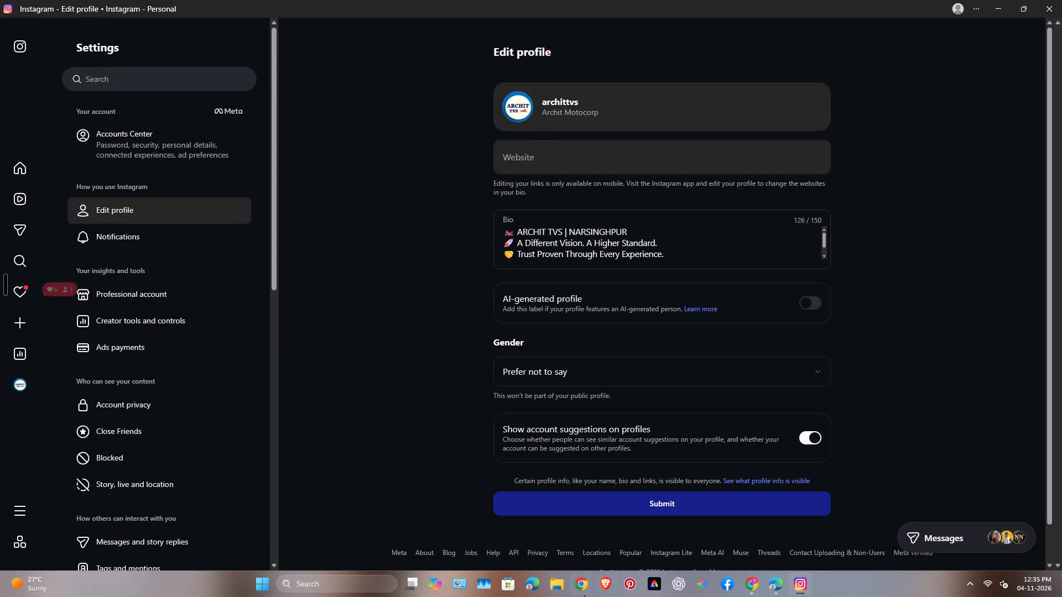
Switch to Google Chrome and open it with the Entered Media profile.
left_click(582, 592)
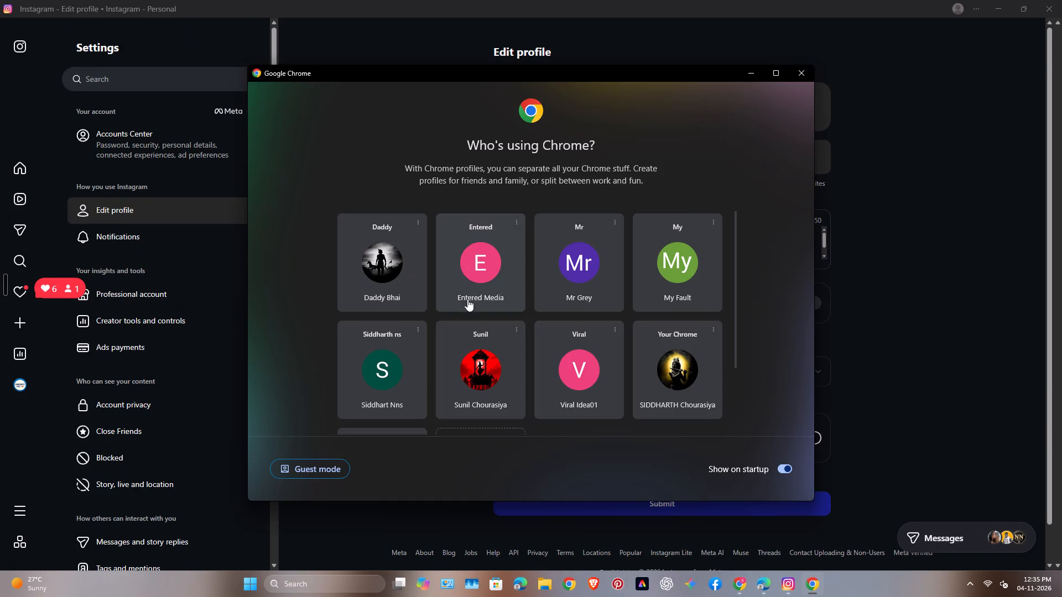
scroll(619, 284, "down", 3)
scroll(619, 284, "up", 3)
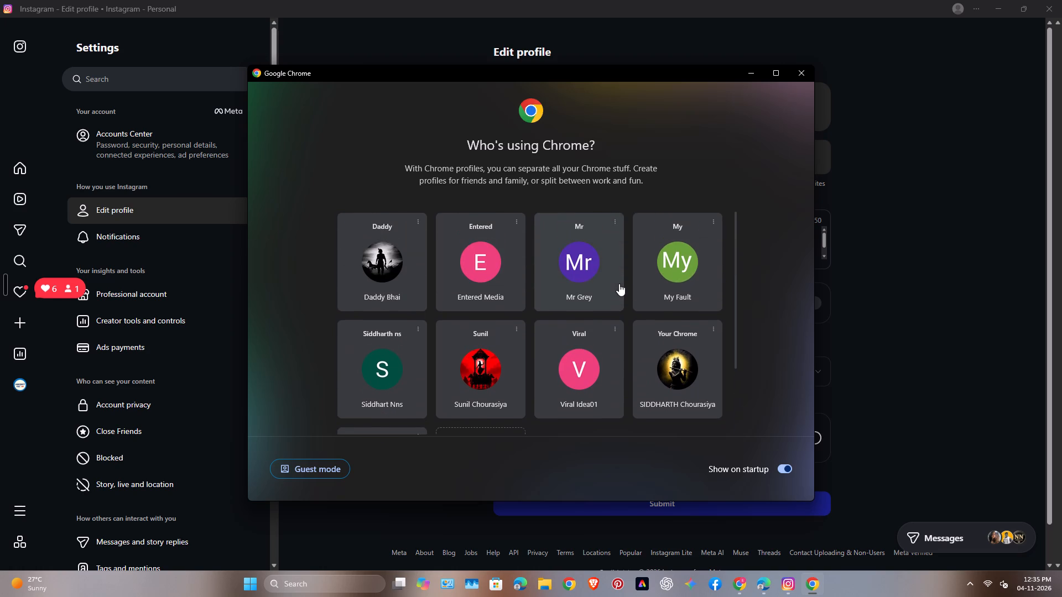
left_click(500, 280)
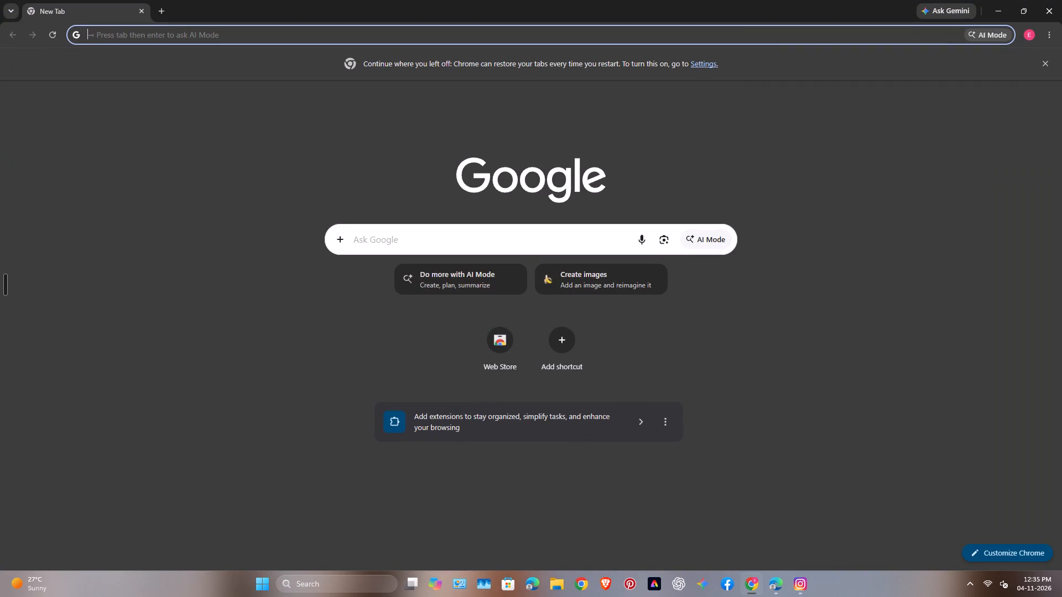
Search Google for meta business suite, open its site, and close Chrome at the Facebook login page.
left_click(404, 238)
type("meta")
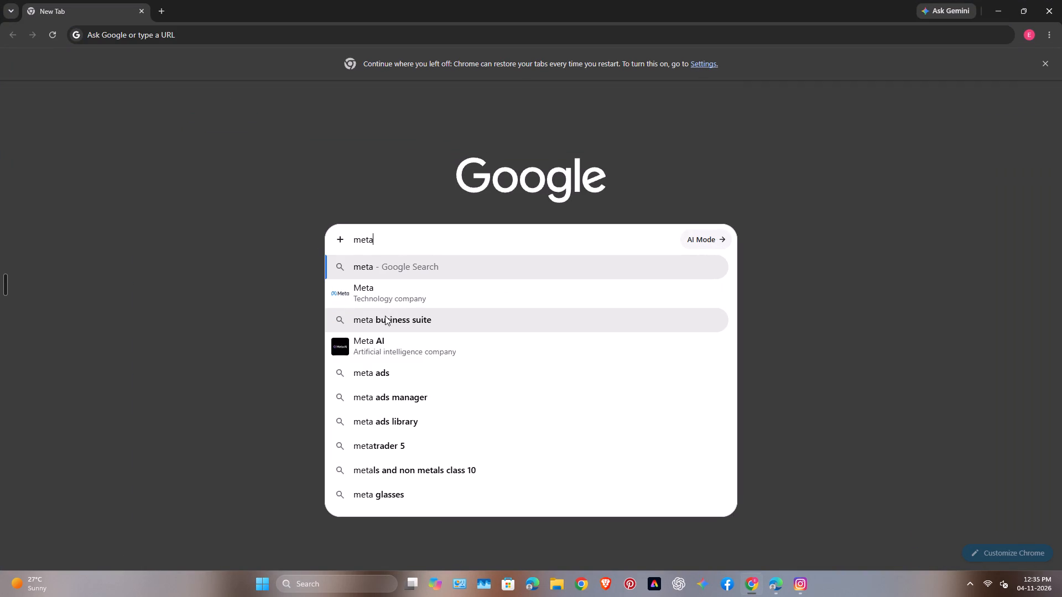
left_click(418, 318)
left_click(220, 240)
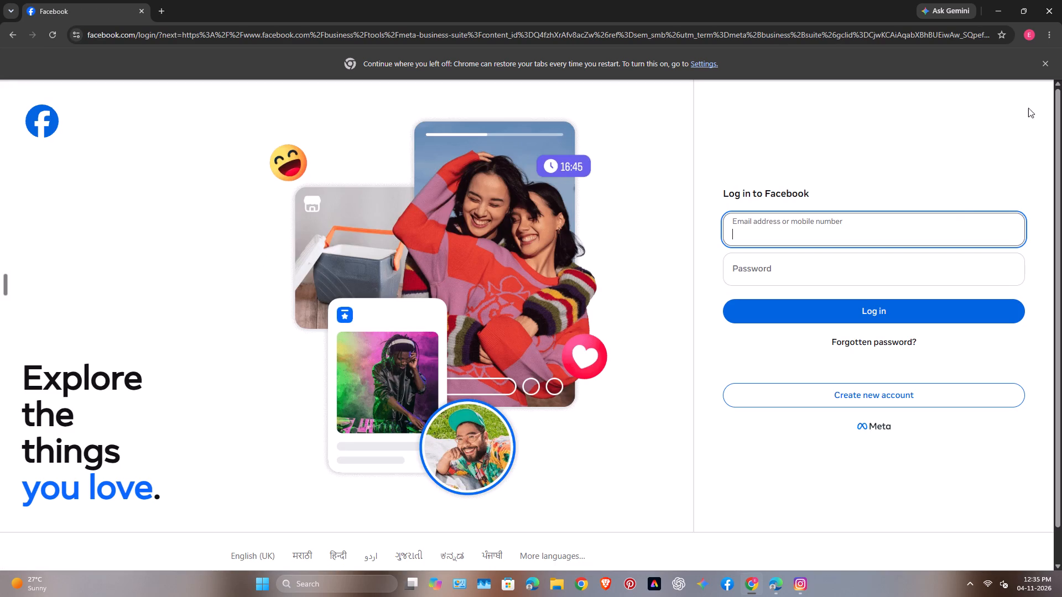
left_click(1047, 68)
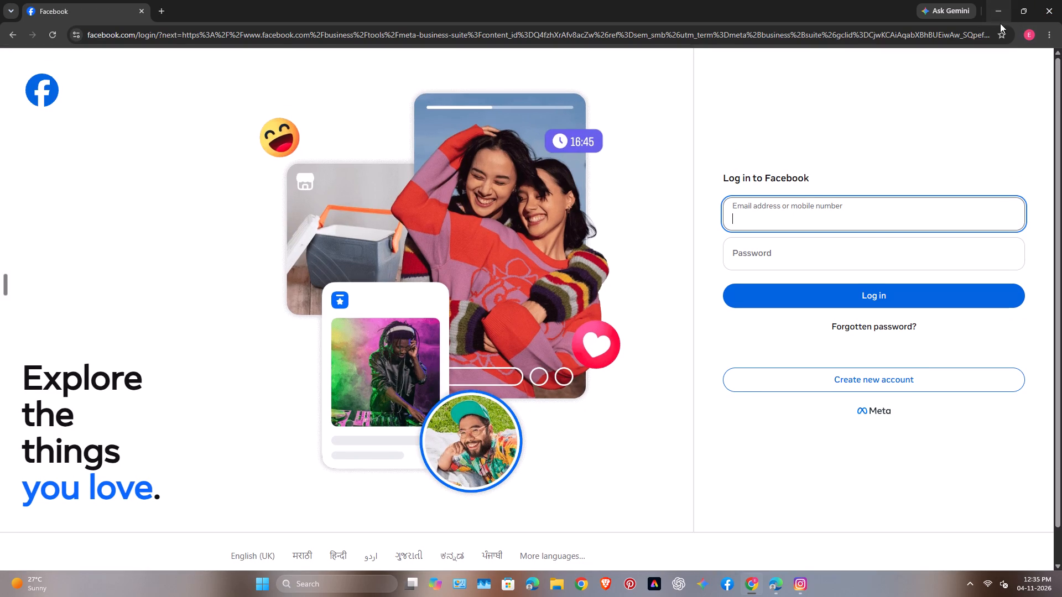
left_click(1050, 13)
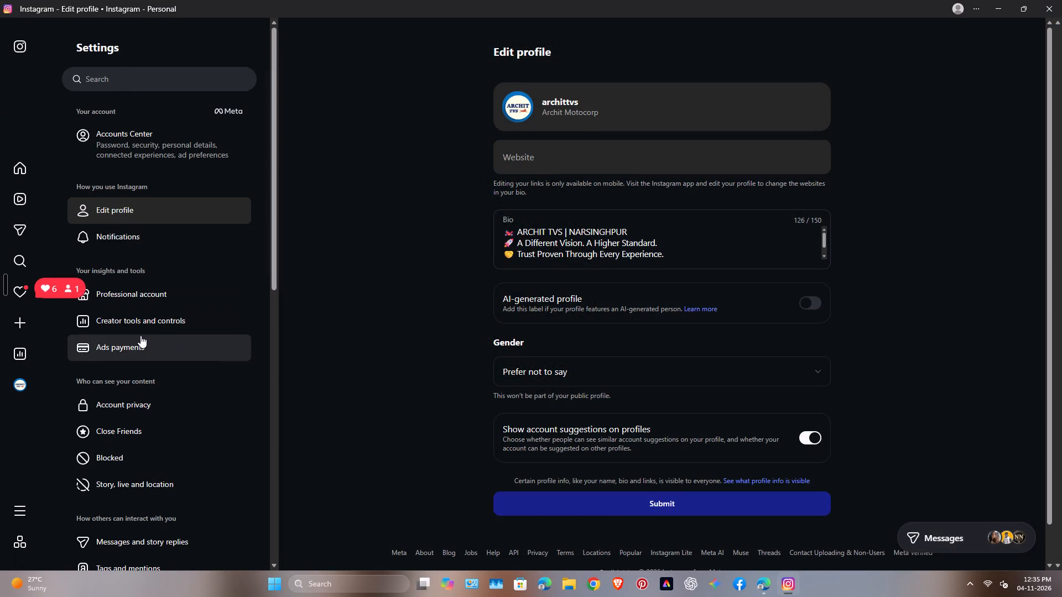
Open the Ads payments section of the Instagram account settings.
scroll(140, 336, "down", 2)
scroll(140, 336, "up", 1)
left_click(138, 296)
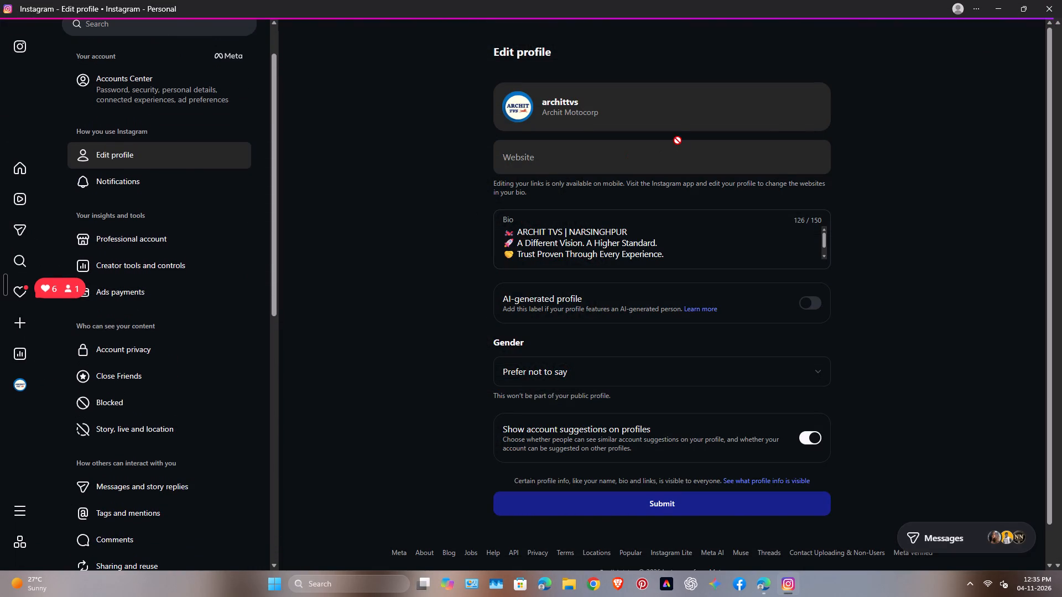
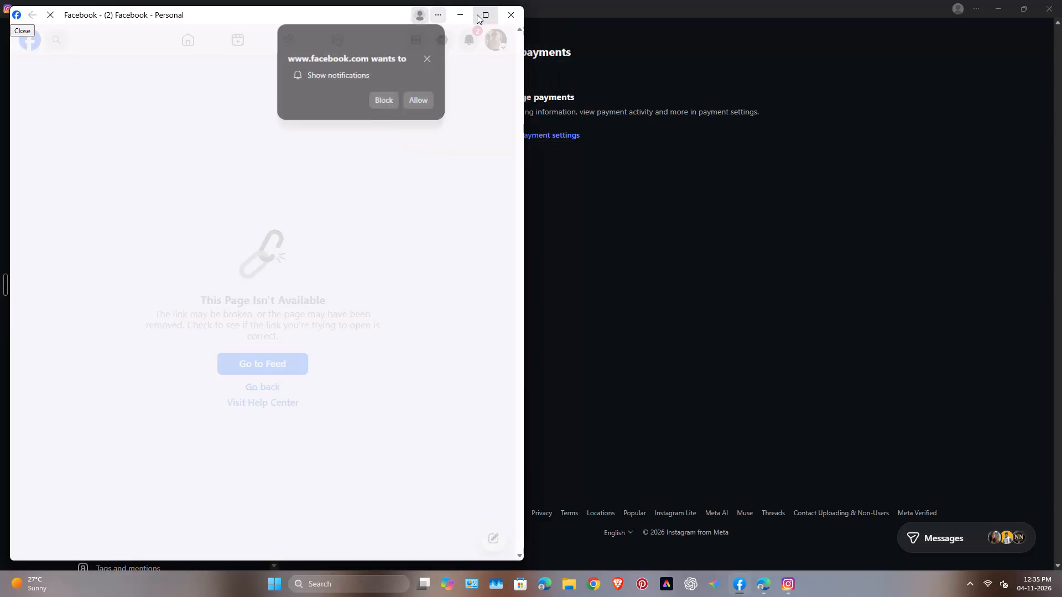
Dismiss the notification request in the maximized Facebook window and try to go back from the unavailable page.
left_click(482, 14)
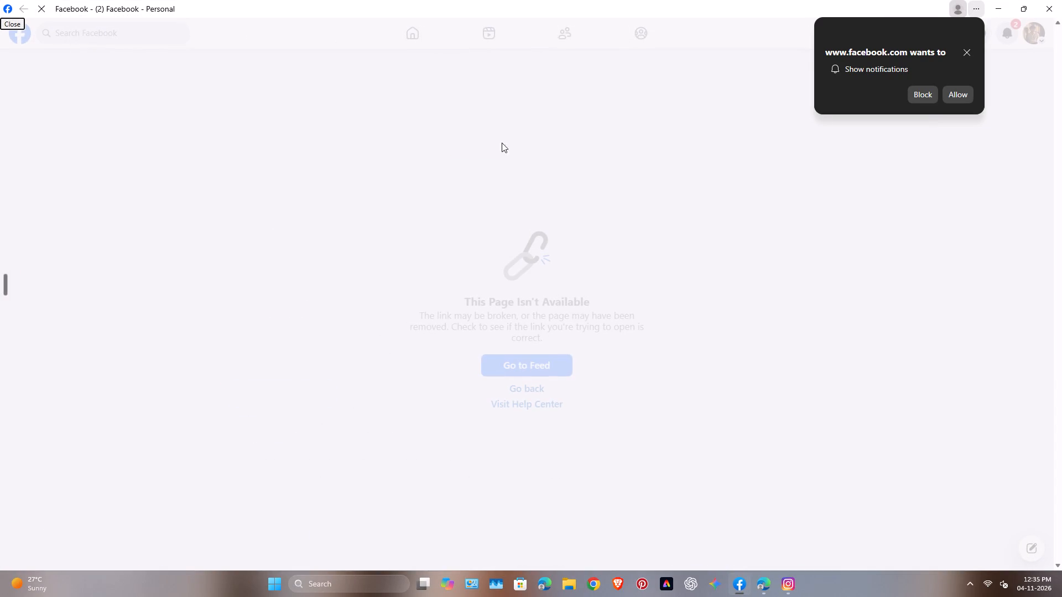
left_click(968, 52)
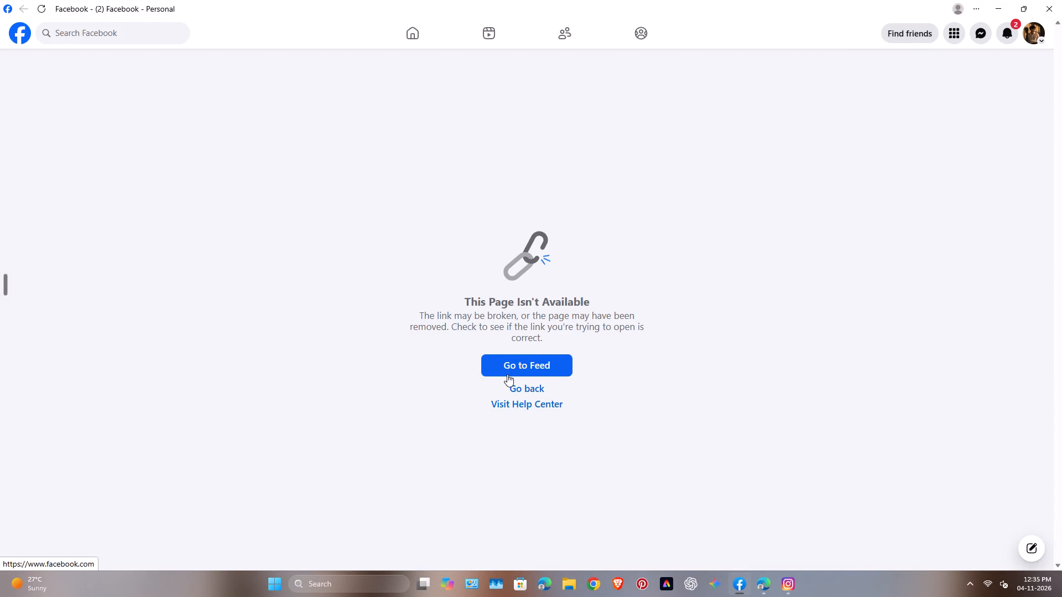
left_click(544, 390)
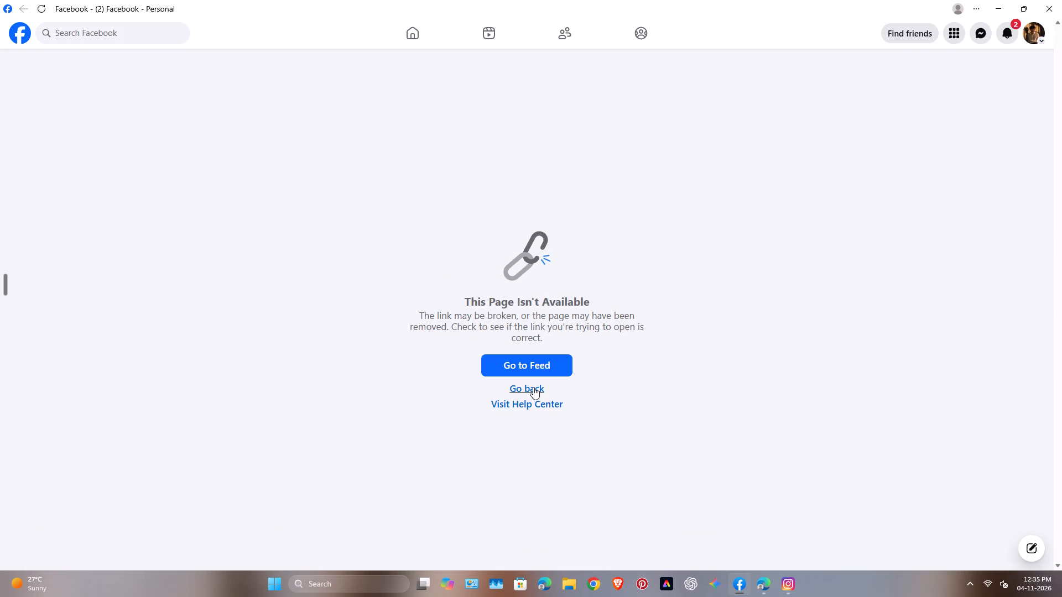
left_click(533, 387)
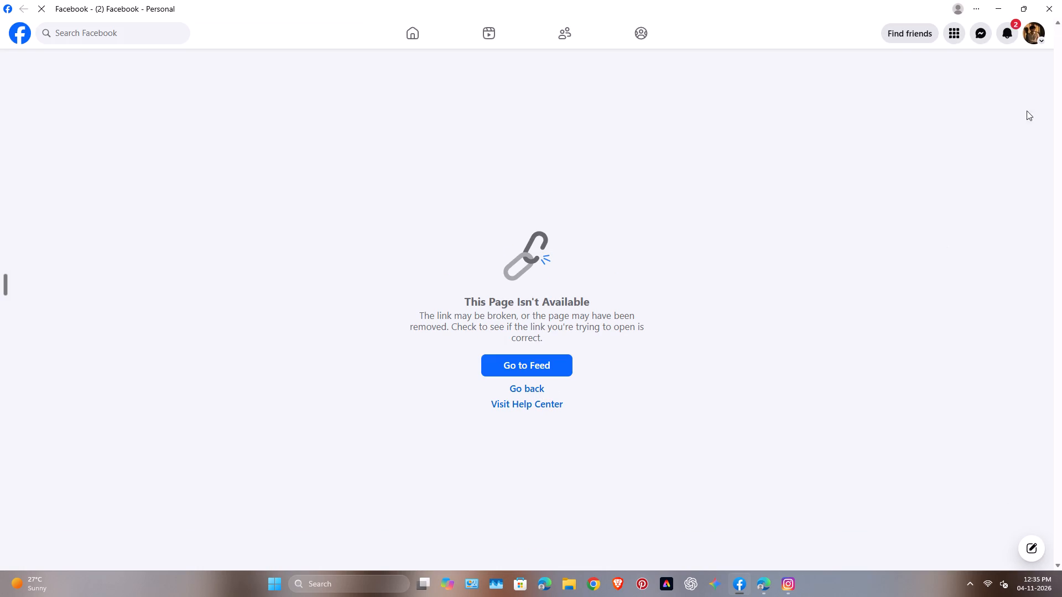
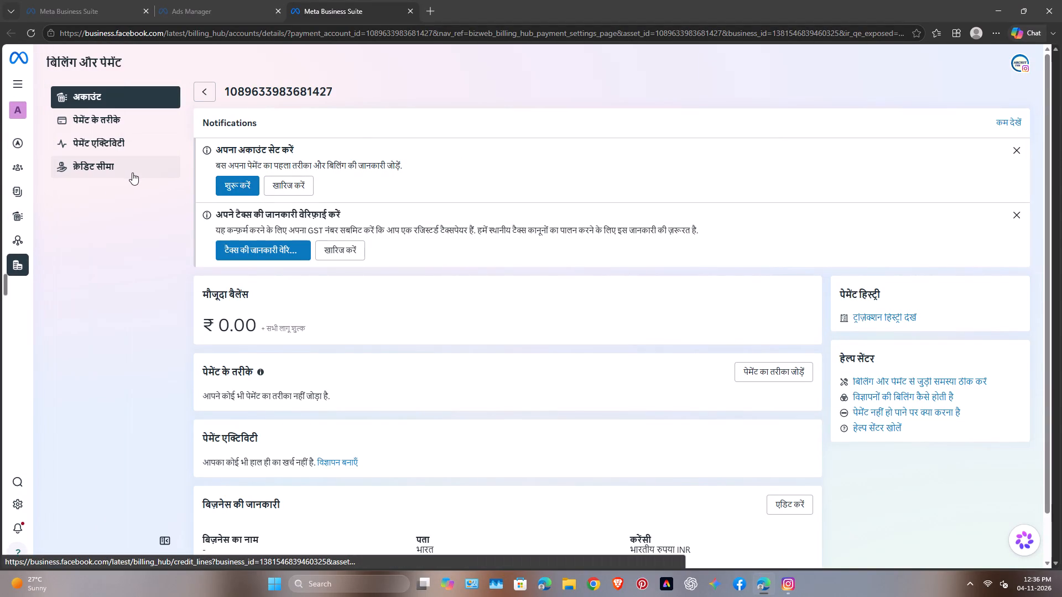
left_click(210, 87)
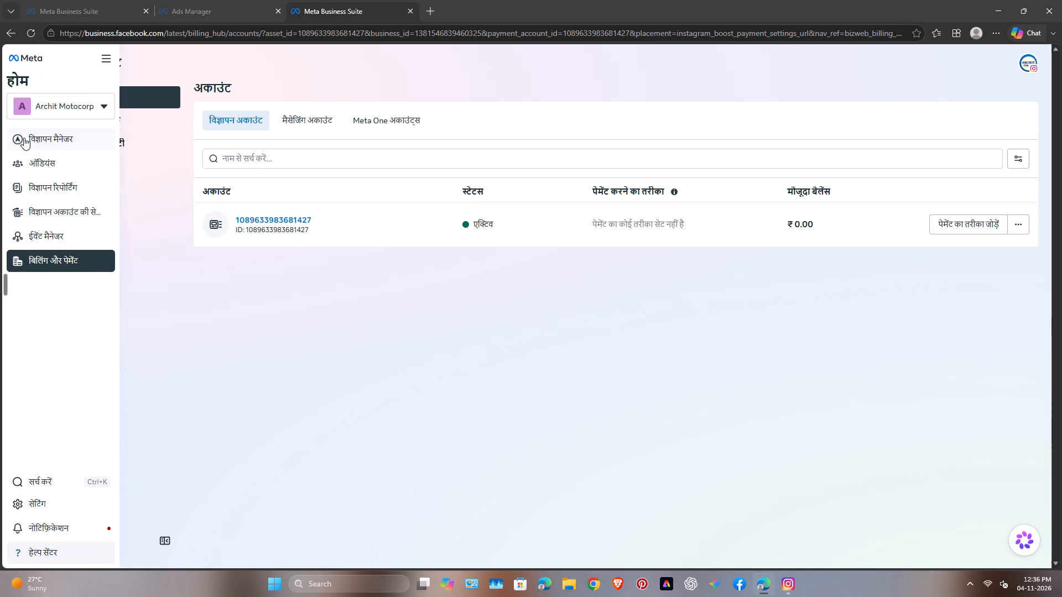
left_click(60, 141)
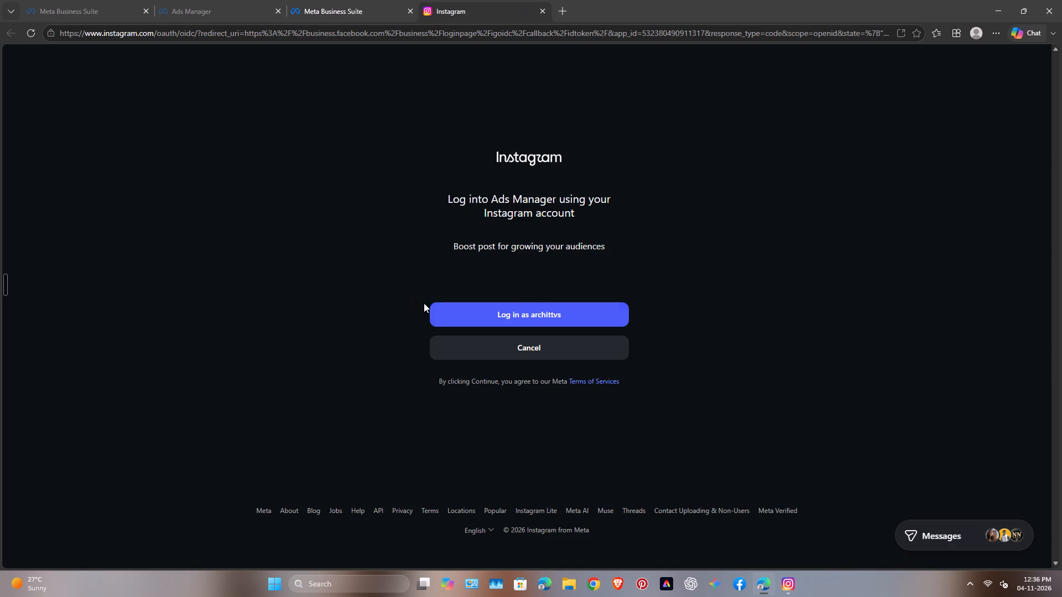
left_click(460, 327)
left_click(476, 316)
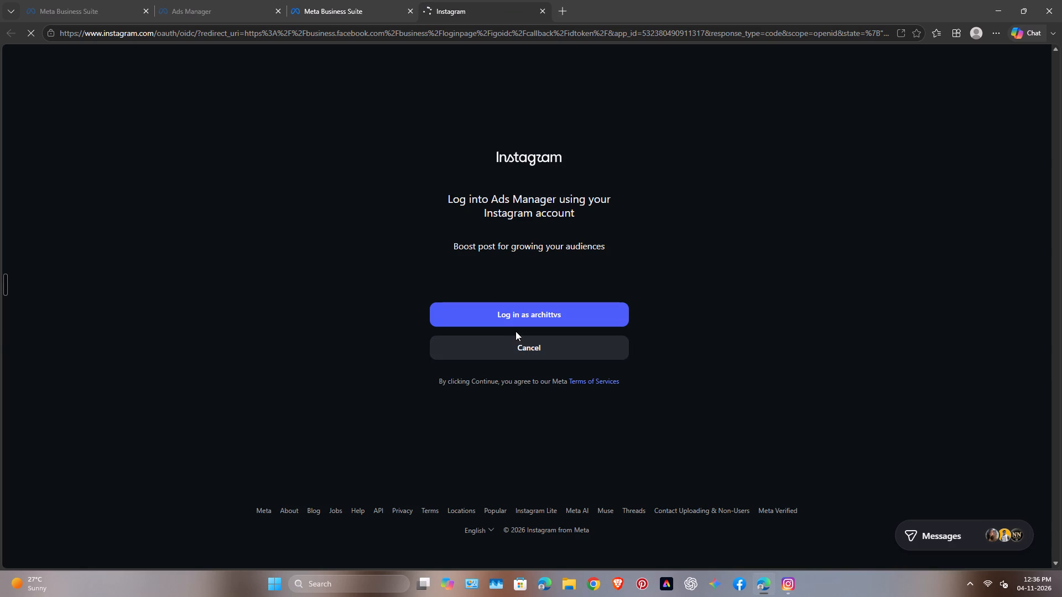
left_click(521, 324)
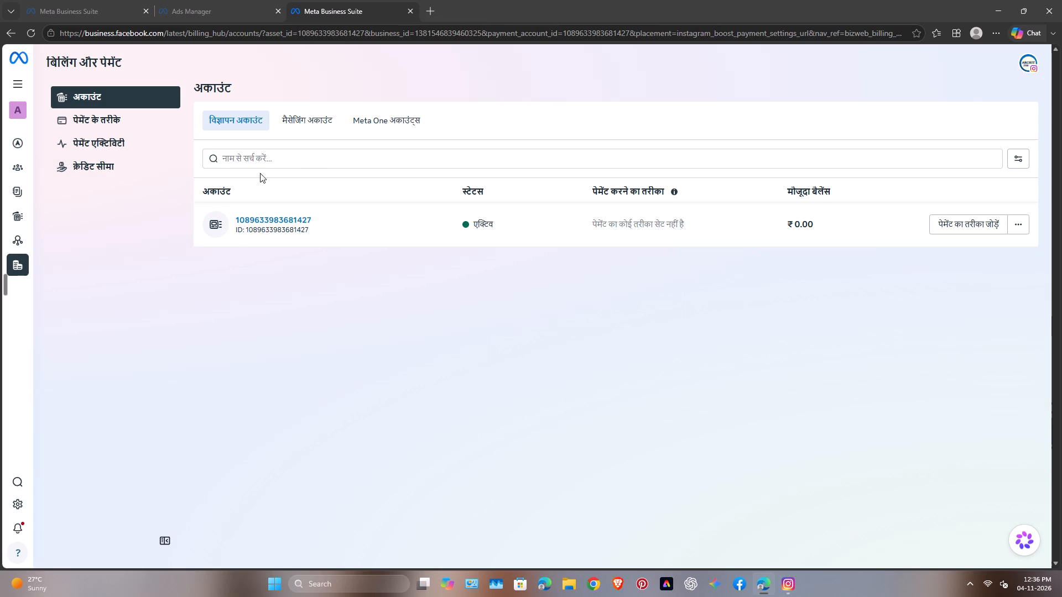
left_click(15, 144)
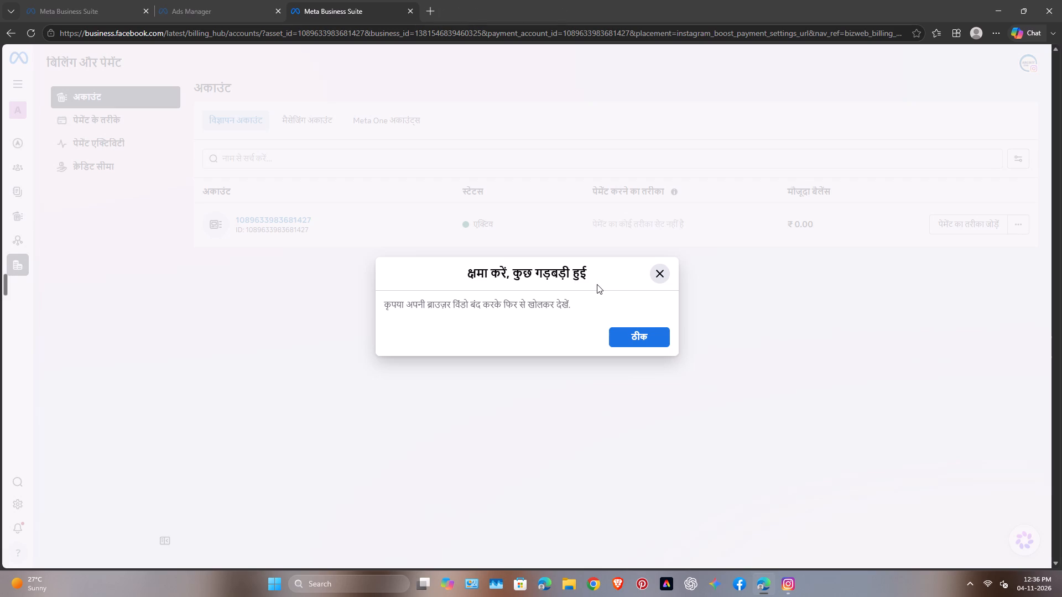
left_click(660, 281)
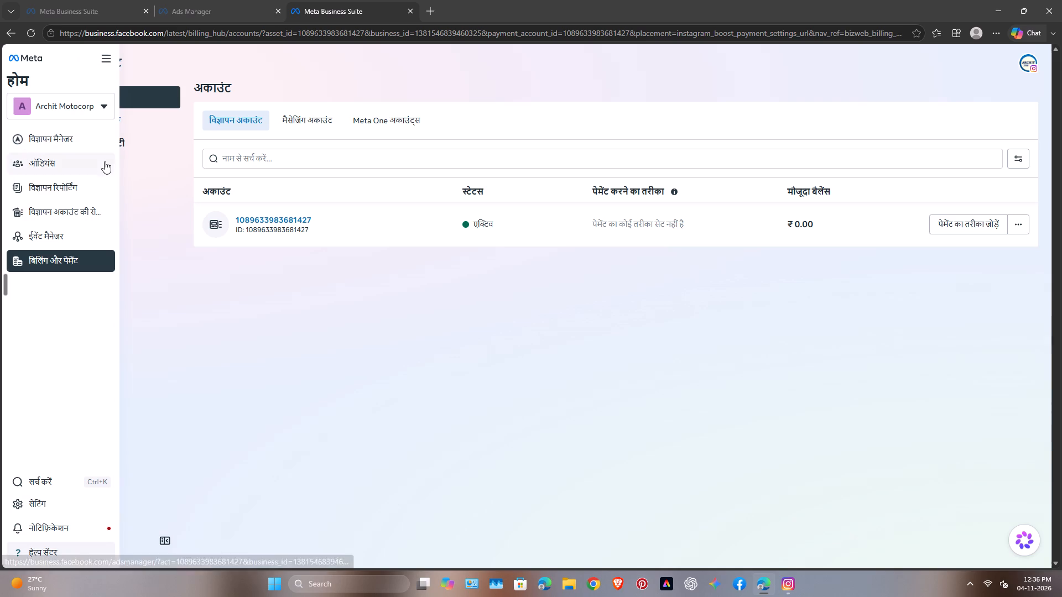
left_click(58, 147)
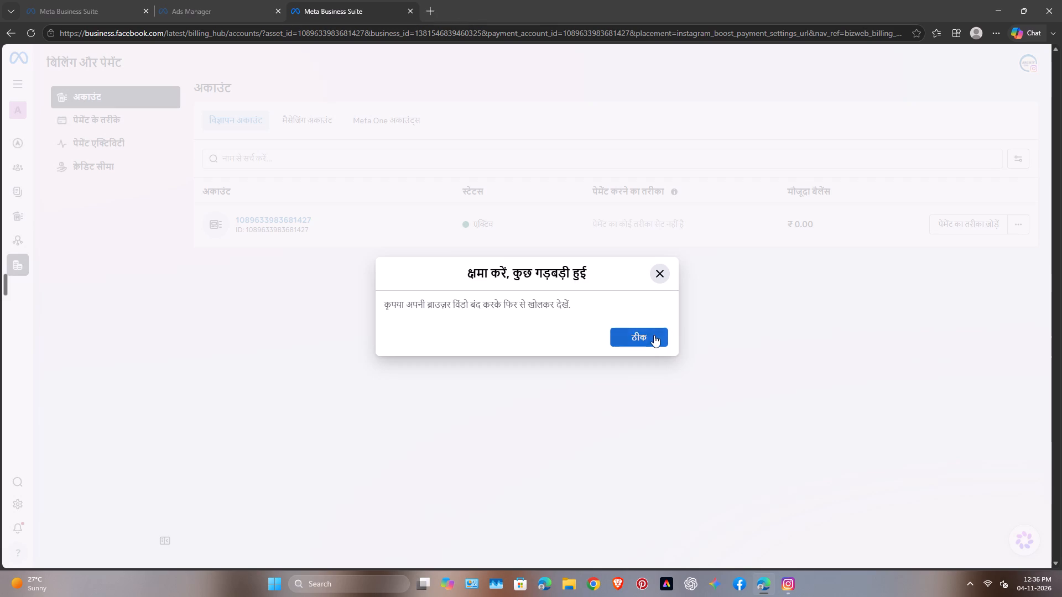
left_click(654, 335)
In a new browser tab, search for facebook ads manager and go to Ads Manager through Meta's official result.
left_click(430, 9)
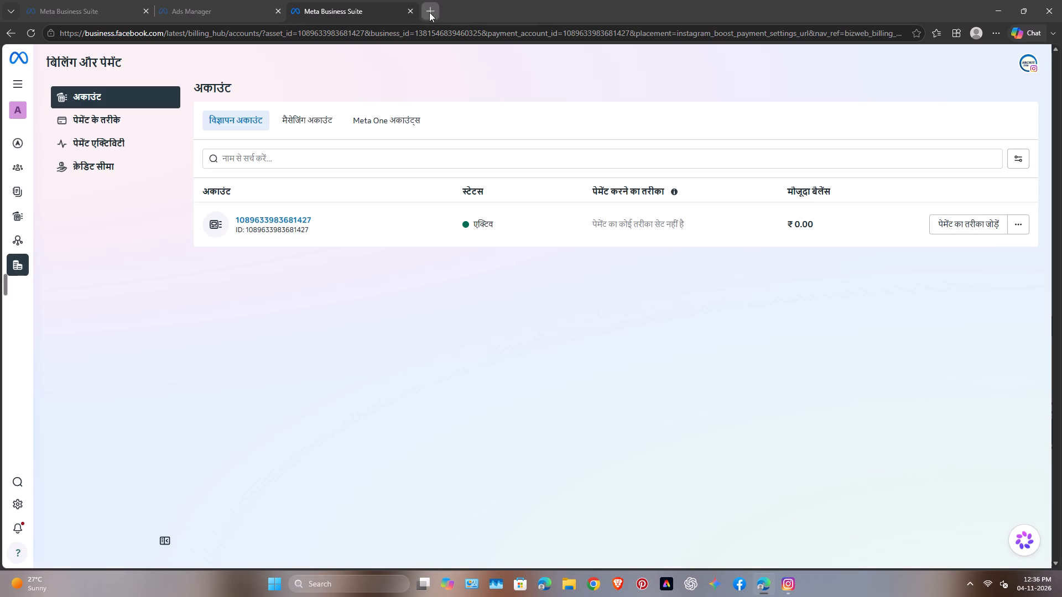
left_click(429, 185)
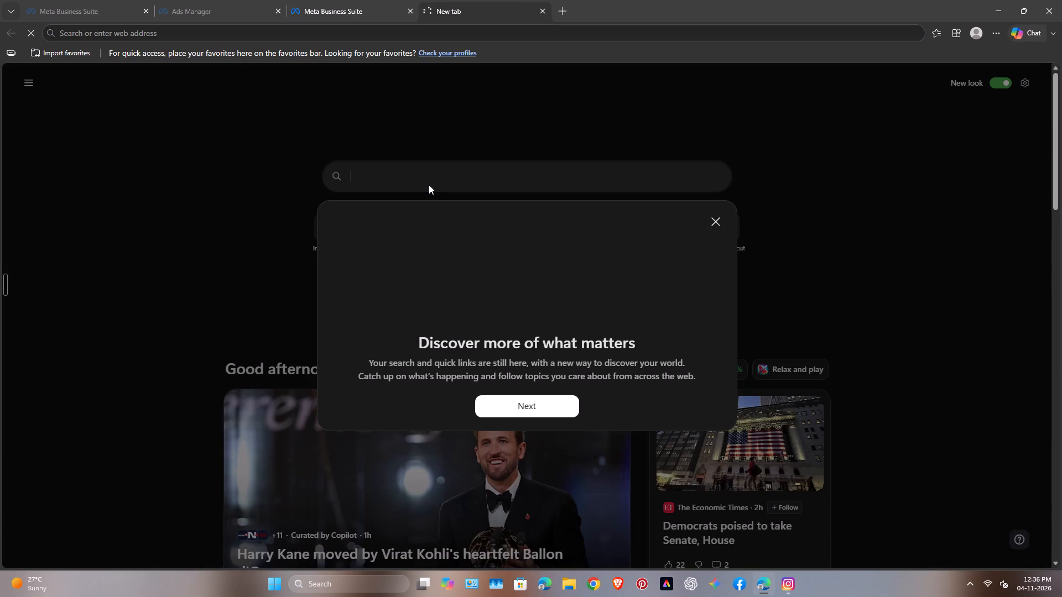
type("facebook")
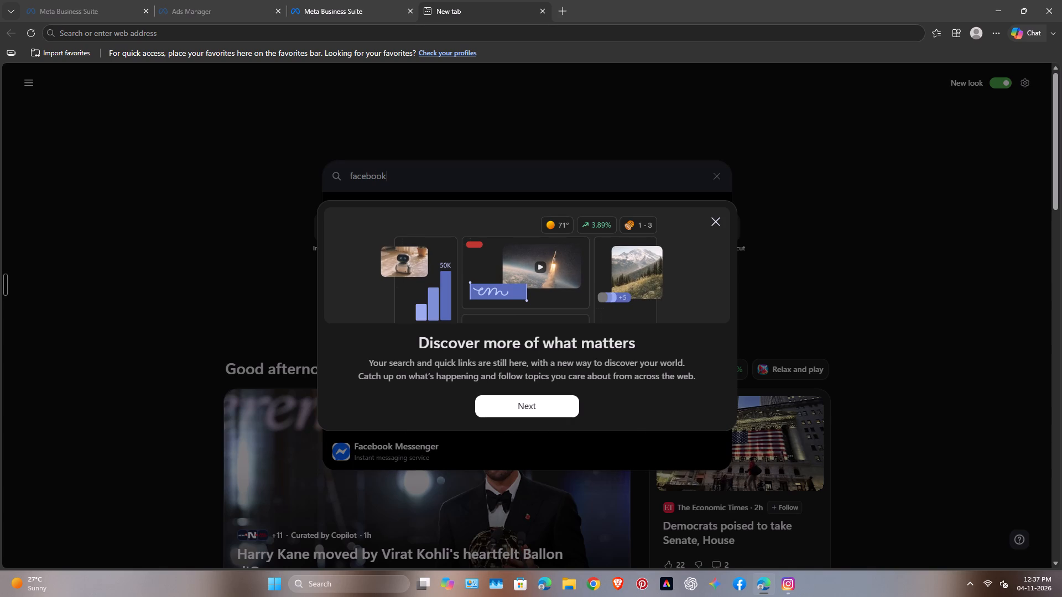
left_click(713, 220)
left_click(457, 181)
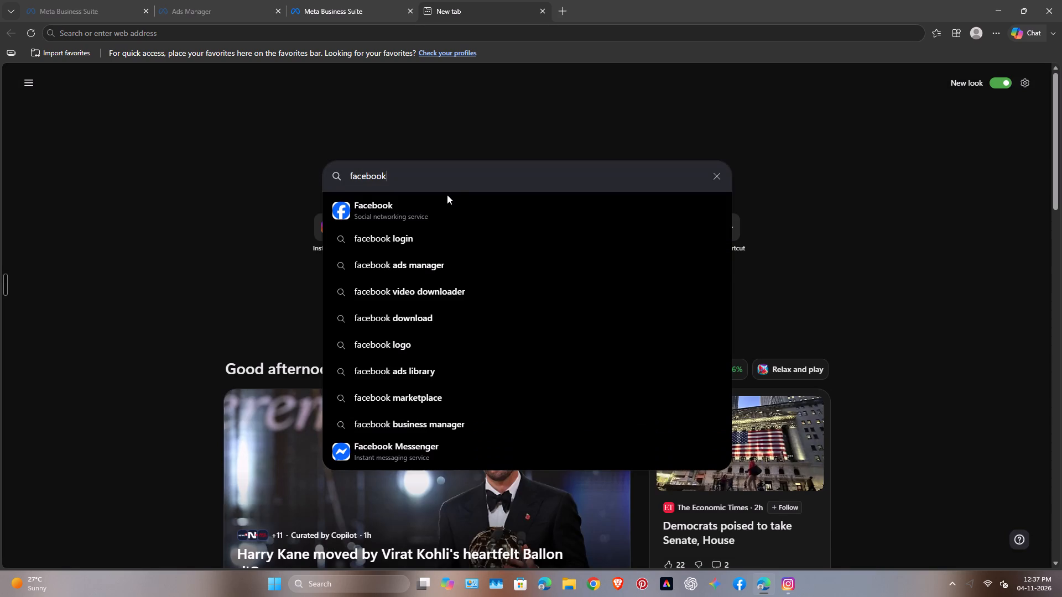
left_click(440, 258)
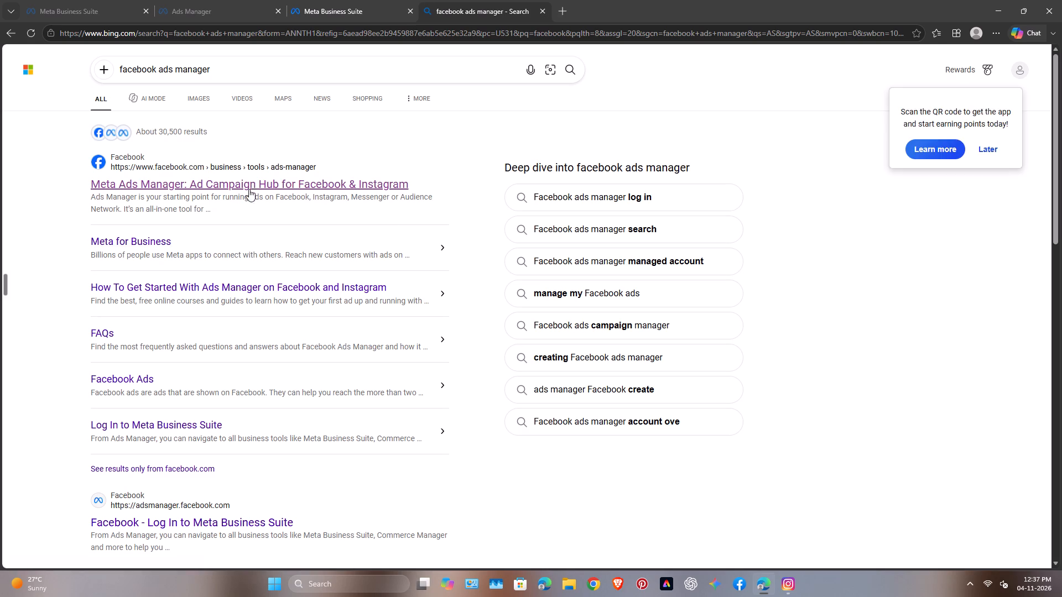
left_click(159, 186)
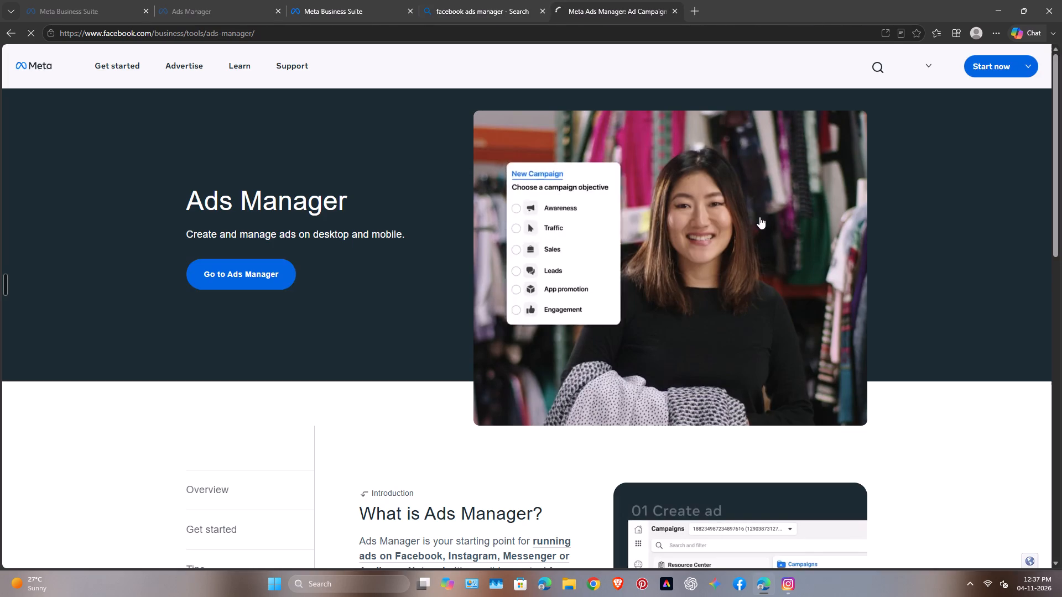
left_click(255, 285)
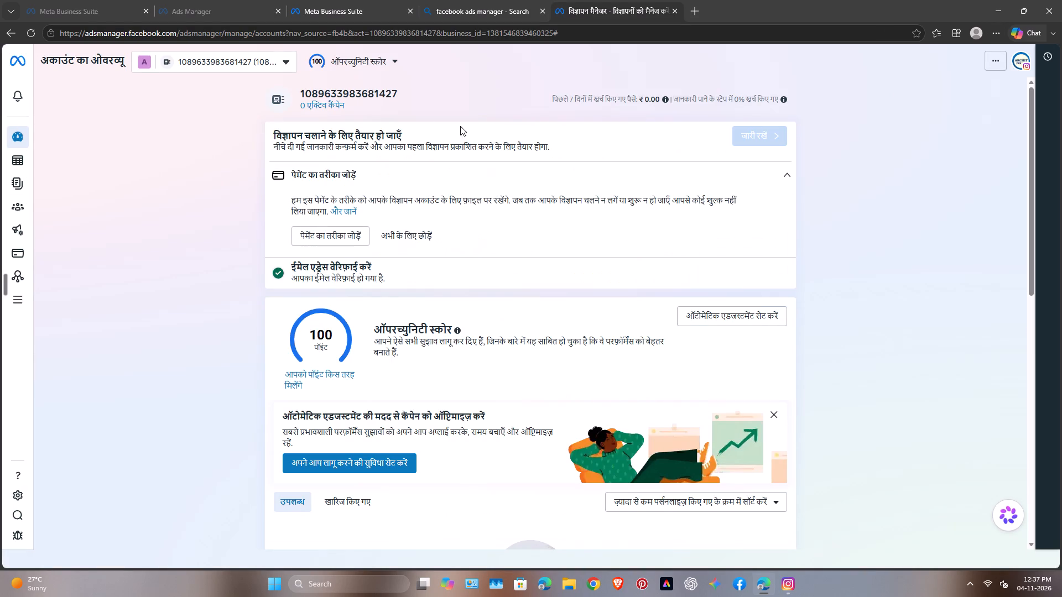
Check the ad account selected under the Archit Motocorp portfolio and open its campaigns list.
left_click(143, 64)
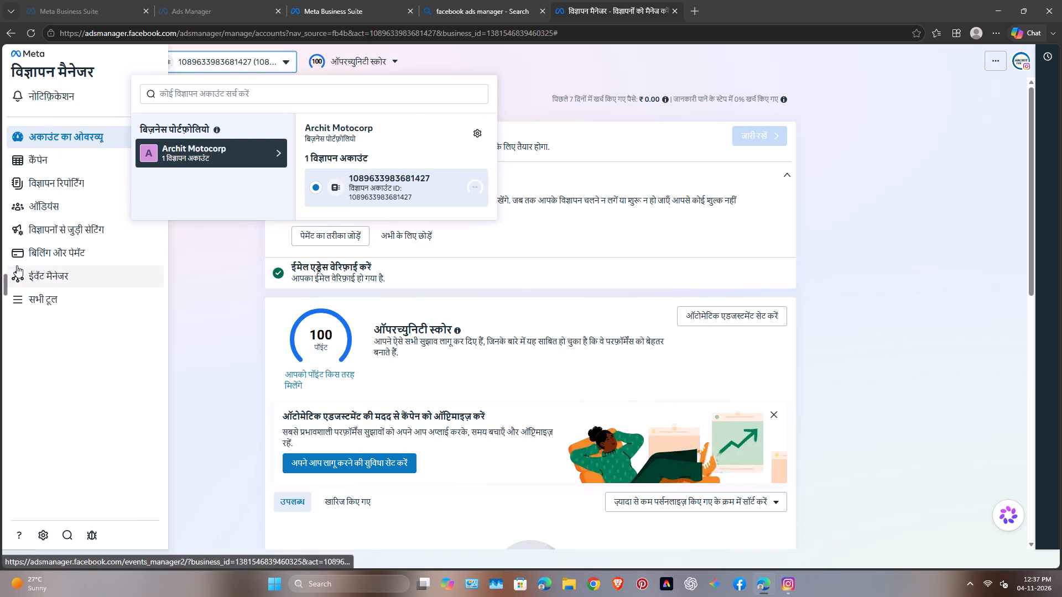
left_click(75, 159)
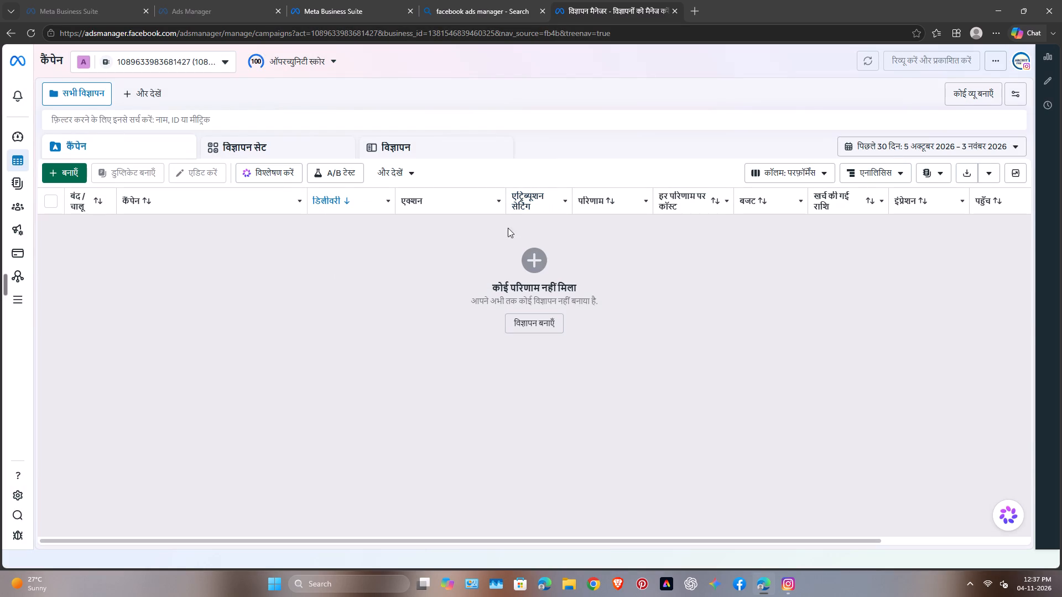
Create a new auction campaign with the Awareness (जागरूकता) objective.
left_click(535, 264)
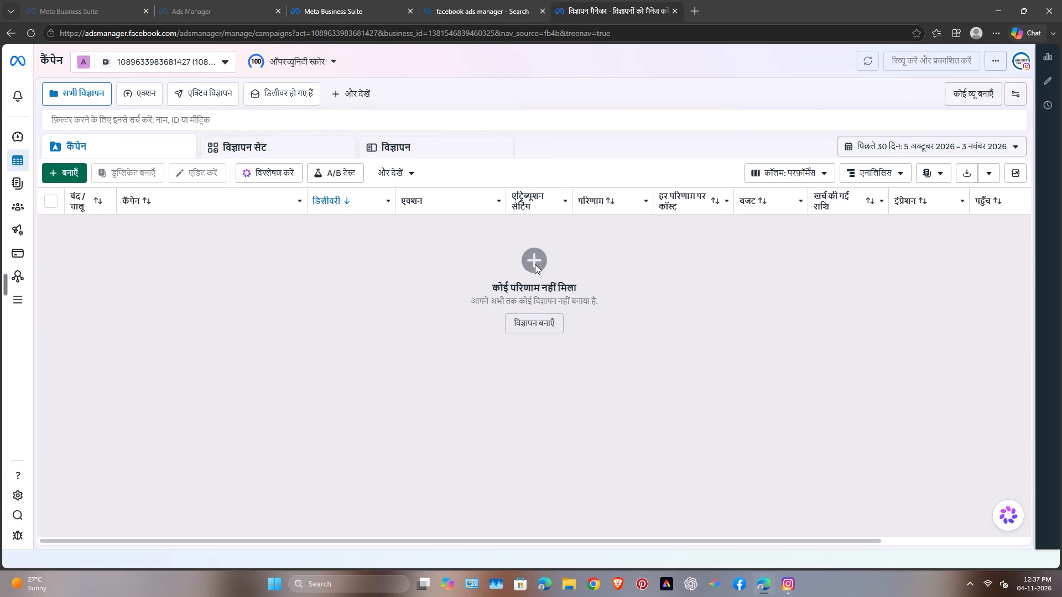
left_click(528, 321)
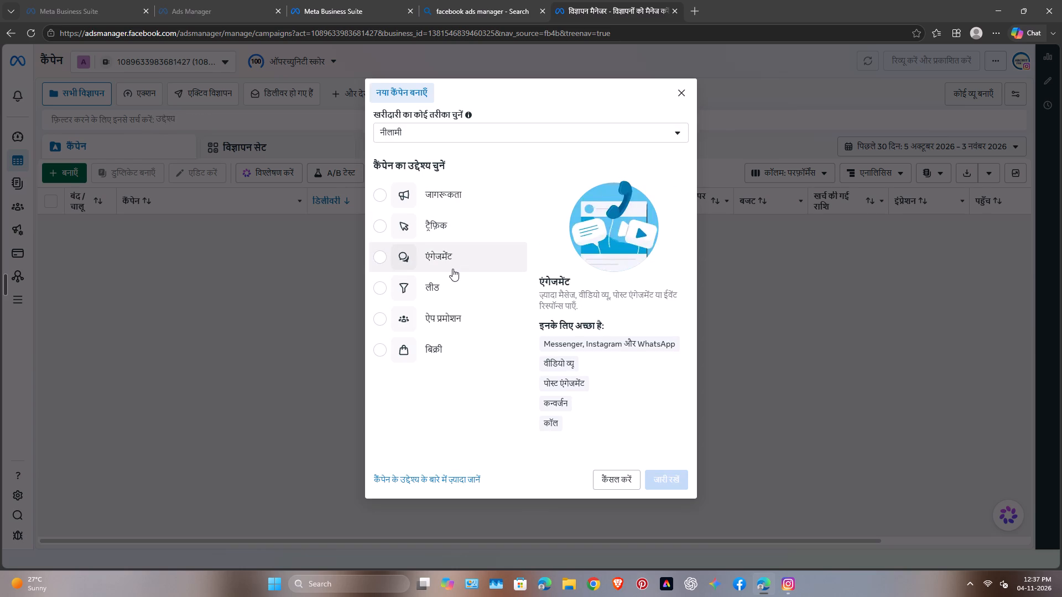
left_click(466, 197)
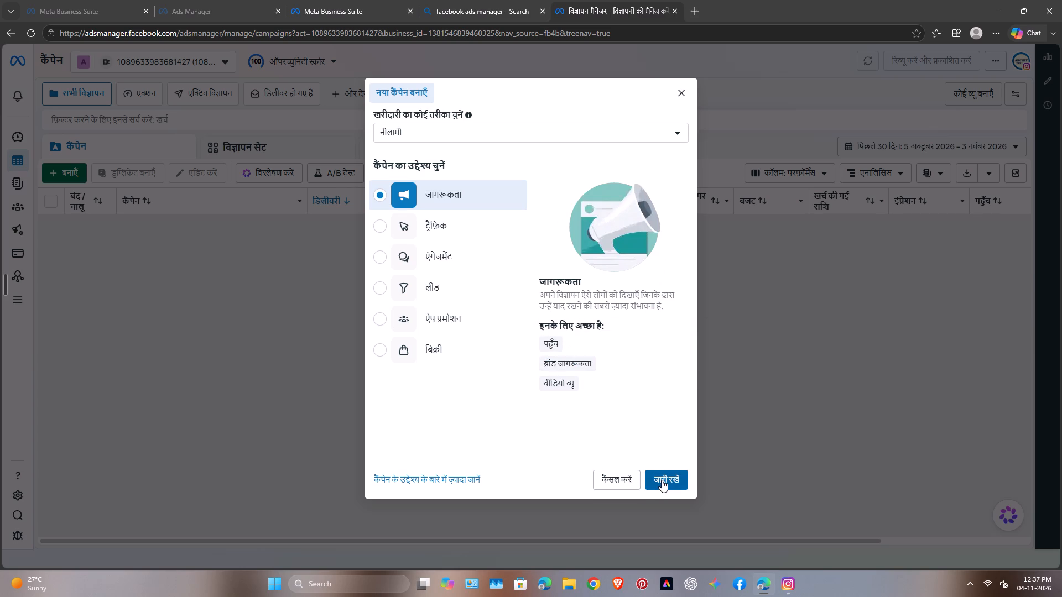
left_click(662, 480)
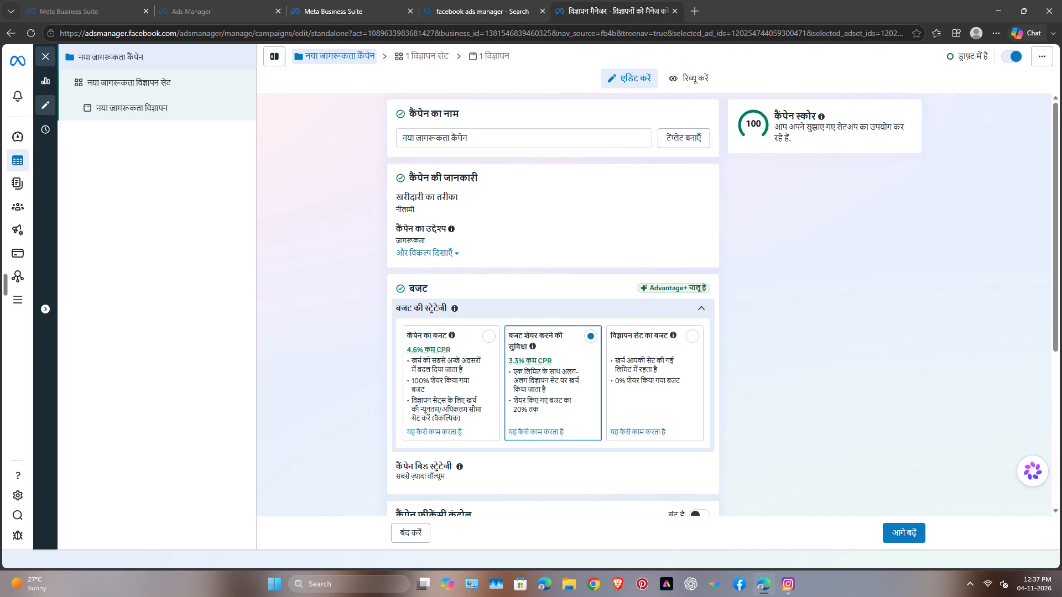
Rename the new campaign as awareness tvs.
left_click(456, 134)
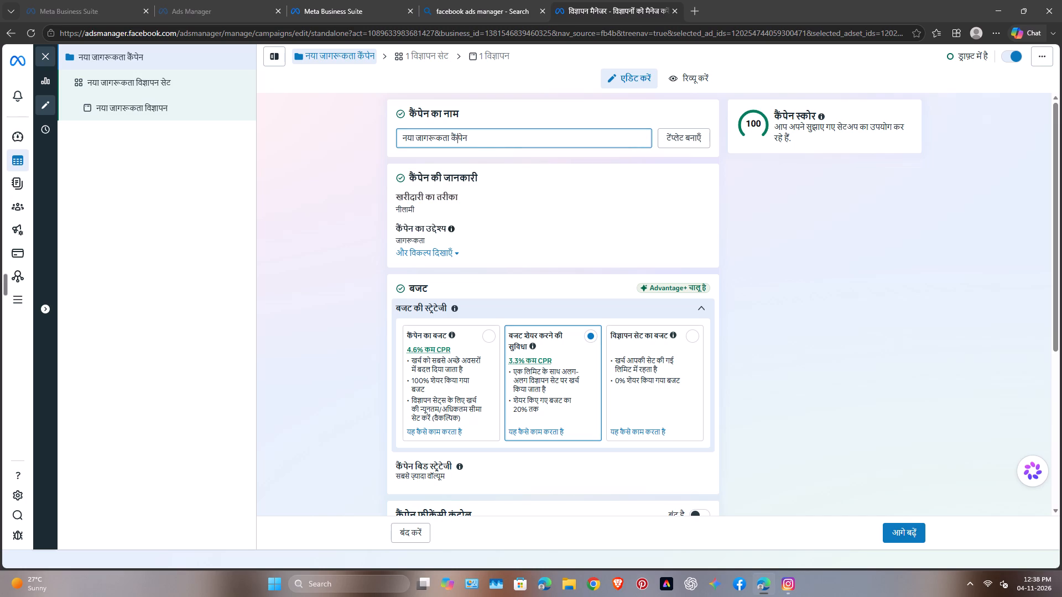
type("aw")
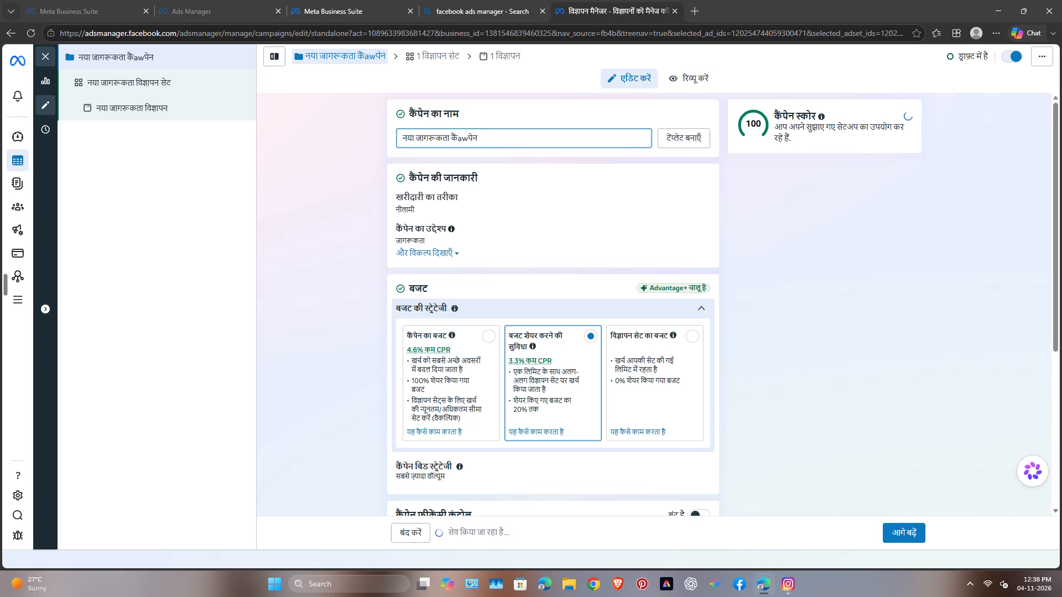
left_click(488, 140)
key("BackSpace")
key("BackSpace")
key("BackSpace")
key("BackSpace")
key("BackSpace")
key("BackSpace")
key("BackSpace")
key("BackSpace")
key("BackSpace")
key("BackSpace")
key("BackSpace")
key("BackSpace")
key("BackSpace")
key("BackSpace")
key("BackSpace")
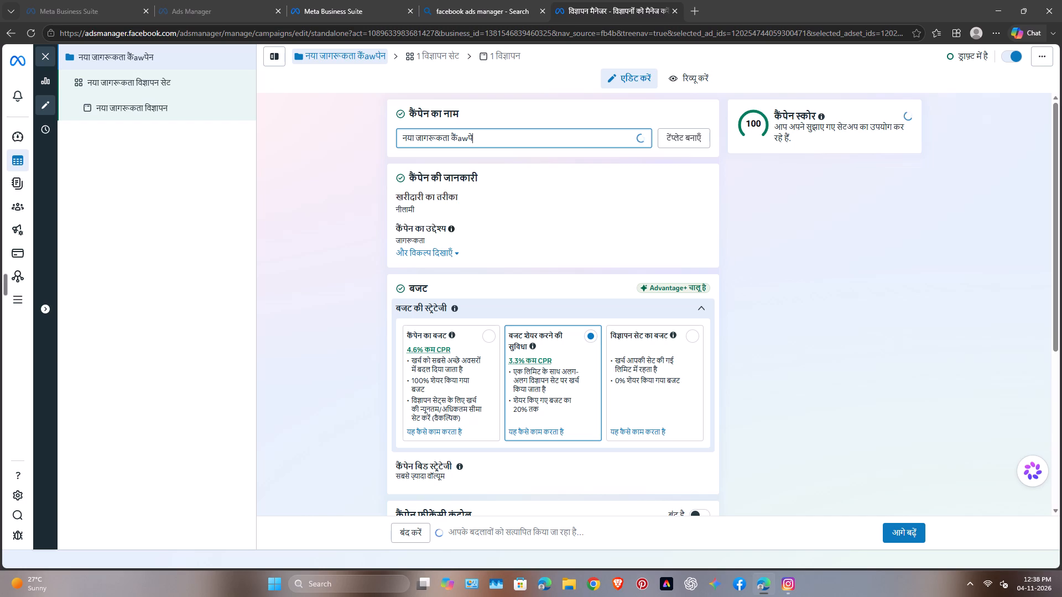
key("BackSpace")
key("BackSpace")
key("BackSpace")
key("BackSpace")
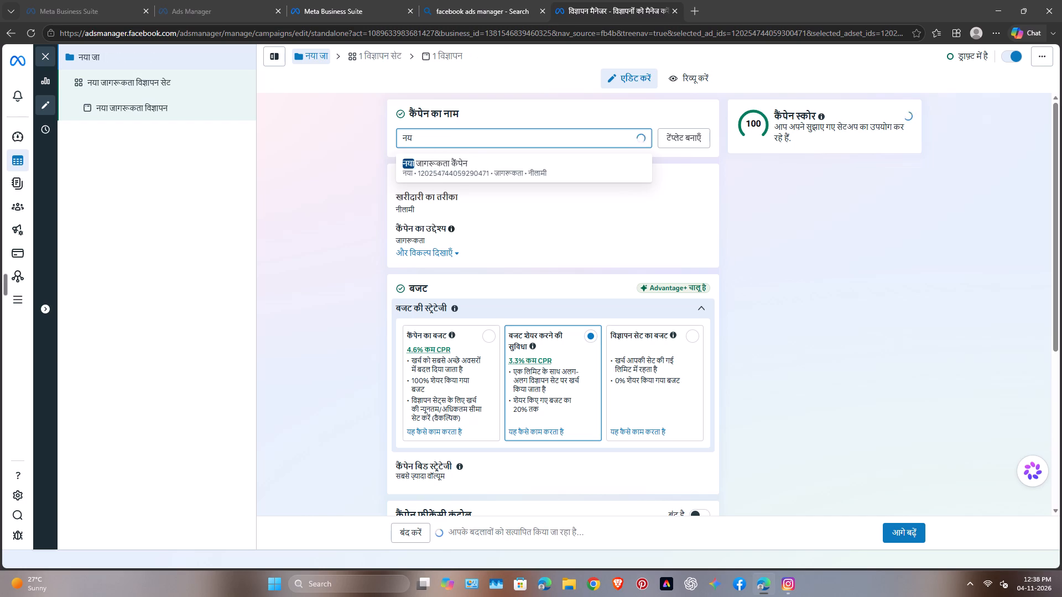
key("BackSpace")
key("BackSpace")
key("a")
type("ware")
type("ness")
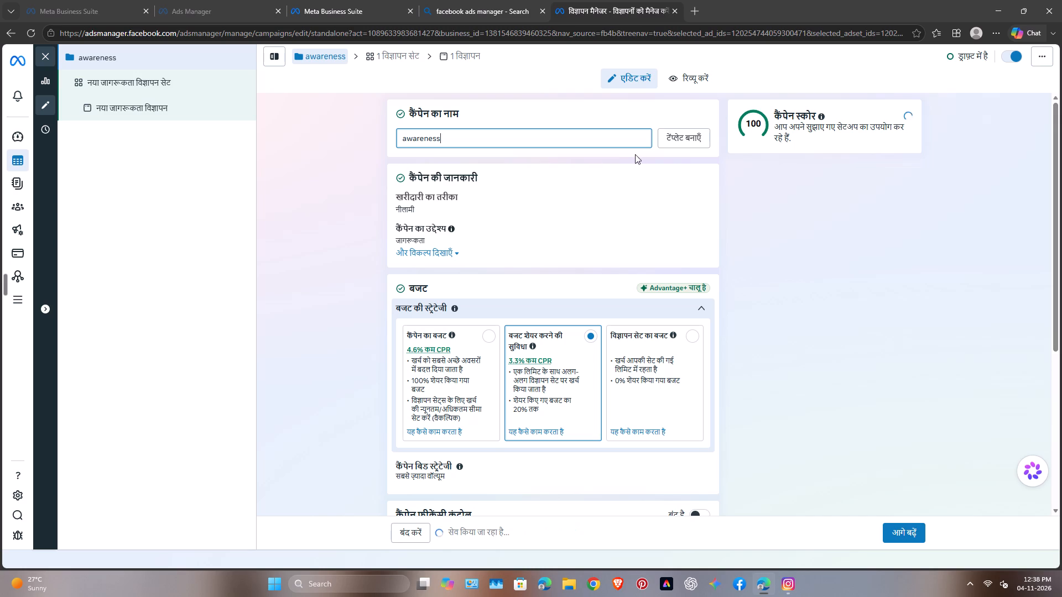
scroll(513, 192, "down", 1)
scroll(513, 192, "up", 1)
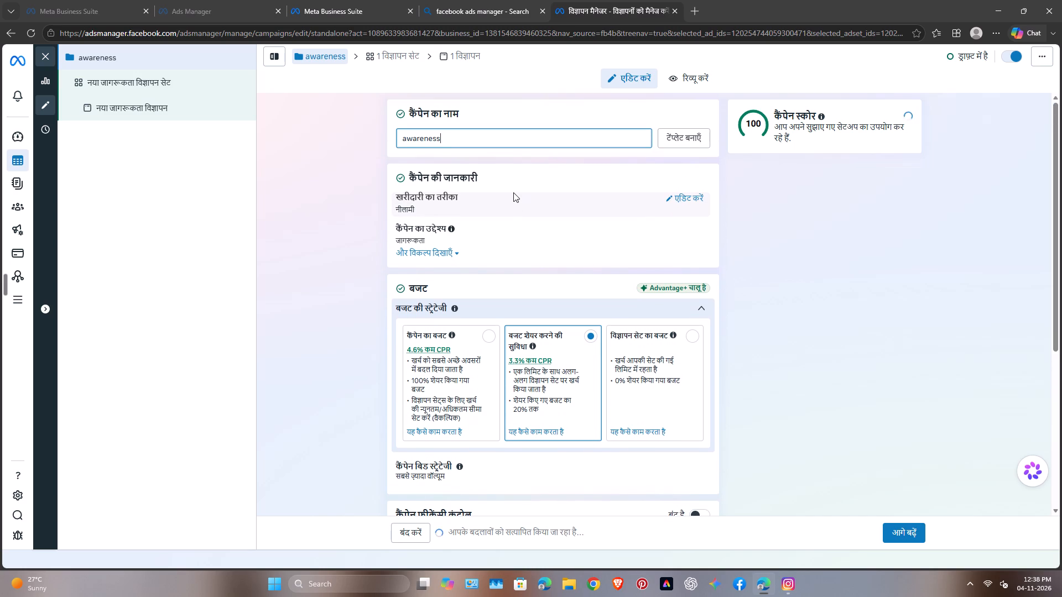
key("space")
type("tvs")
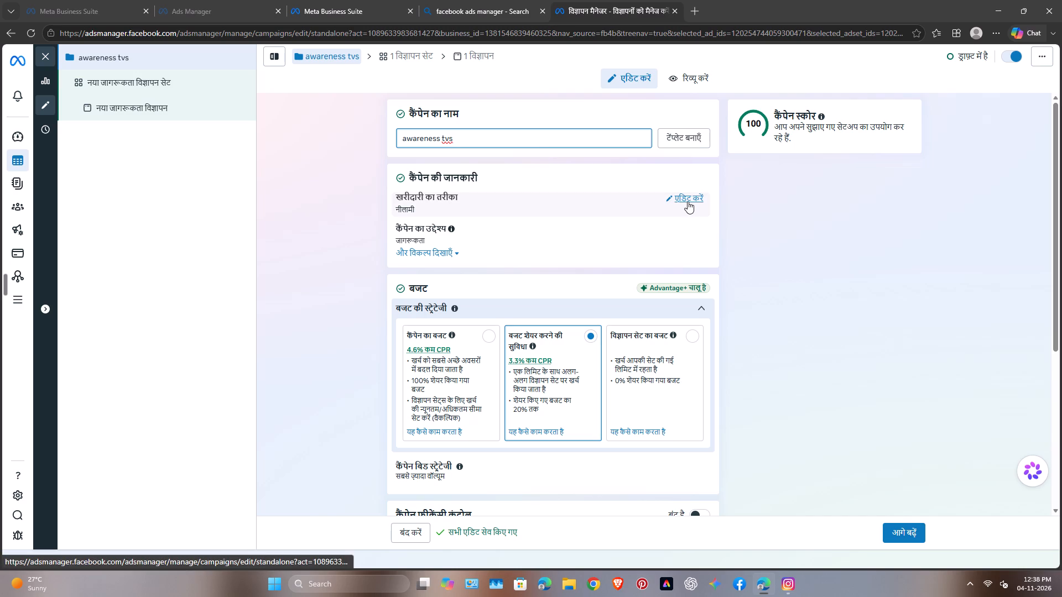
Review the campaign's buying type choices, budget strategy, frequency control and A/B test settings, and its additional actions.
scroll(571, 259, "down", 4)
scroll(571, 259, "up", 4)
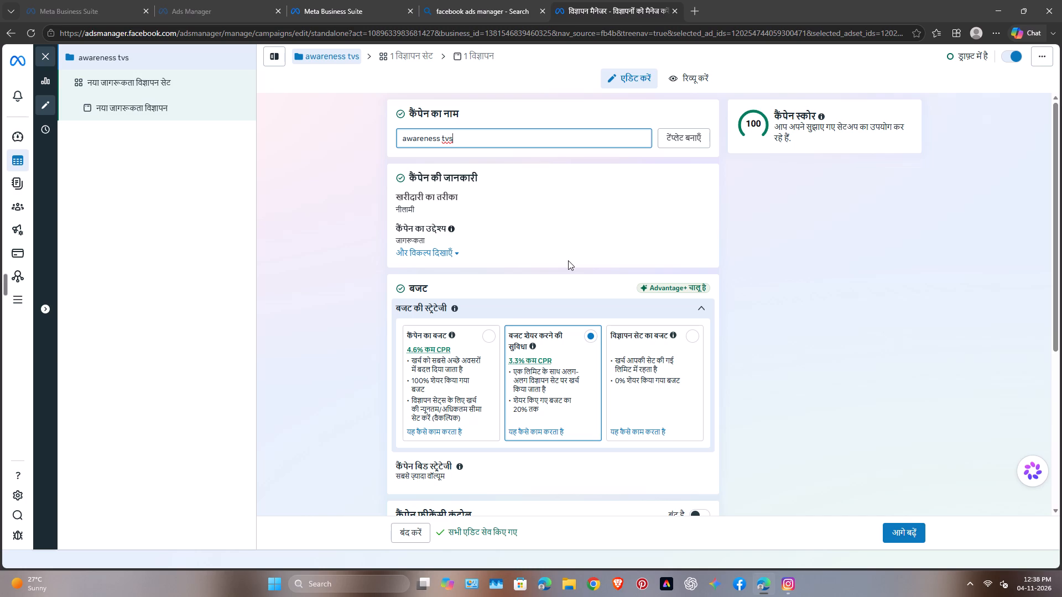
scroll(547, 263, "up", 1)
left_click(447, 205)
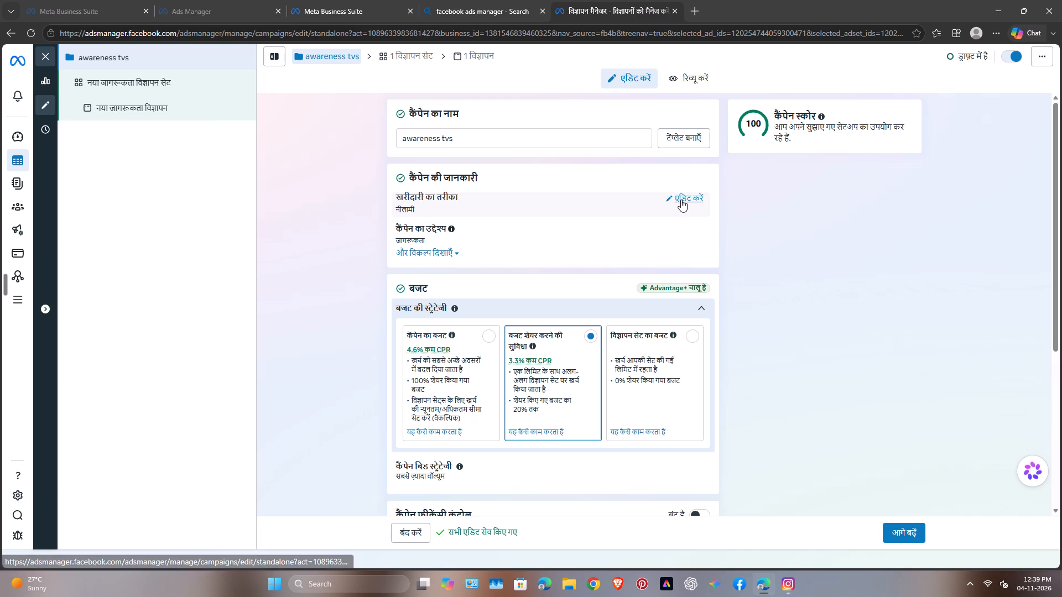
left_click(681, 200)
left_click(695, 213)
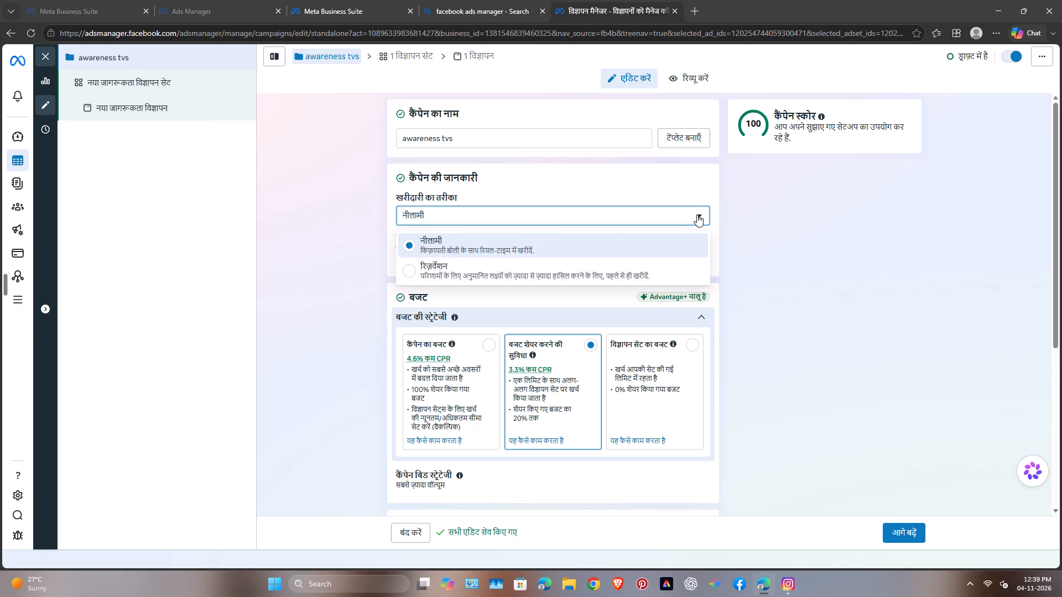
left_click(704, 213)
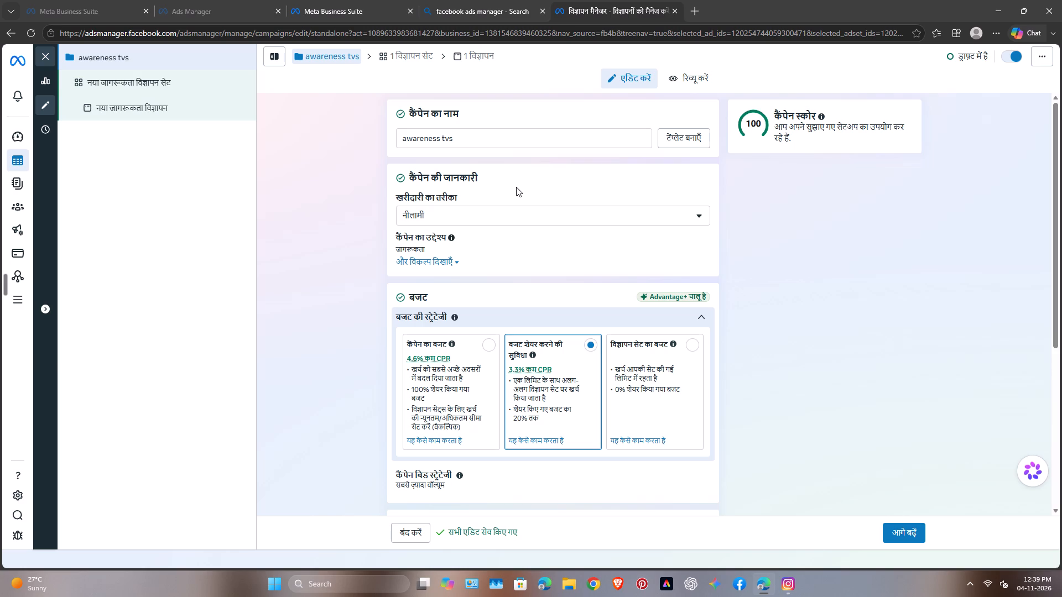
scroll(558, 284, "down", 3)
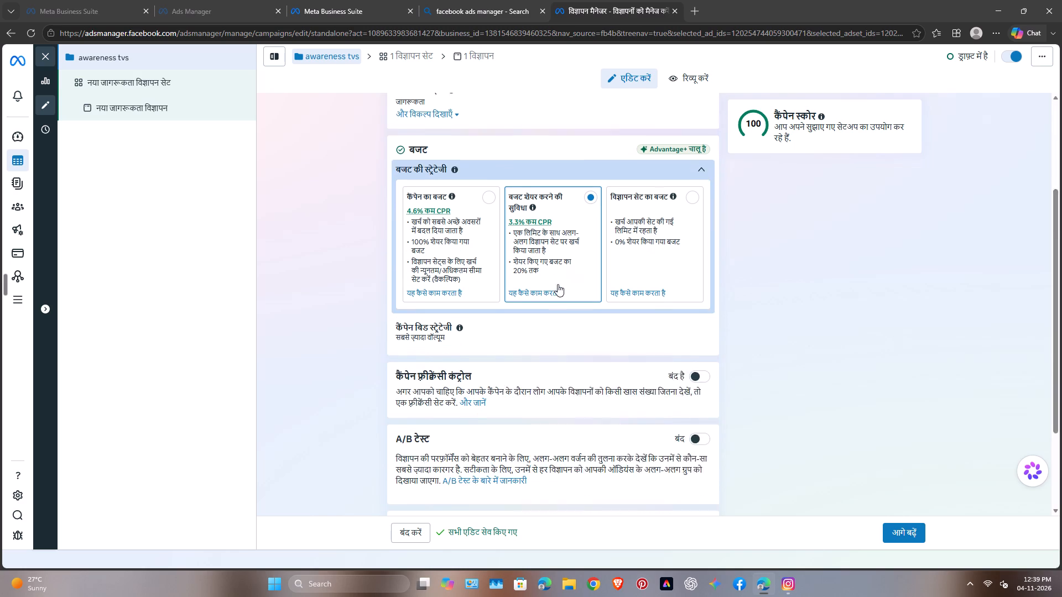
scroll(558, 284, "down", 5)
scroll(558, 284, "up", 6)
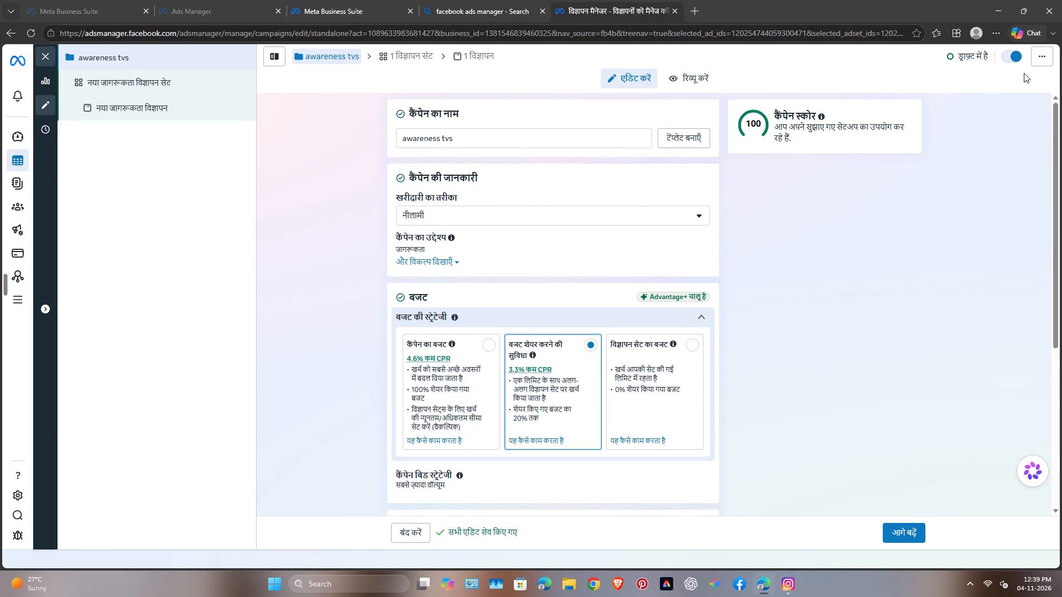
left_click(1038, 61)
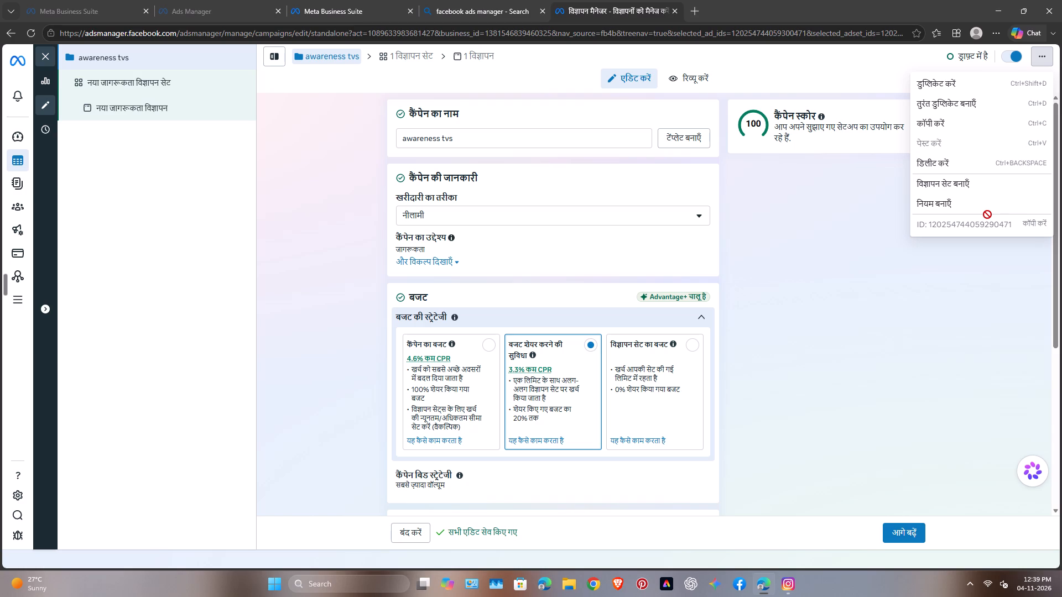
left_click(950, 250)
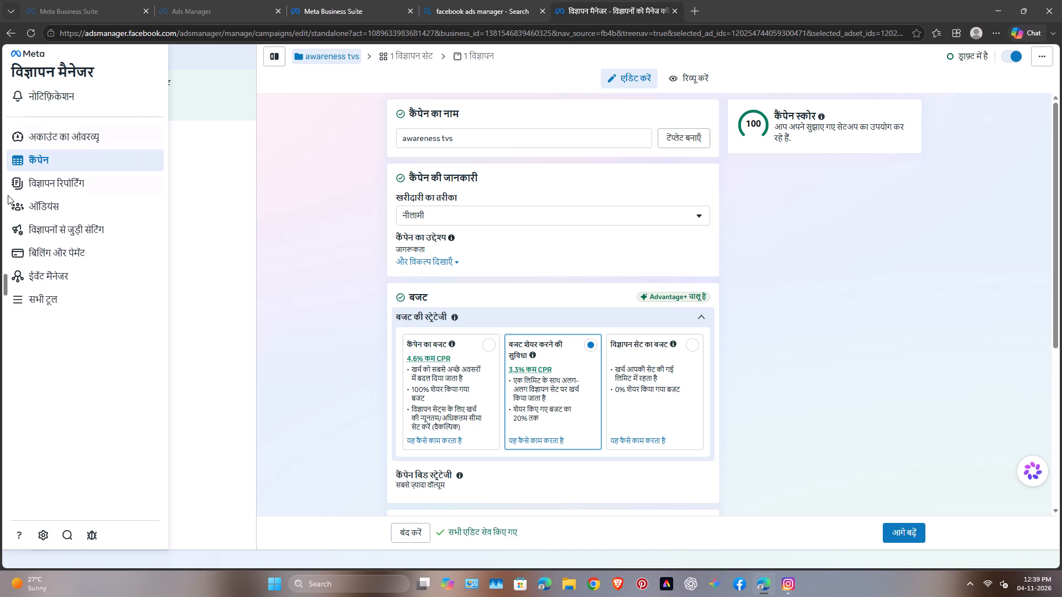
Open the ad account's billing and payments section from Ads Manager.
left_click(51, 258)
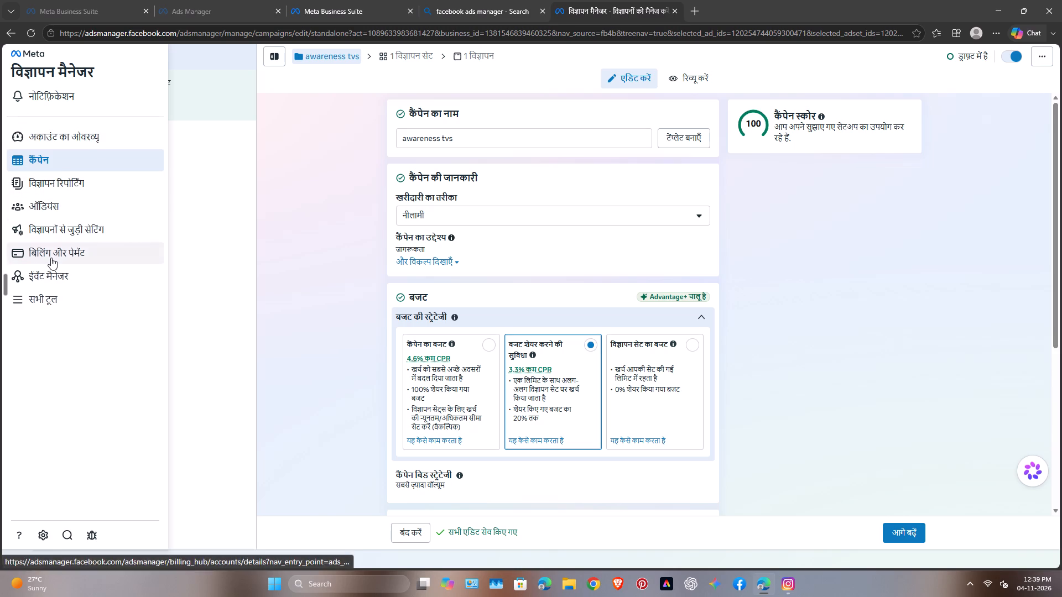
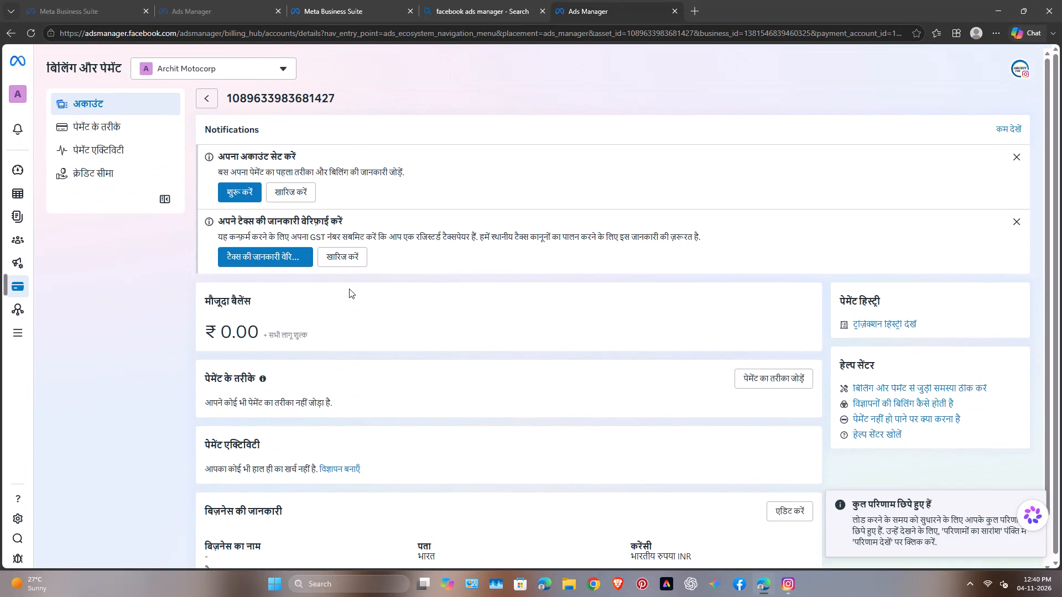
Open the business settings of the Archit Motocorp portfolio and dismiss the notice about additional approvals.
scroll(349, 289, "down", 2)
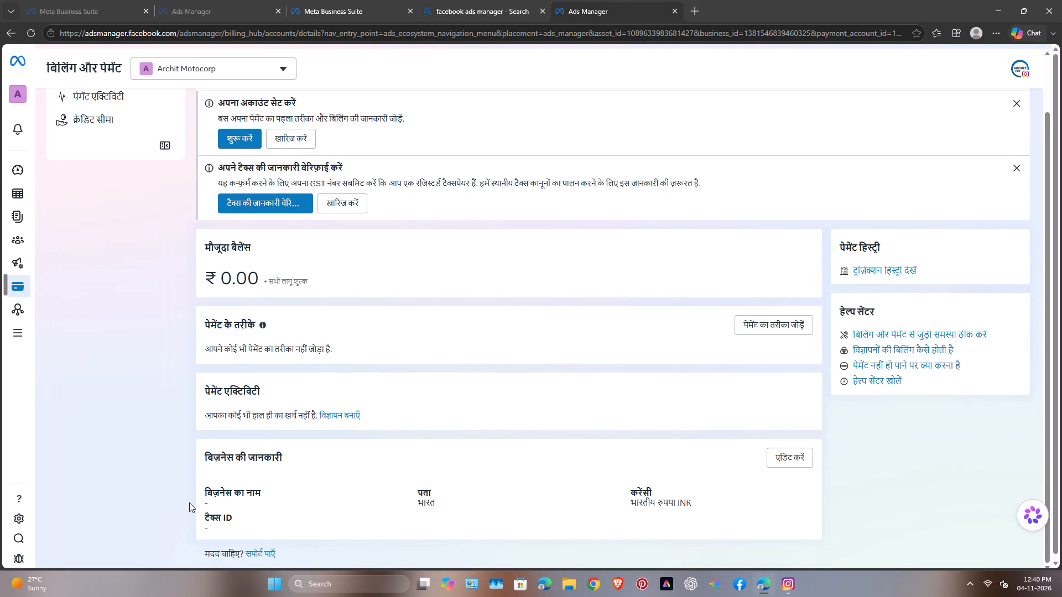
left_click(23, 517)
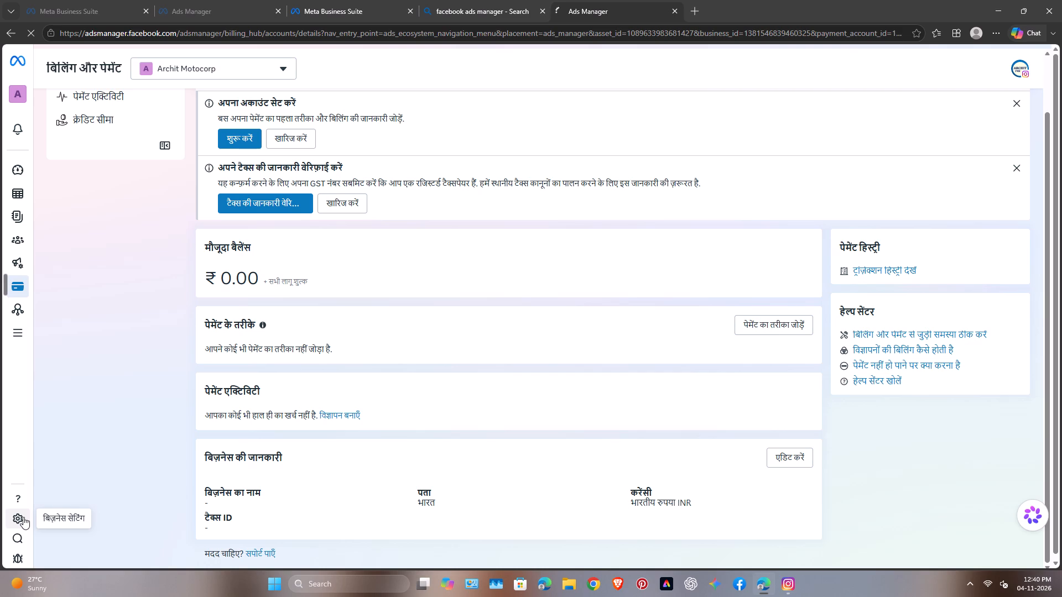
left_click(23, 517)
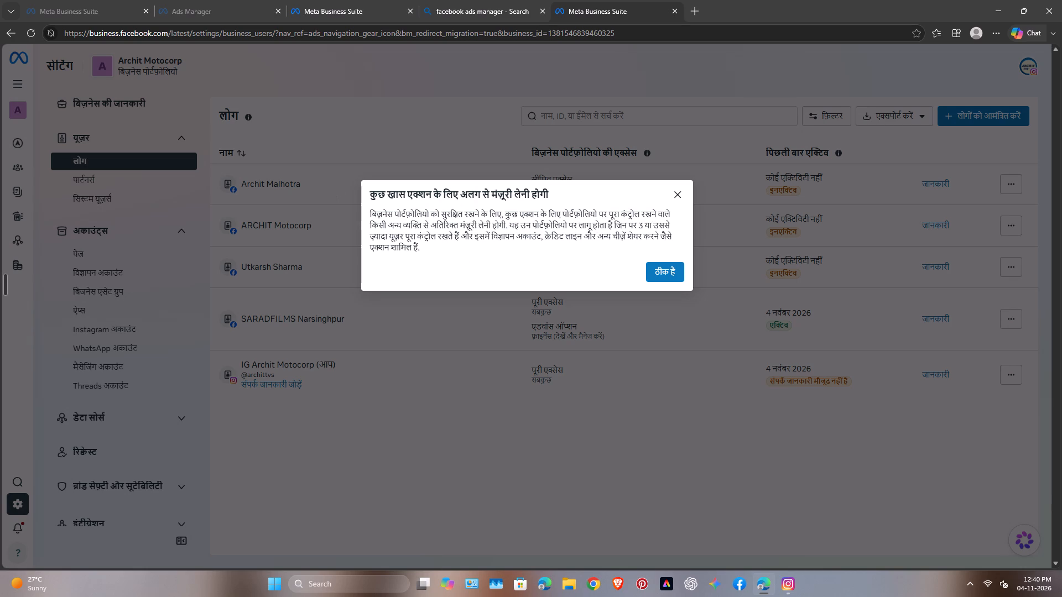
left_click(675, 200)
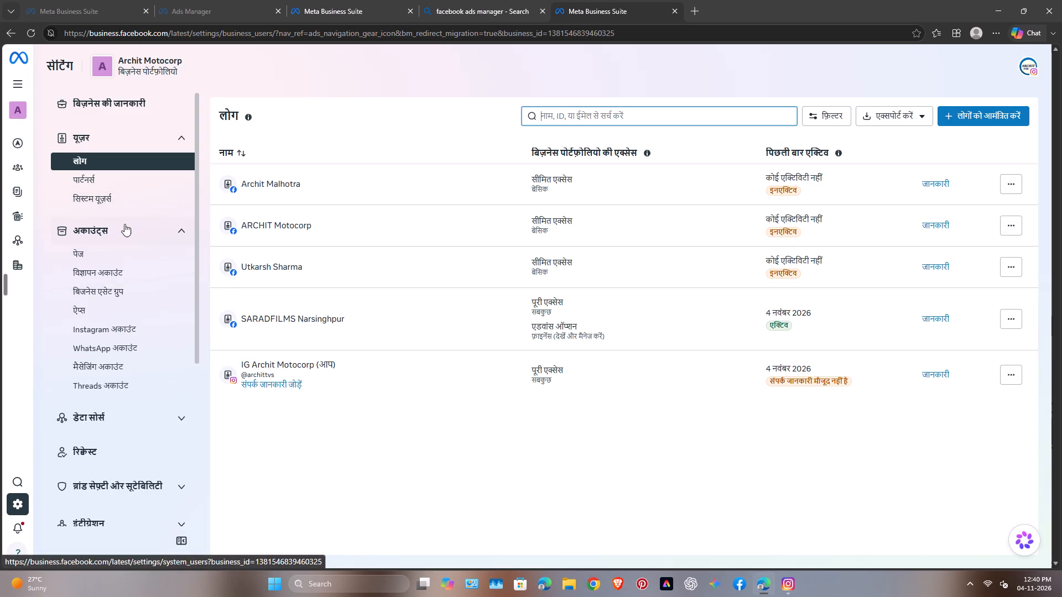
Change the Meta Business Suite display language to English (US) in the language settings.
scroll(92, 475, "down", 4)
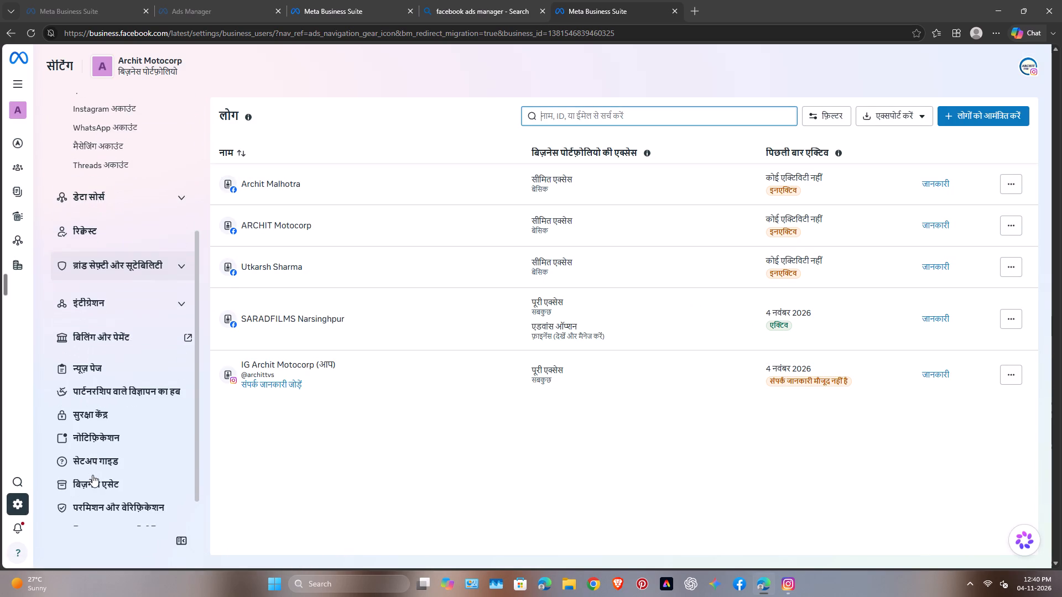
scroll(92, 475, "down", 4)
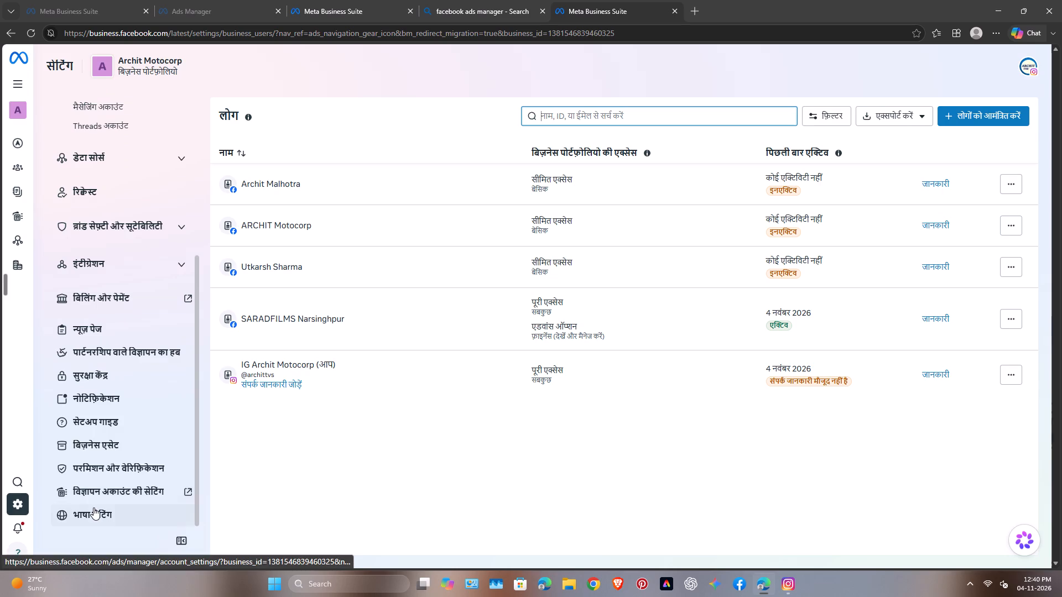
left_click(94, 507)
left_click(513, 229)
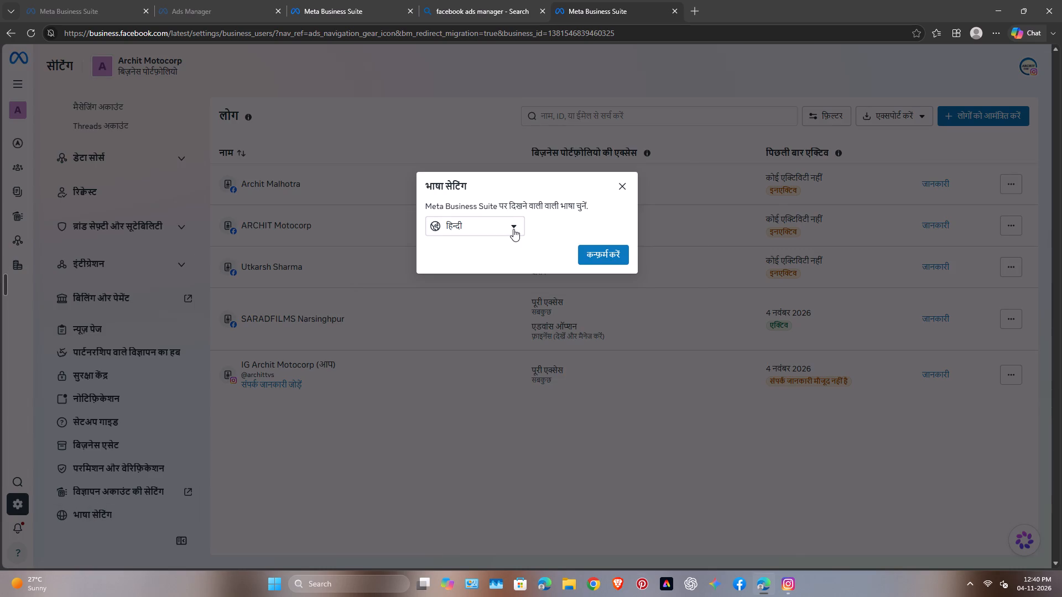
scroll(497, 265, "down", 2)
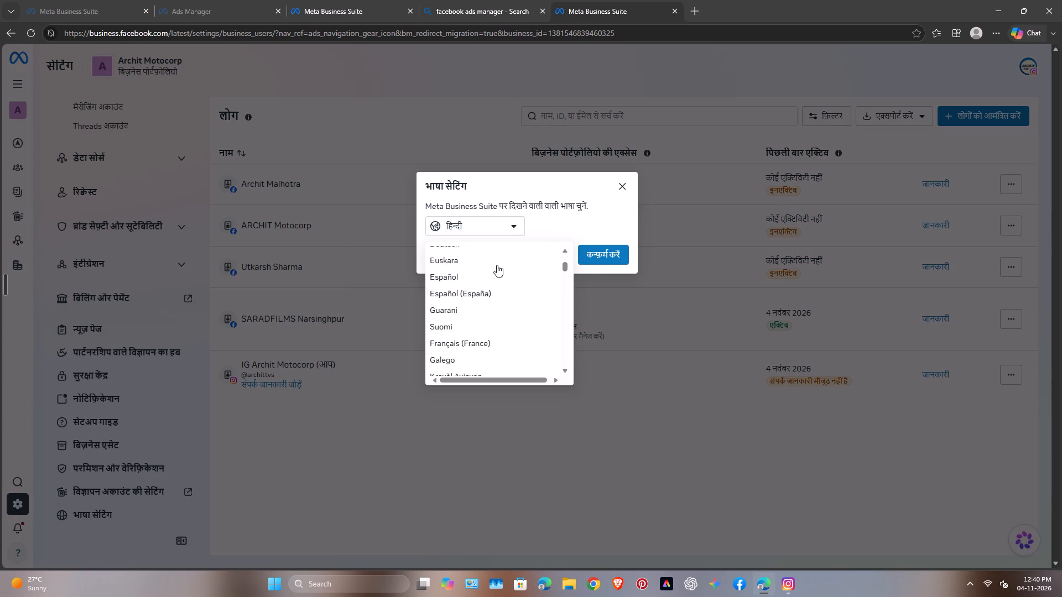
scroll(497, 265, "down", 4)
scroll(497, 265, "up", 11)
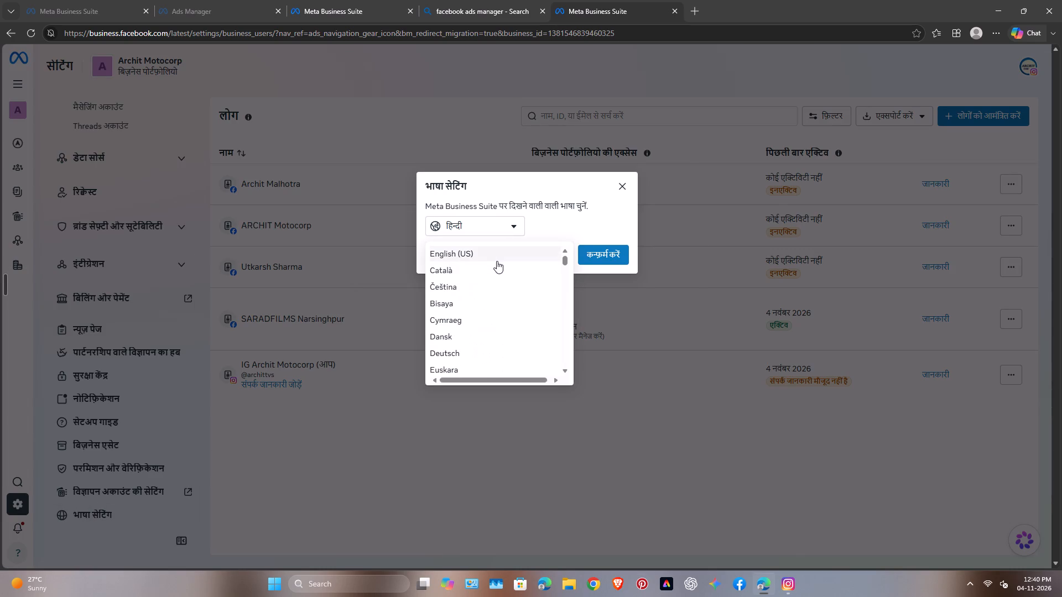
scroll(497, 261, "down", 1)
scroll(497, 261, "up", 1)
scroll(497, 261, "down", 6)
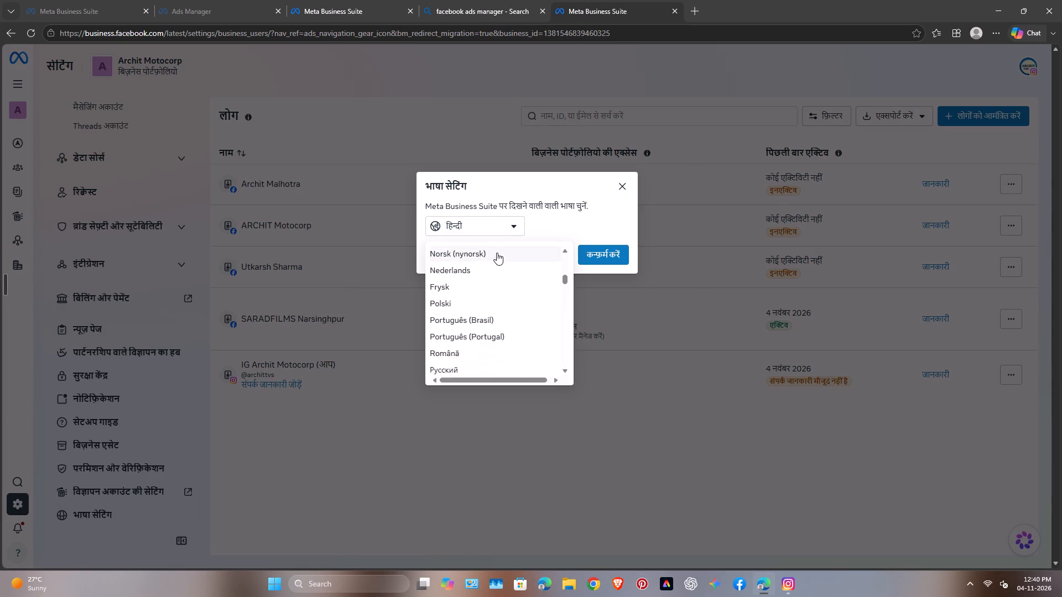
scroll(497, 253, "down", 9)
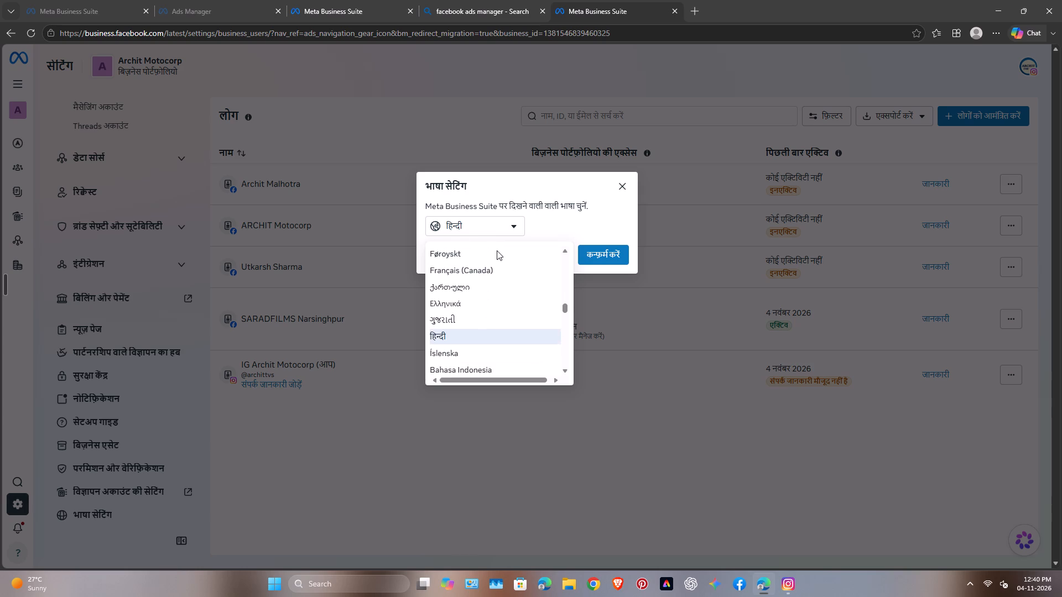
scroll(497, 250, "up", 2)
scroll(497, 250, "down", 5)
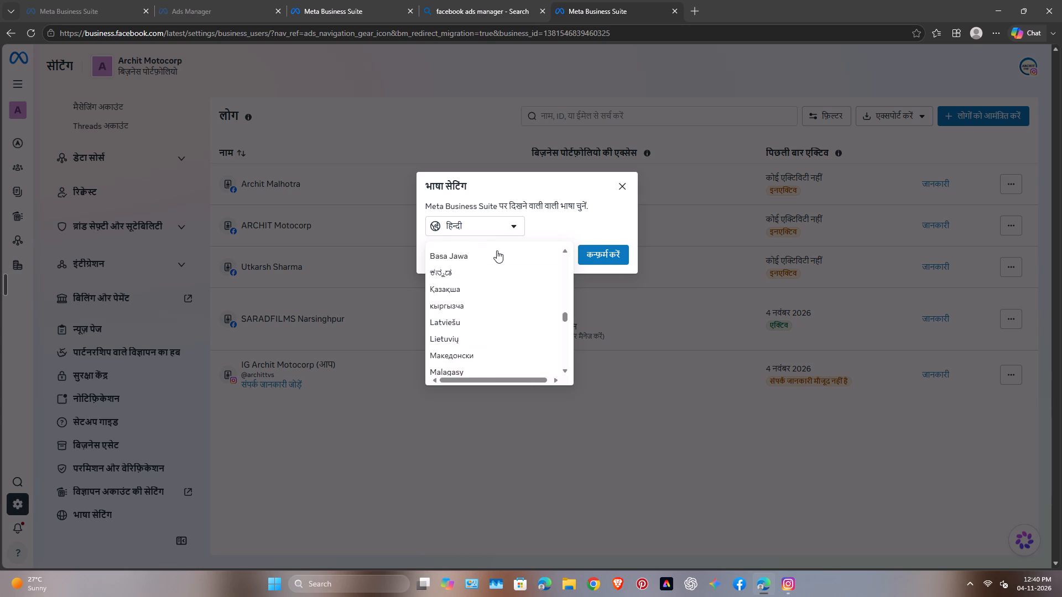
scroll(497, 250, "down", 9)
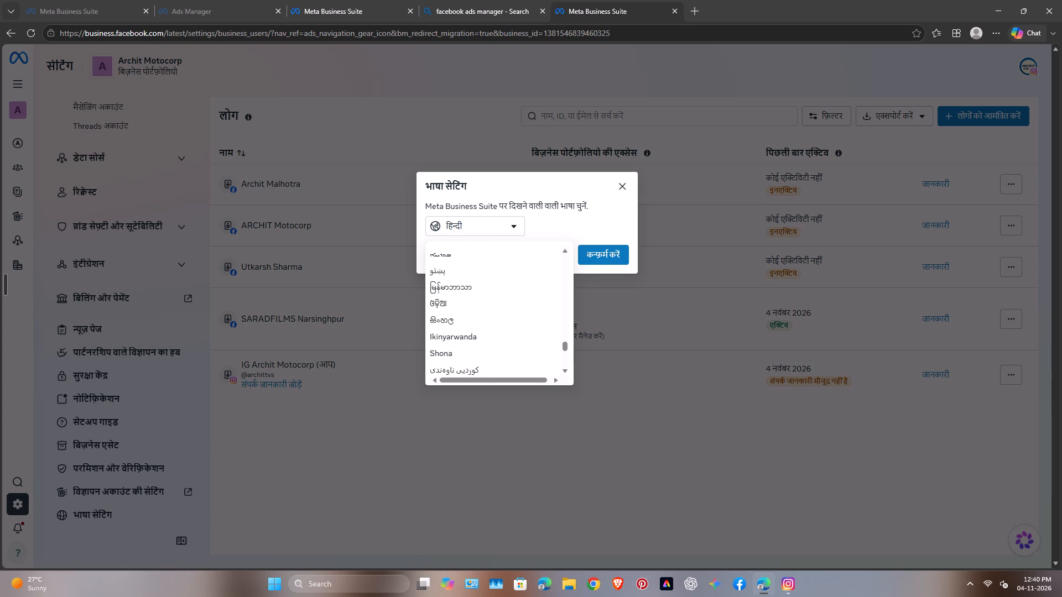
left_click(467, 225)
left_click(467, 225)
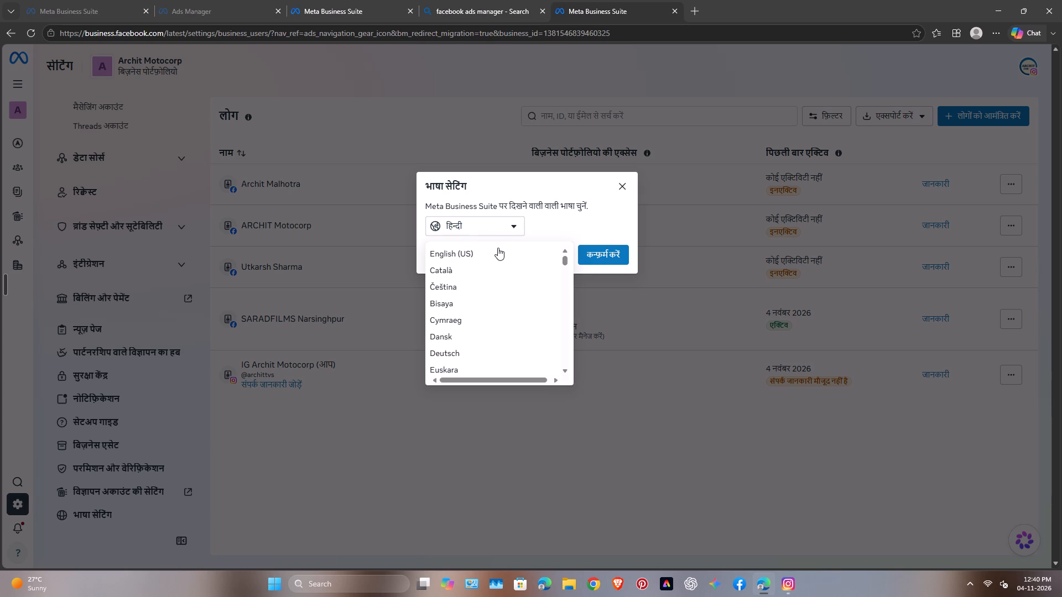
scroll(493, 253, "down", 10)
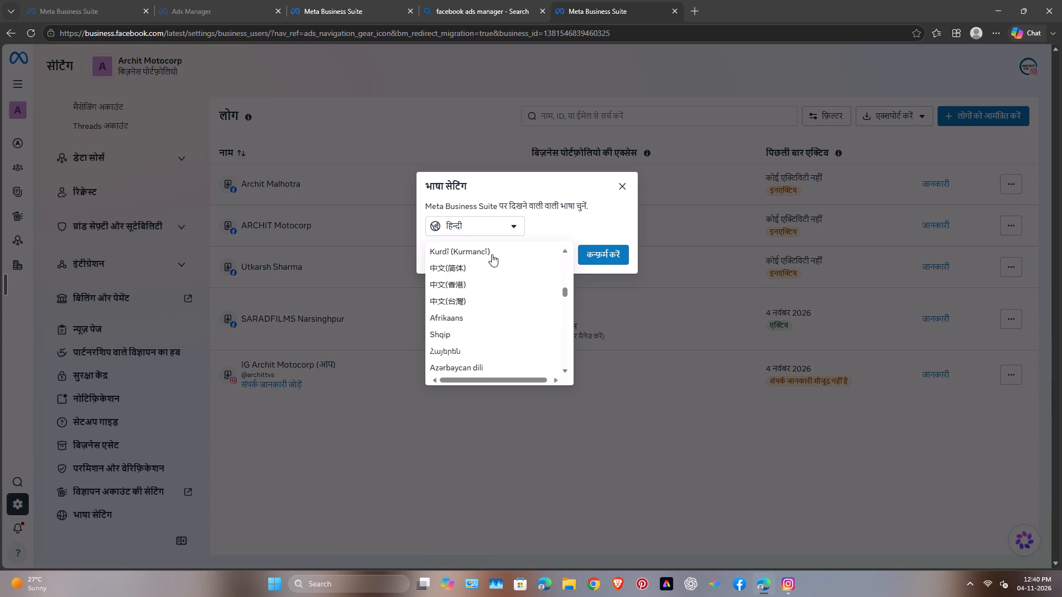
scroll(492, 254, "down", 13)
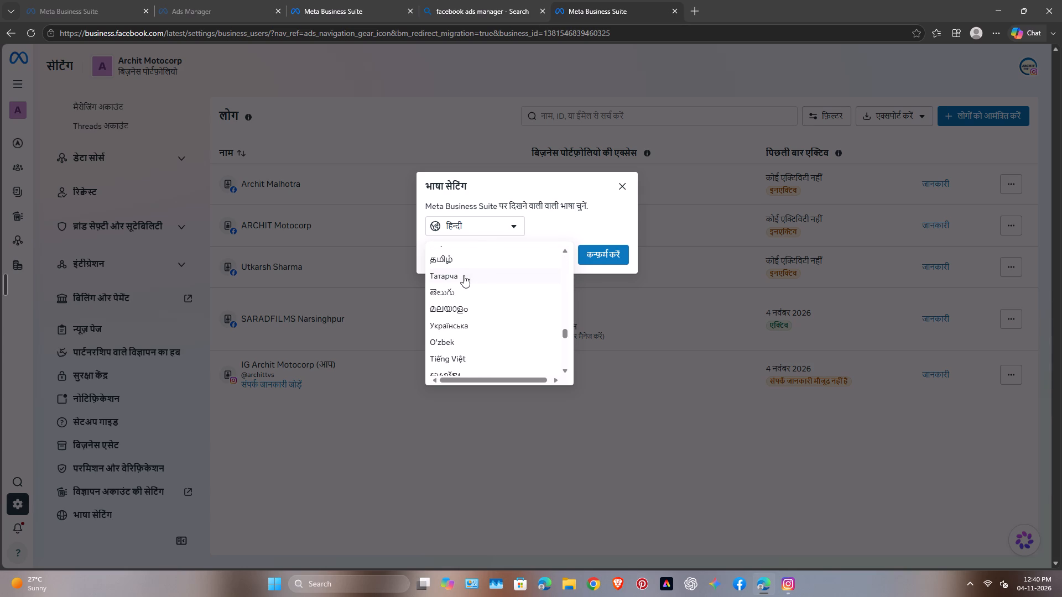
scroll(453, 288, "down", 2)
scroll(455, 286, "up", 1)
scroll(455, 286, "down", 12)
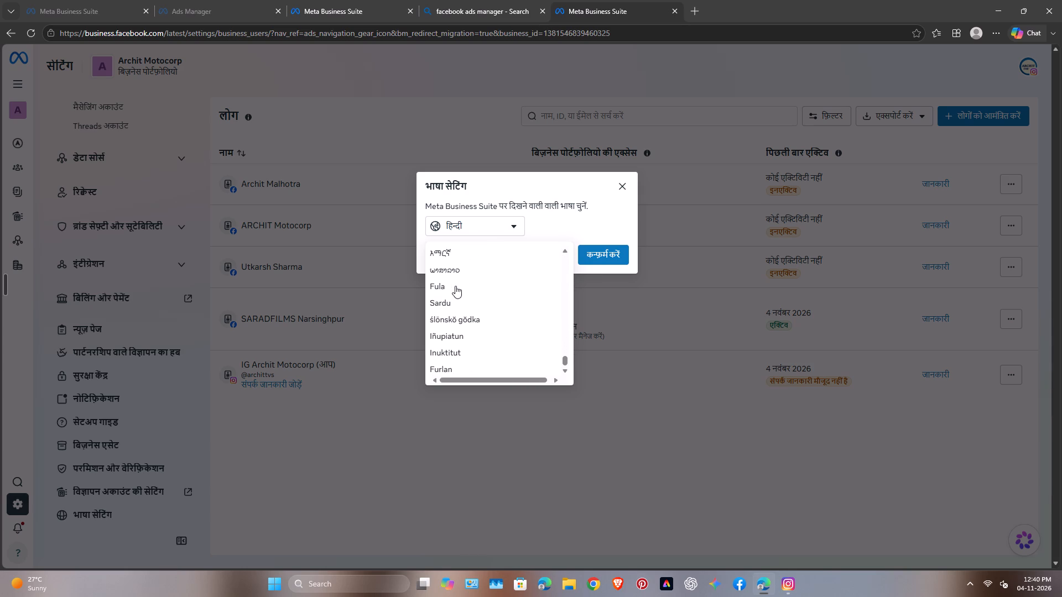
scroll(455, 286, "down", 3)
scroll(455, 280, "up", 10)
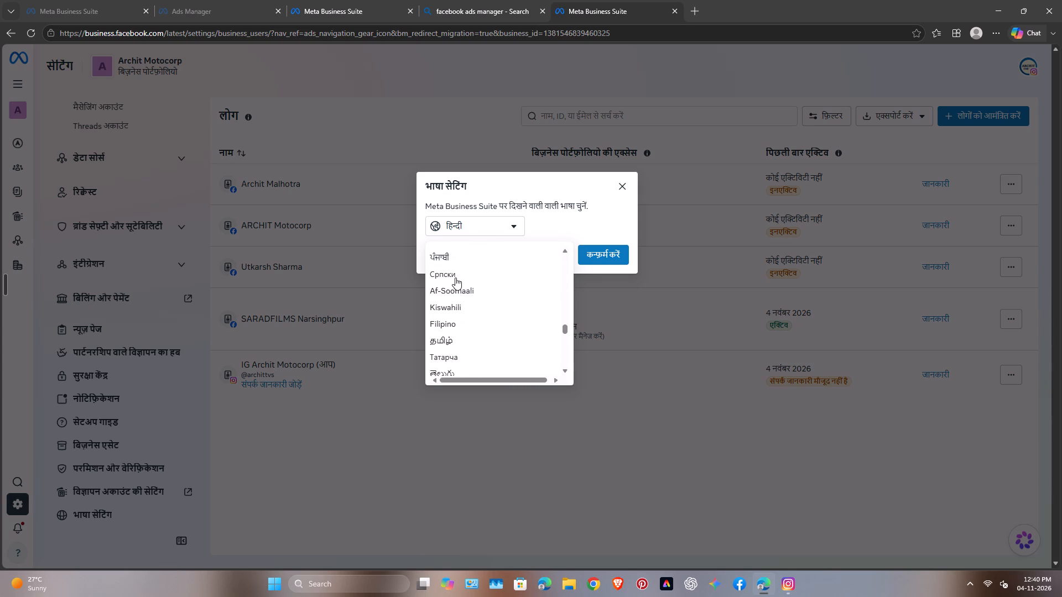
scroll(455, 277, "up", 6)
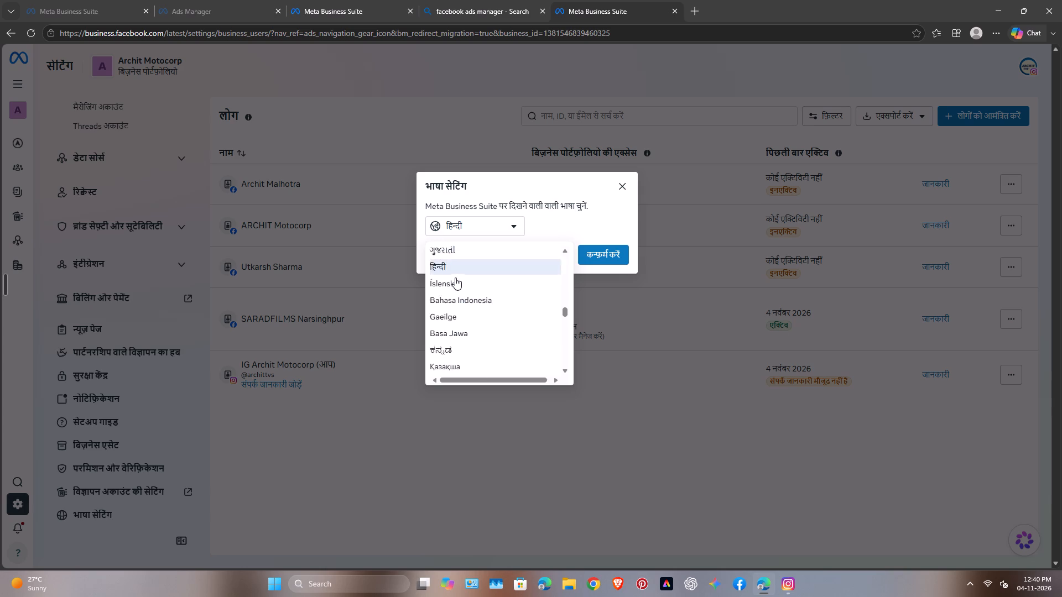
scroll(455, 277, "up", 3)
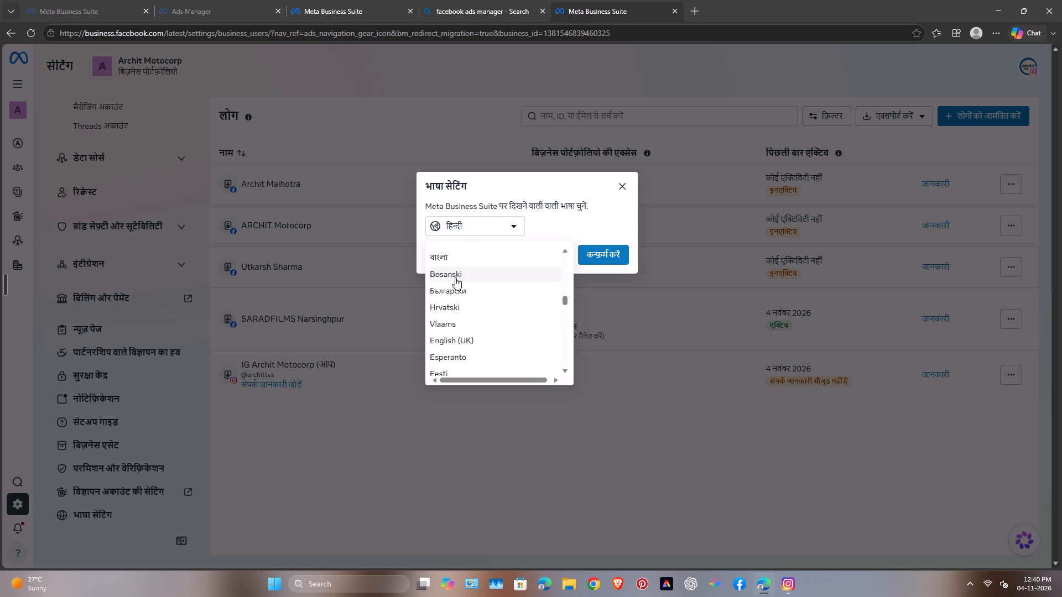
scroll(449, 277, "up", 6)
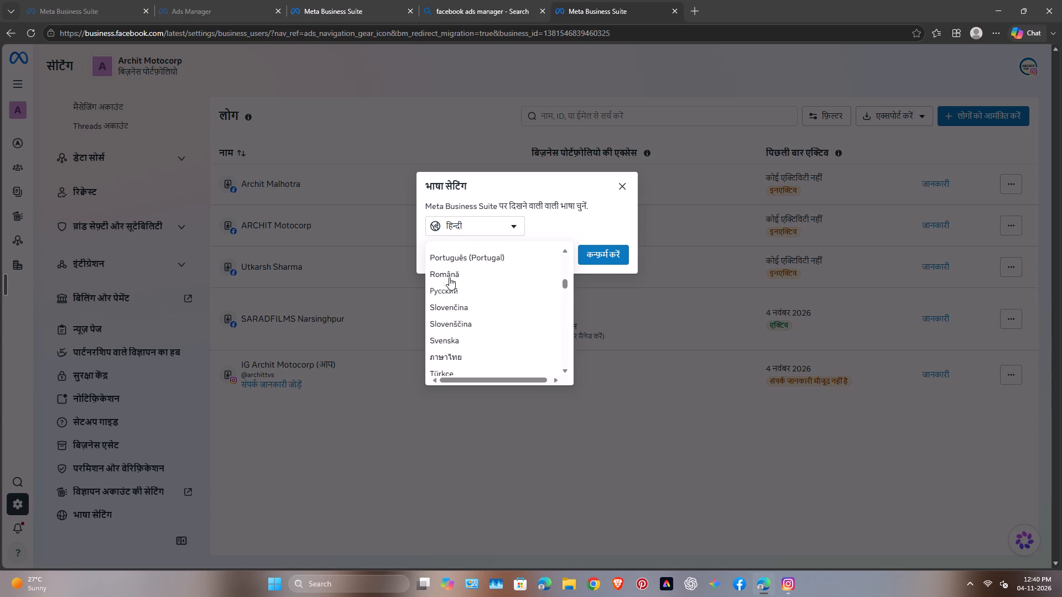
scroll(449, 277, "up", 4)
left_click(481, 225)
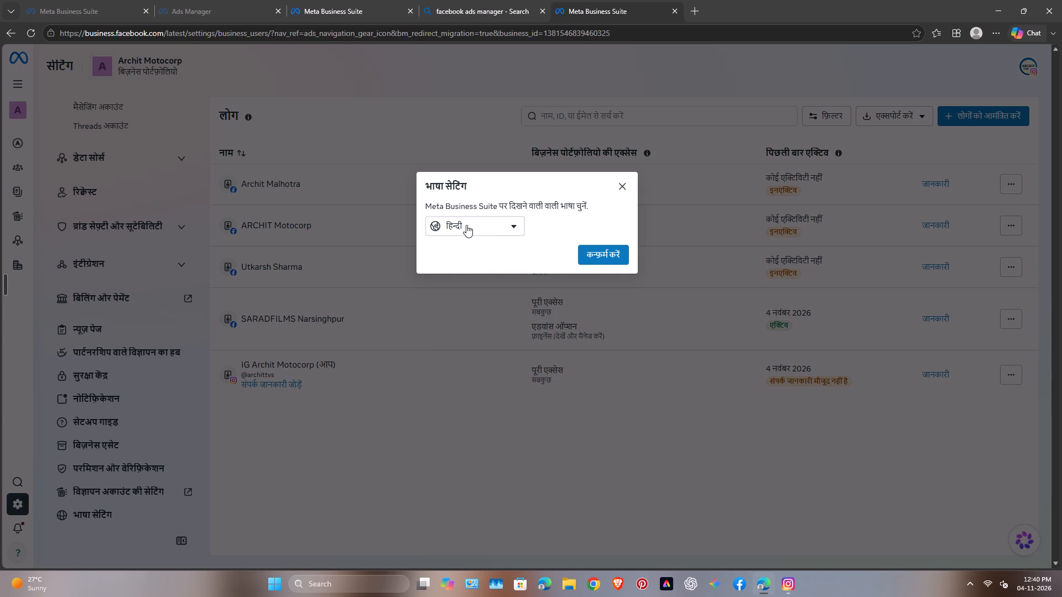
left_click(466, 225)
scroll(477, 265, "up", 3)
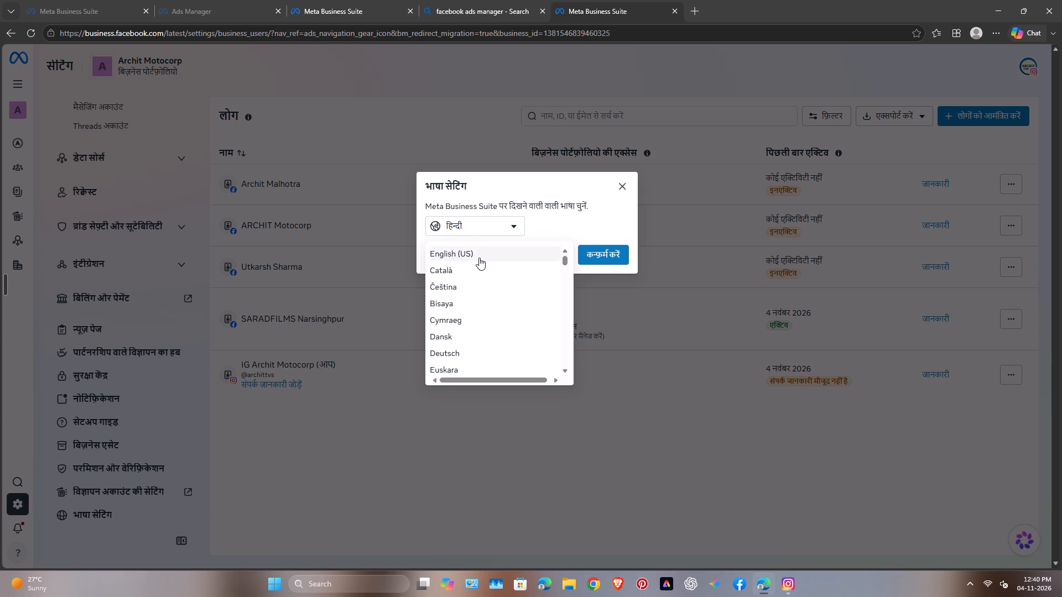
scroll(479, 258, "down", 2)
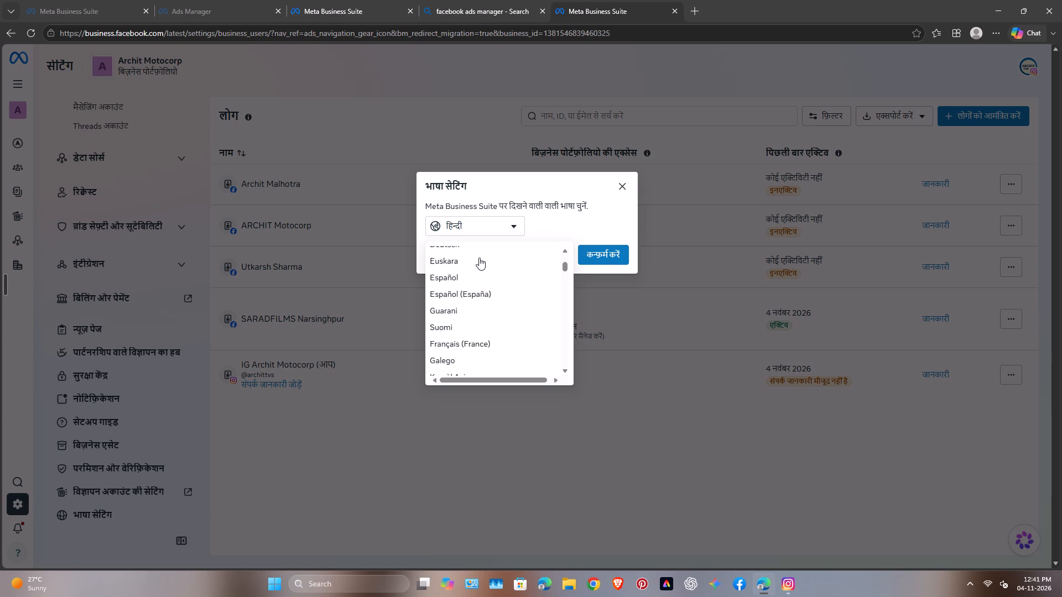
scroll(479, 258, "down", 9)
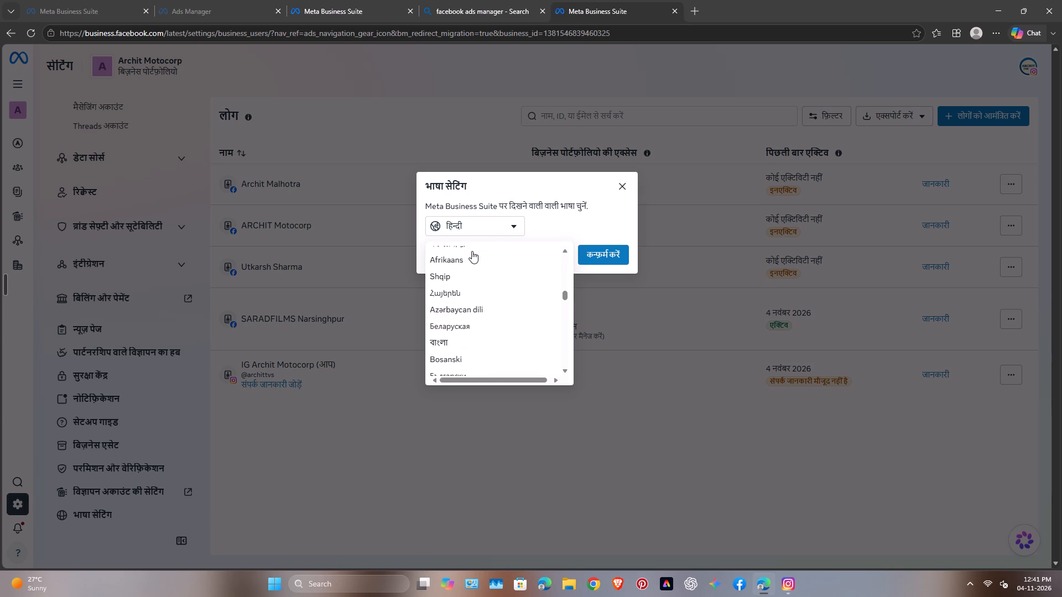
scroll(472, 251, "down", 5)
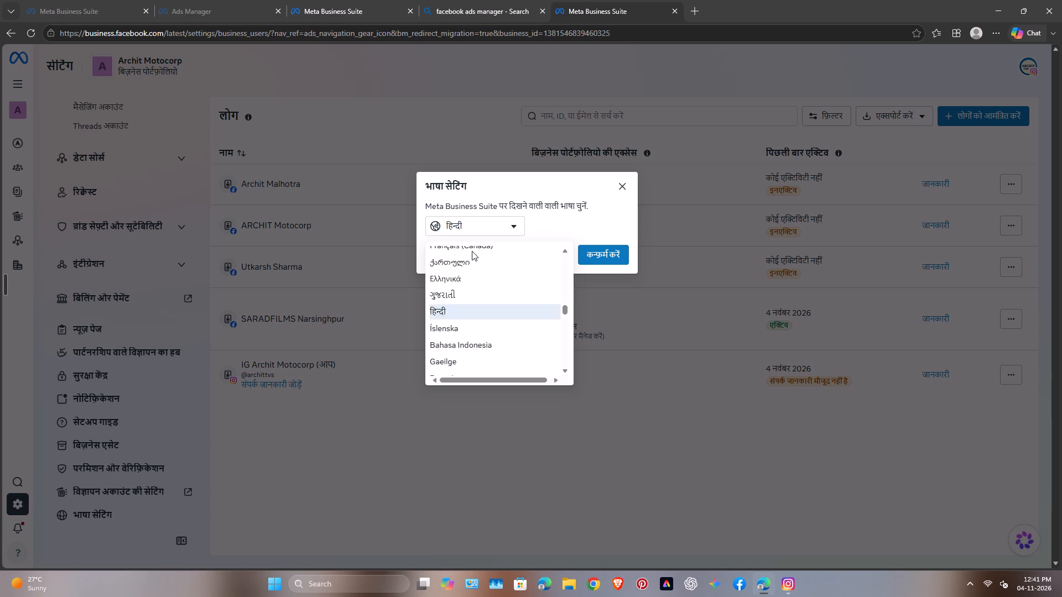
scroll(472, 251, "down", 2)
scroll(472, 251, "up", 12)
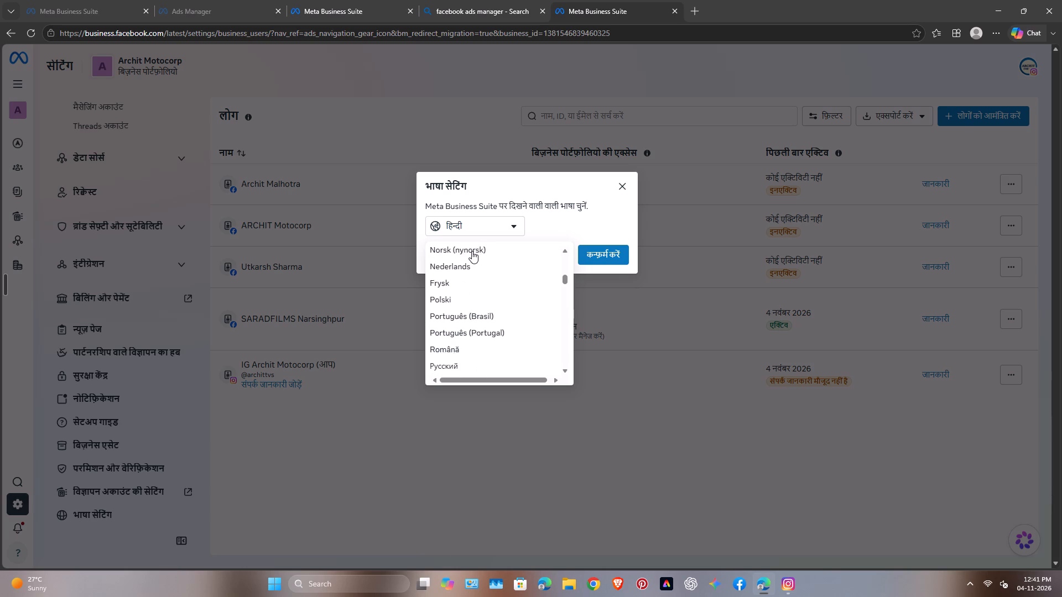
scroll(472, 251, "up", 10)
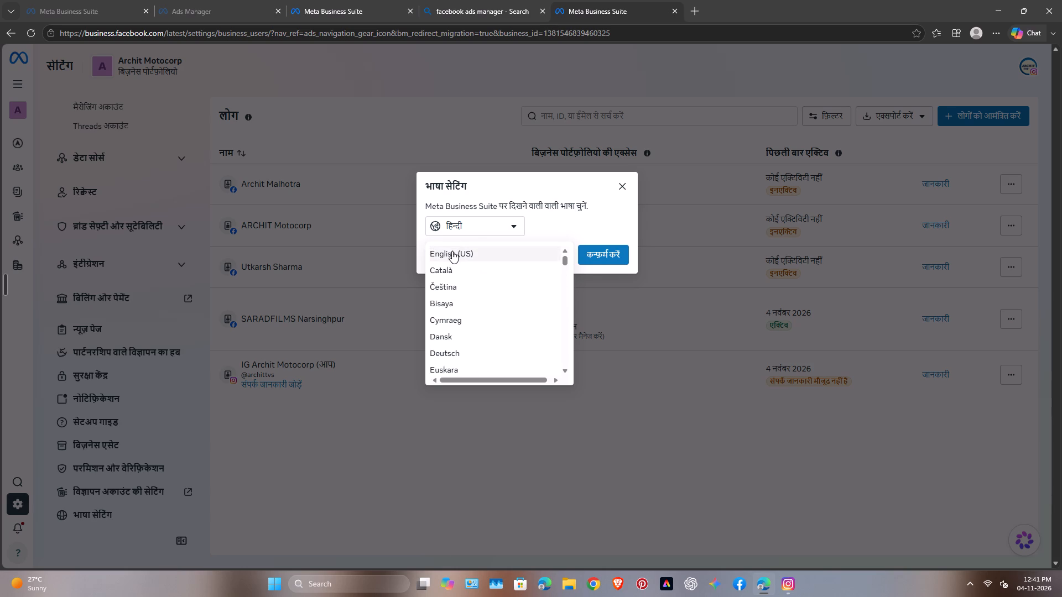
left_click(452, 251)
left_click(597, 251)
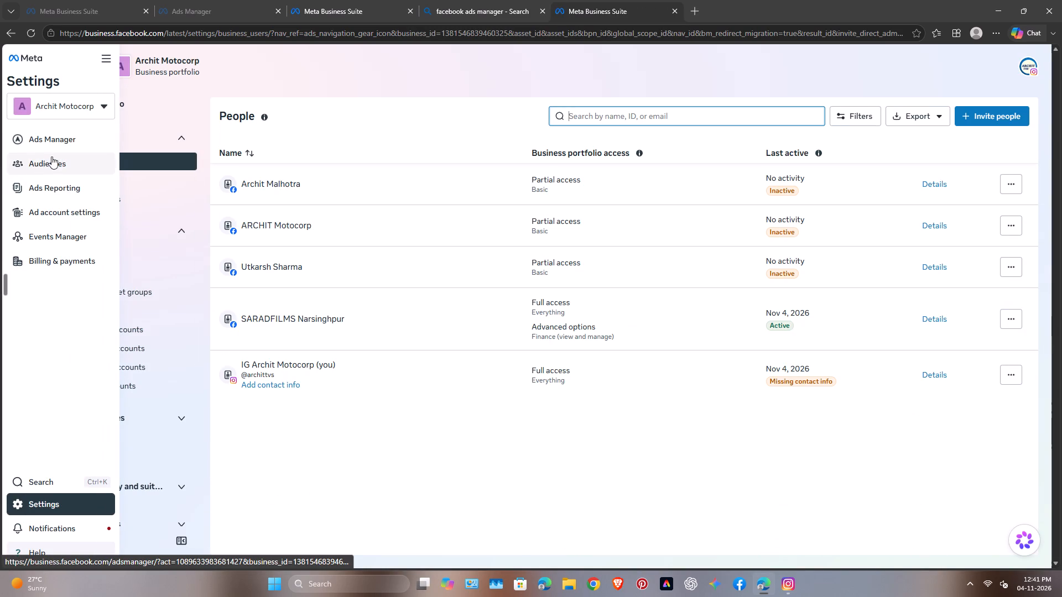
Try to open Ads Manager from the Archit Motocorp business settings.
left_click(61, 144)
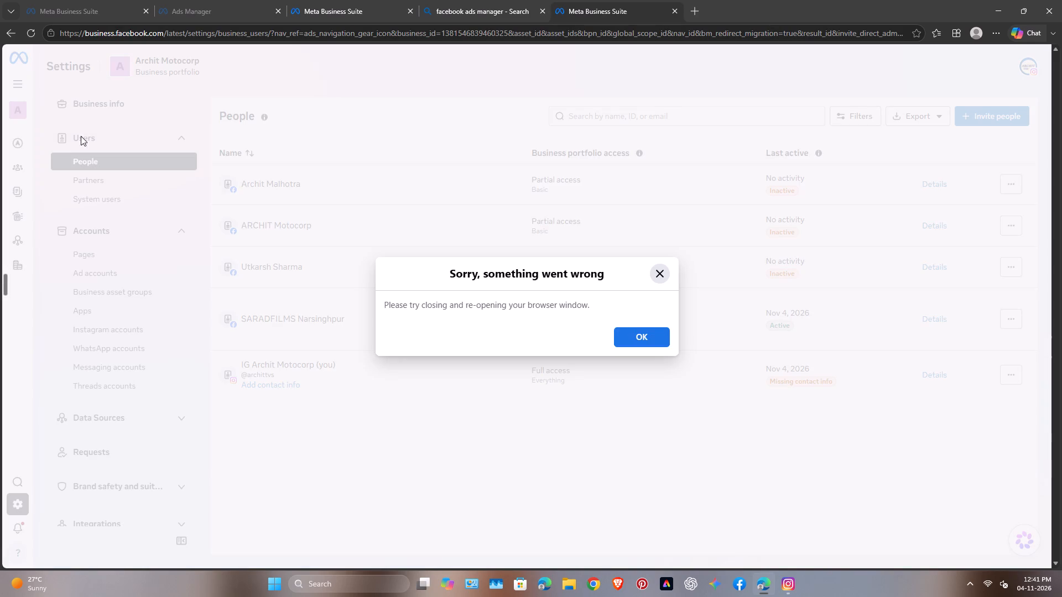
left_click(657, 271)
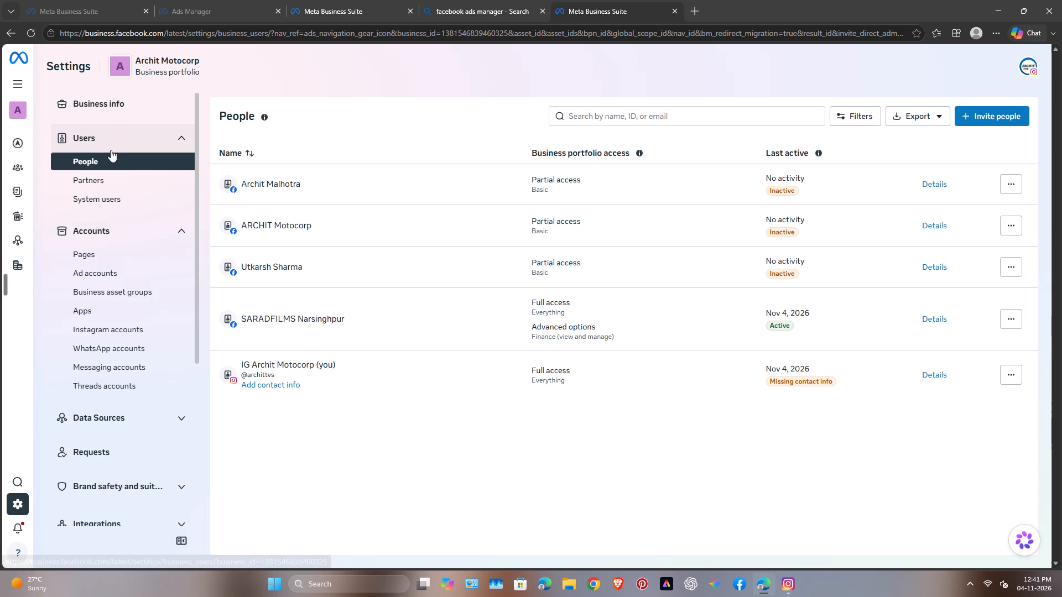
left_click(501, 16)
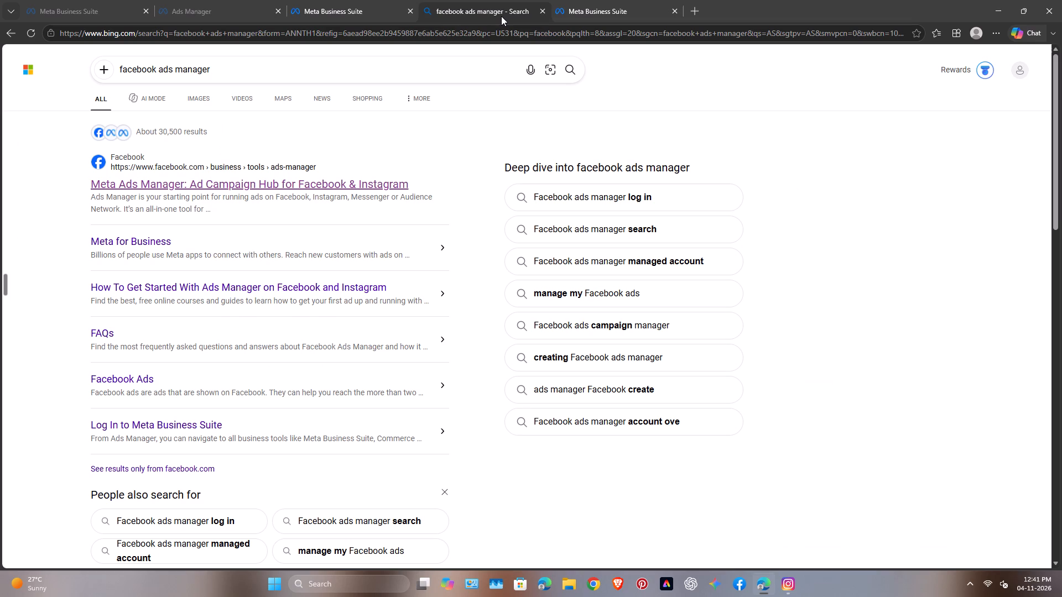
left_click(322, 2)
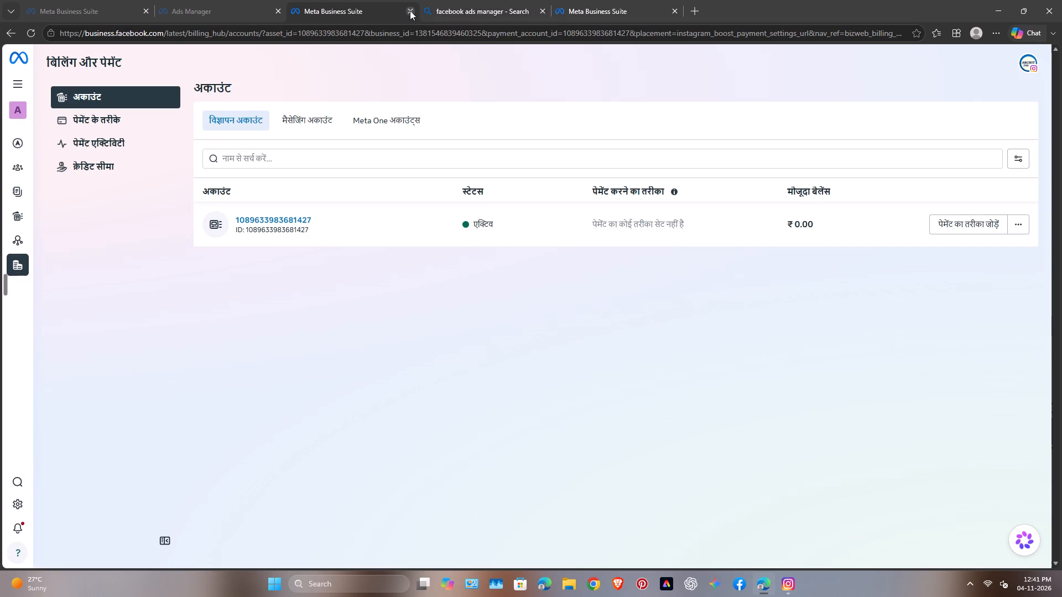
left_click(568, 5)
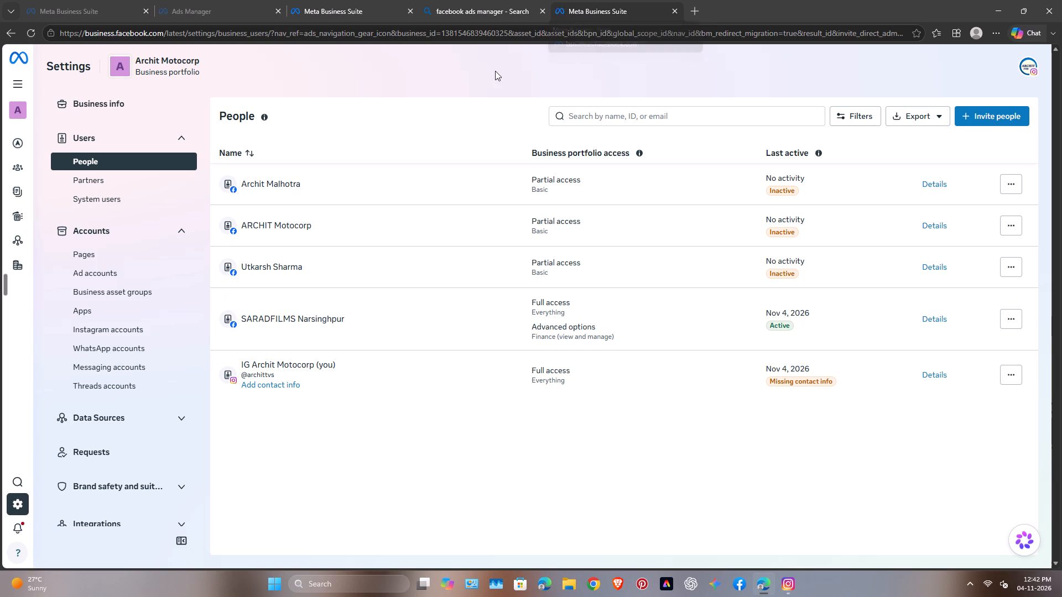
Open Billing & payments for the portfolio from the business settings.
scroll(86, 280, "down", 2)
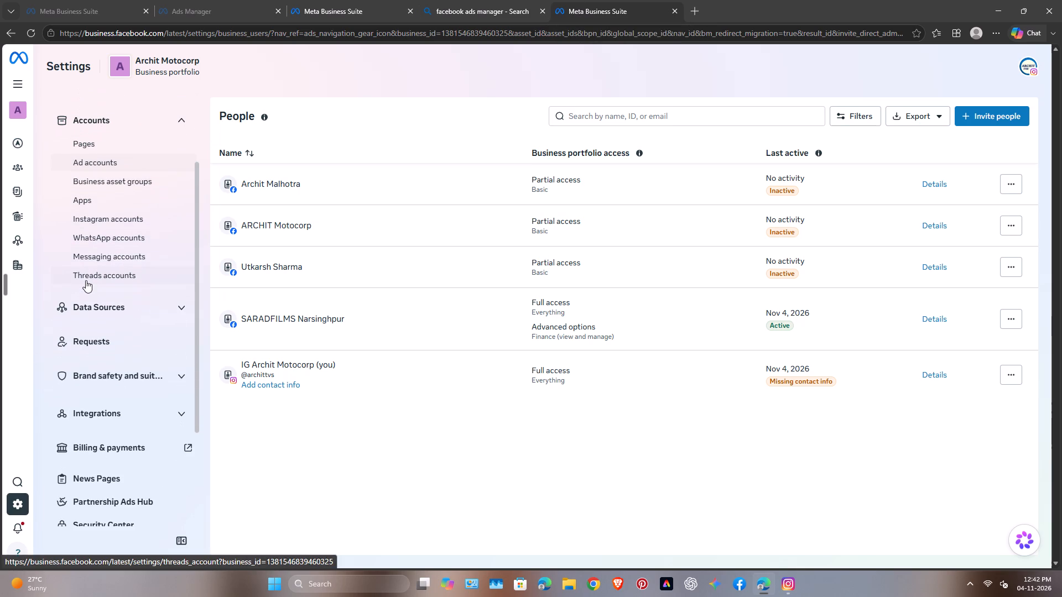
scroll(86, 277, "down", 5)
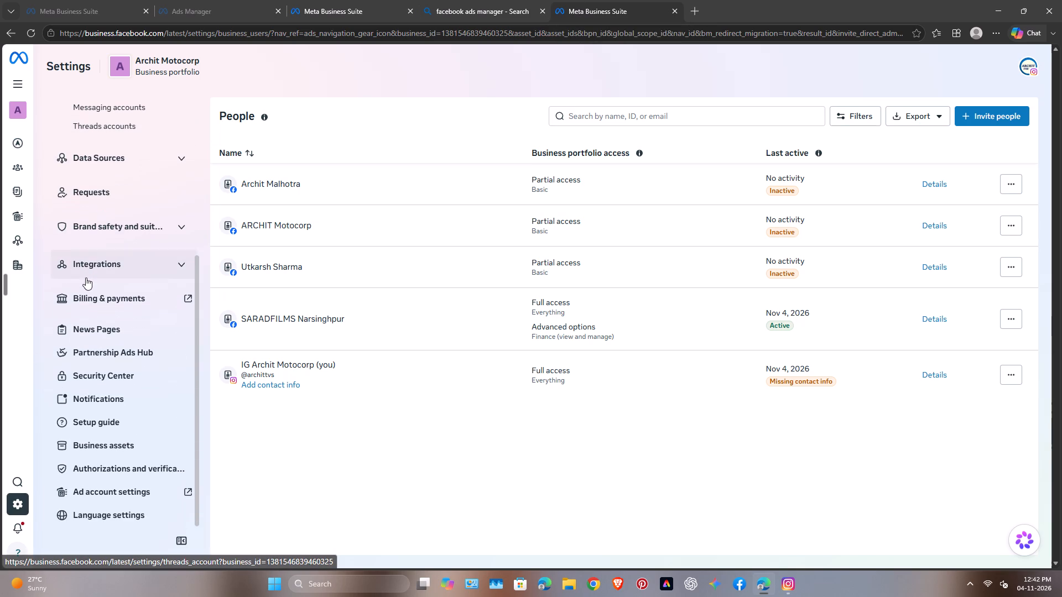
left_click(100, 301)
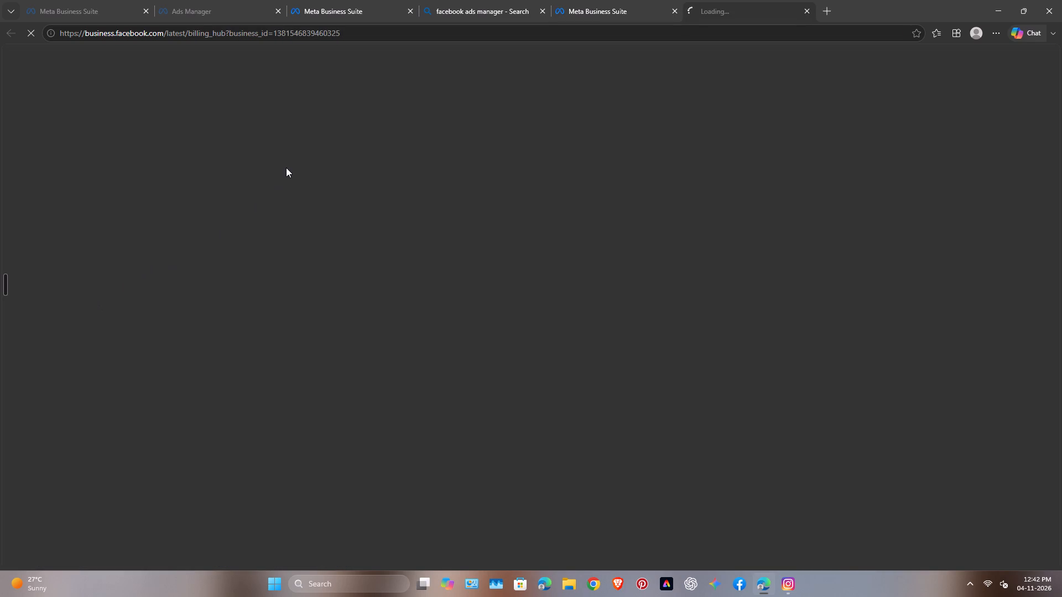
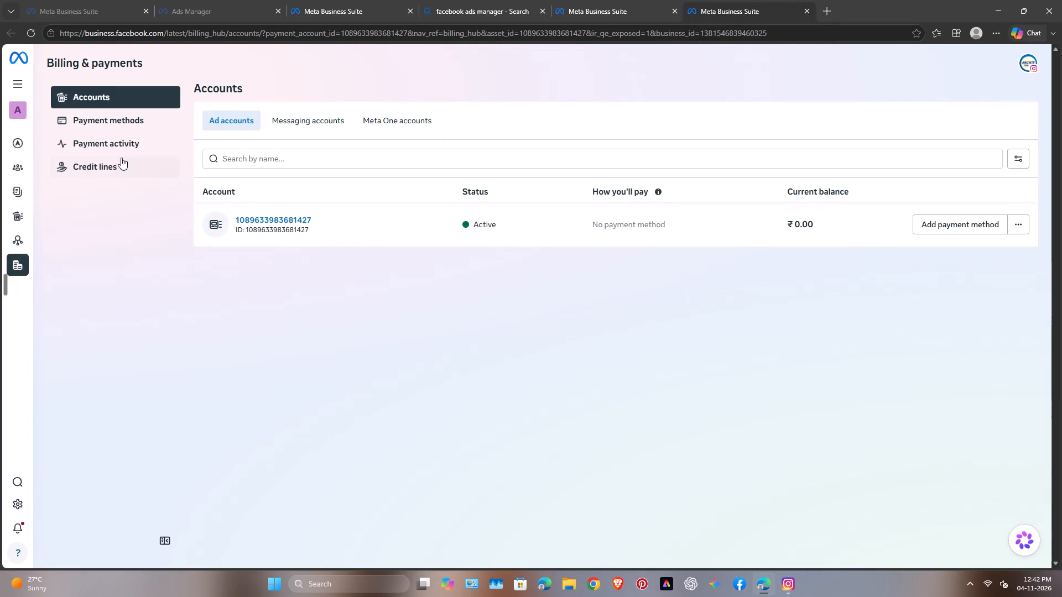
Open the payment methods page in Billing & payments for the Archit Motocorp portfolio.
left_click(119, 124)
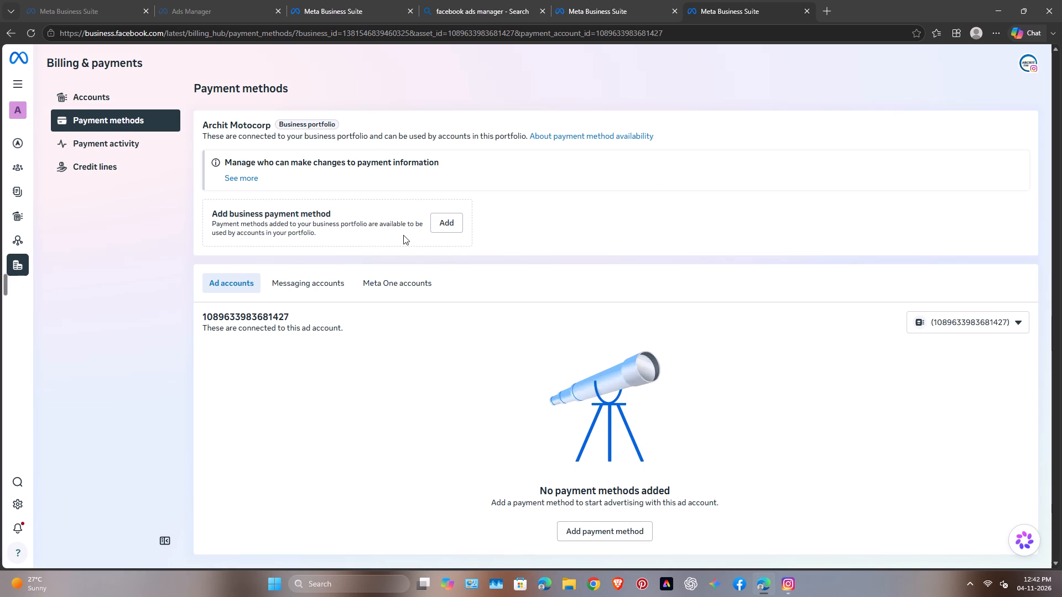
scroll(691, 261, "down", 1)
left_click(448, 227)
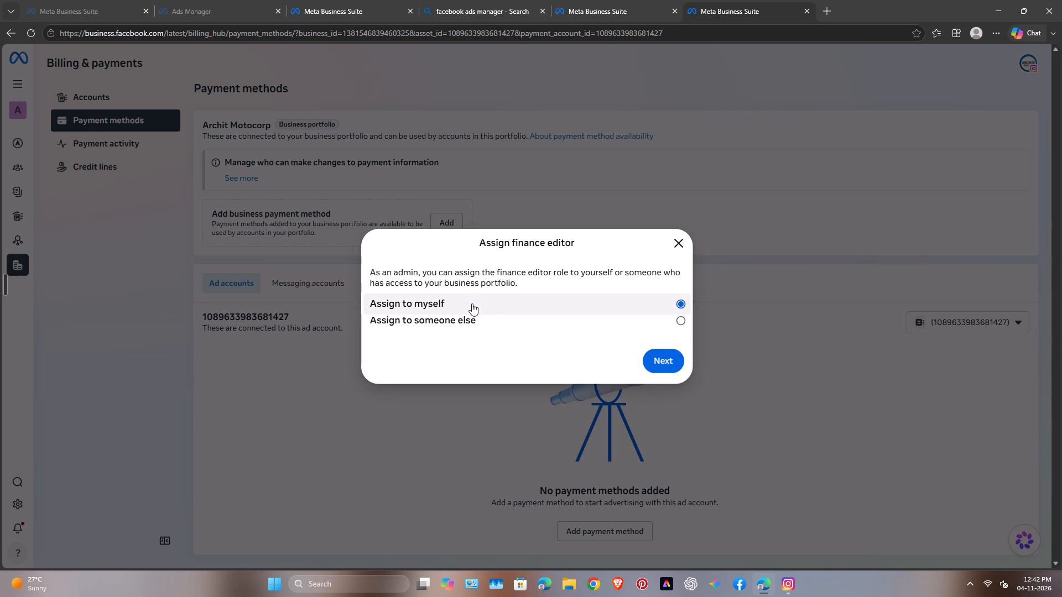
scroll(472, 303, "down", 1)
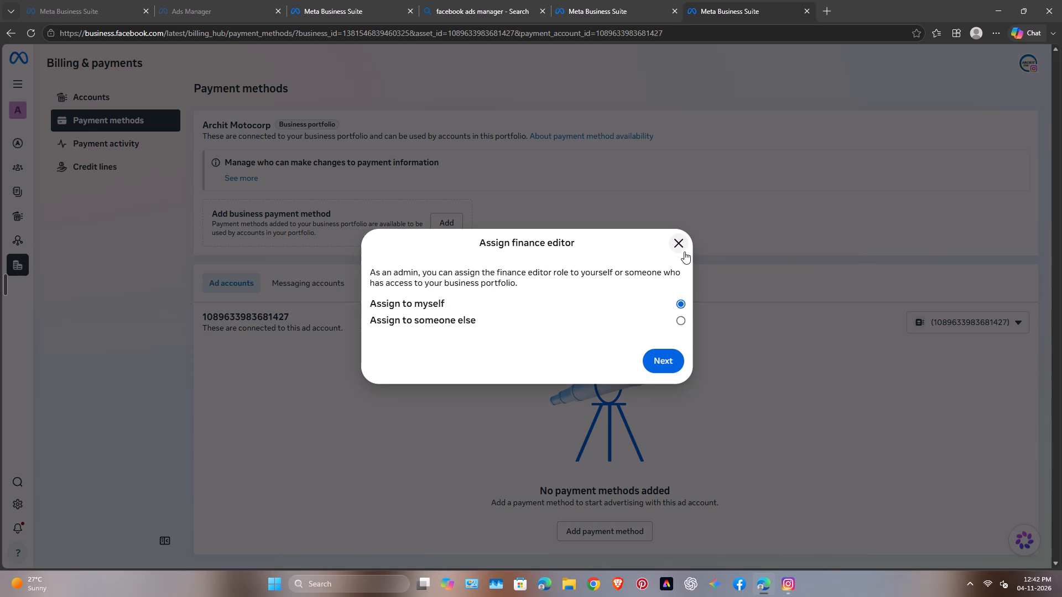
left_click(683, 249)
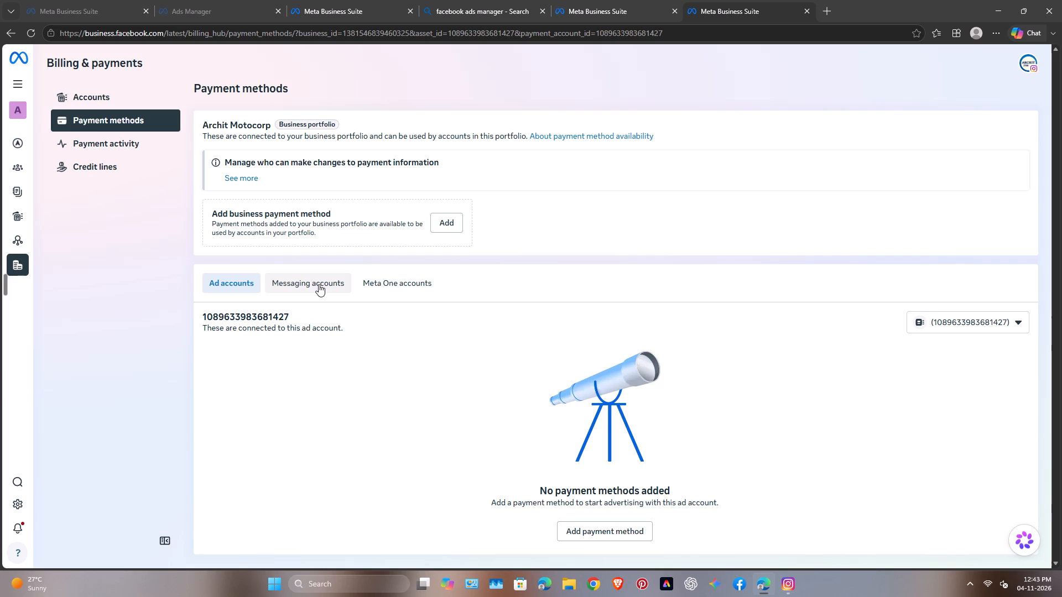
Start adding a business payment method and assign the finance editor role to someone else, choosing the second person listed.
left_click(450, 229)
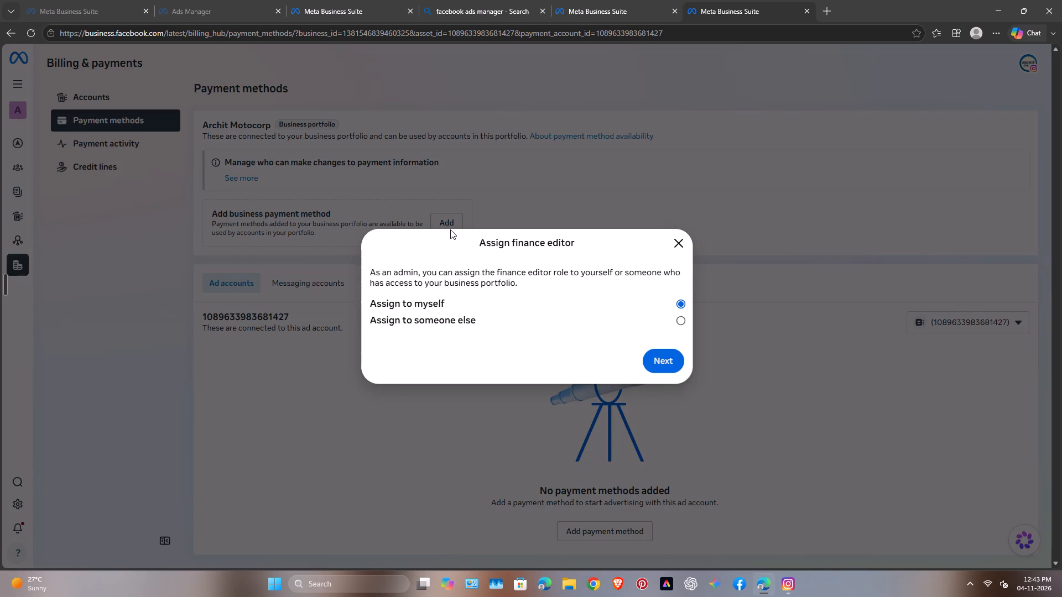
left_click(677, 326)
left_click(659, 376)
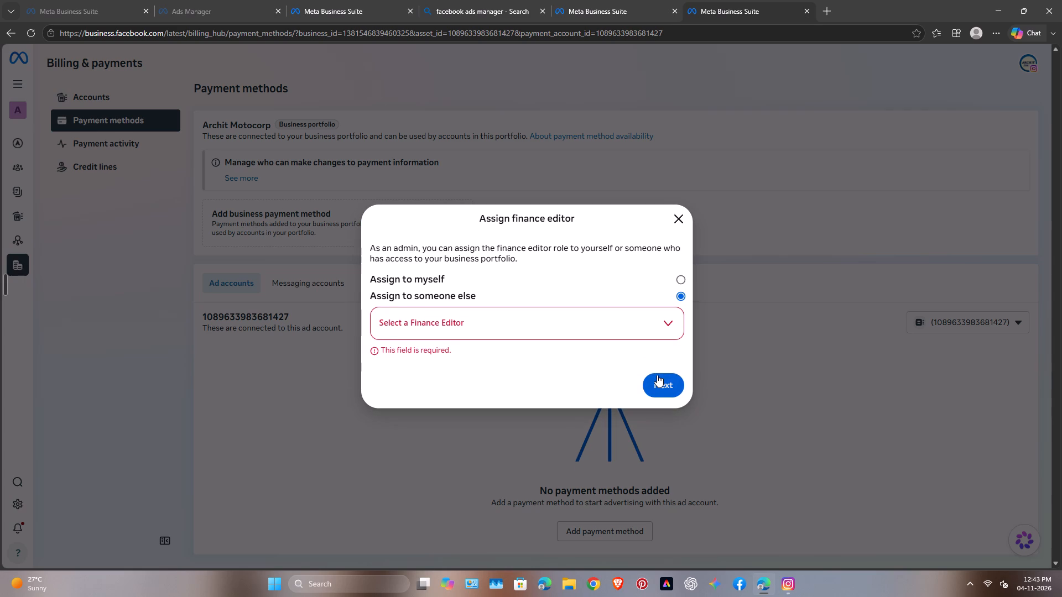
left_click(639, 324)
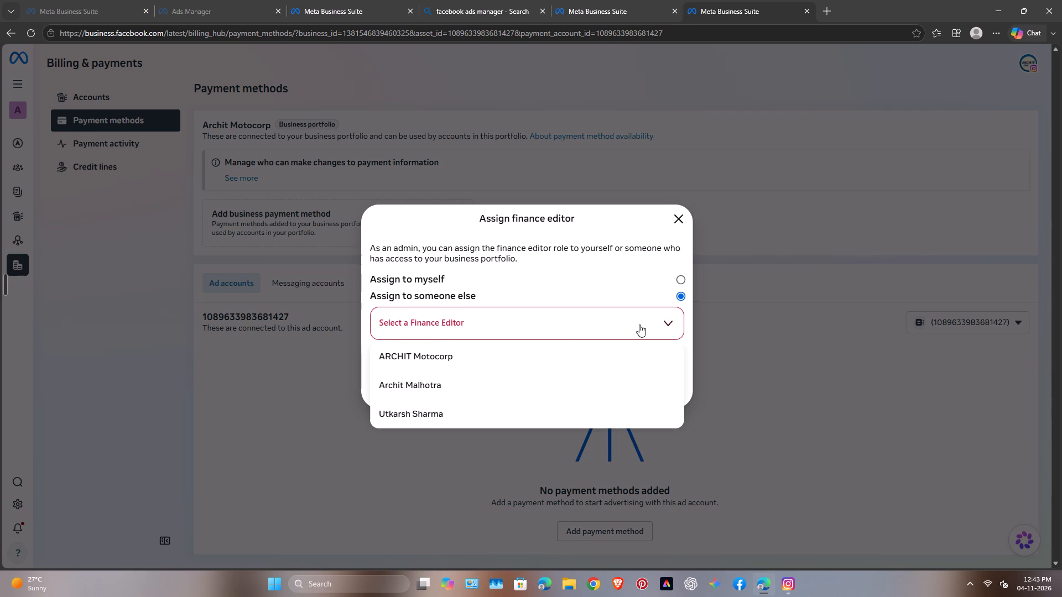
left_click(438, 392)
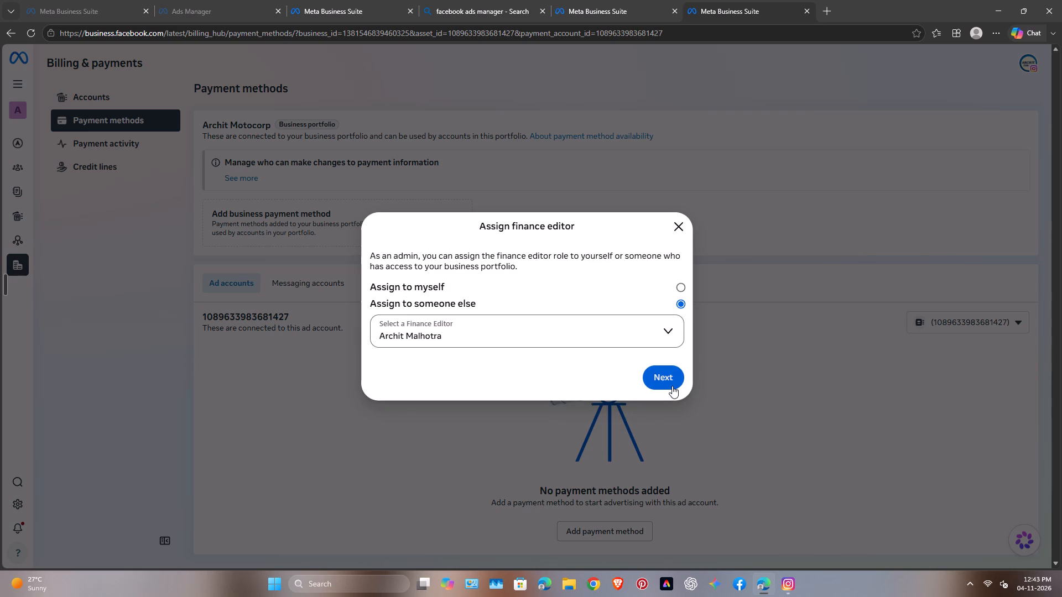
left_click(672, 386)
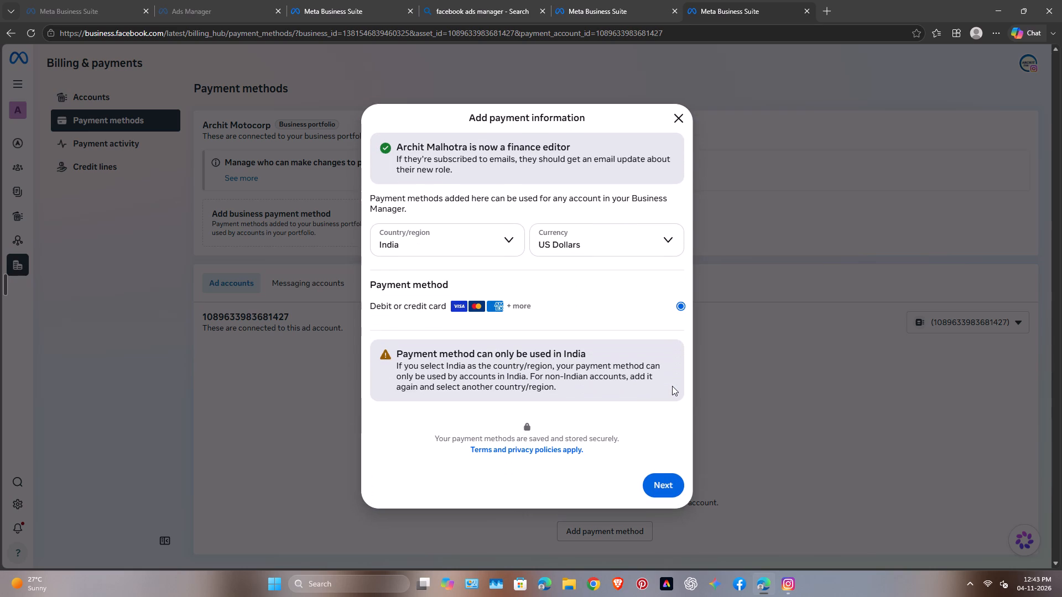
Set the payment currency to Indian Rupee, keeping India as the country/region.
left_click(671, 243)
scroll(588, 446, "down", 9)
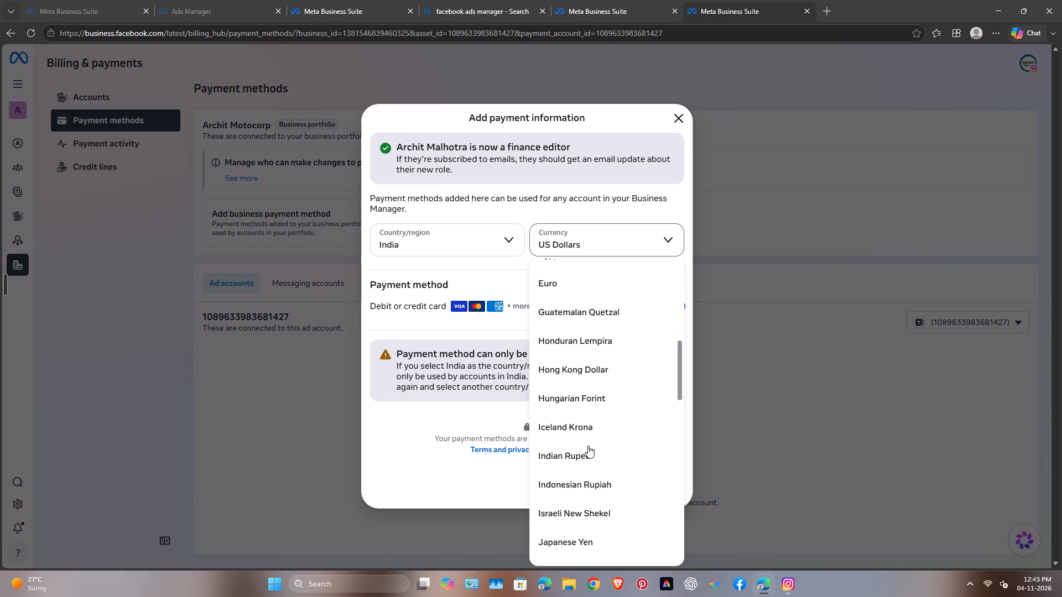
scroll(588, 446, "down", 10)
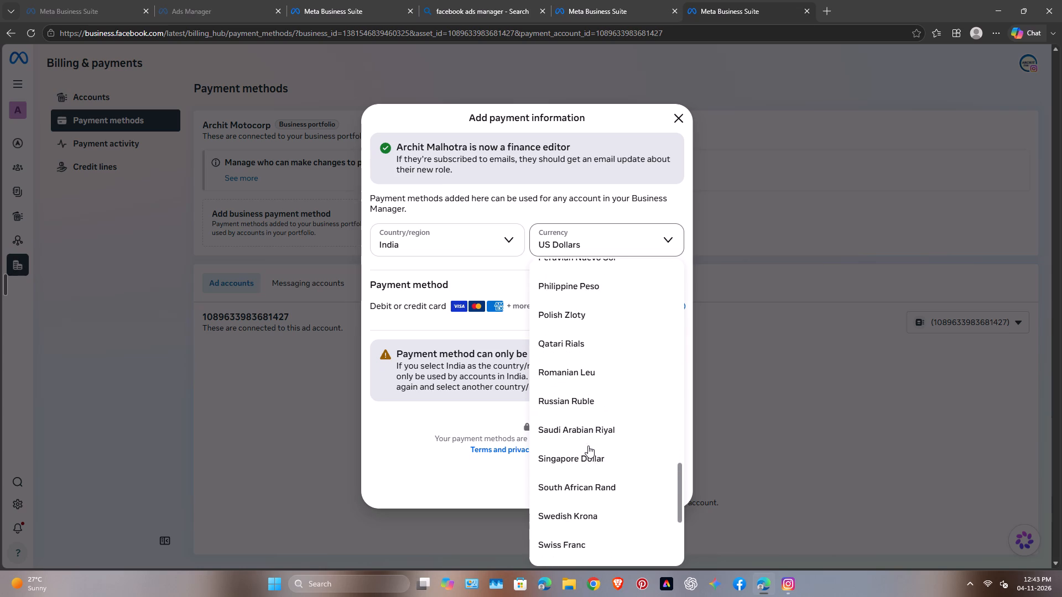
scroll(588, 446, "down", 3)
scroll(588, 446, "up", 10)
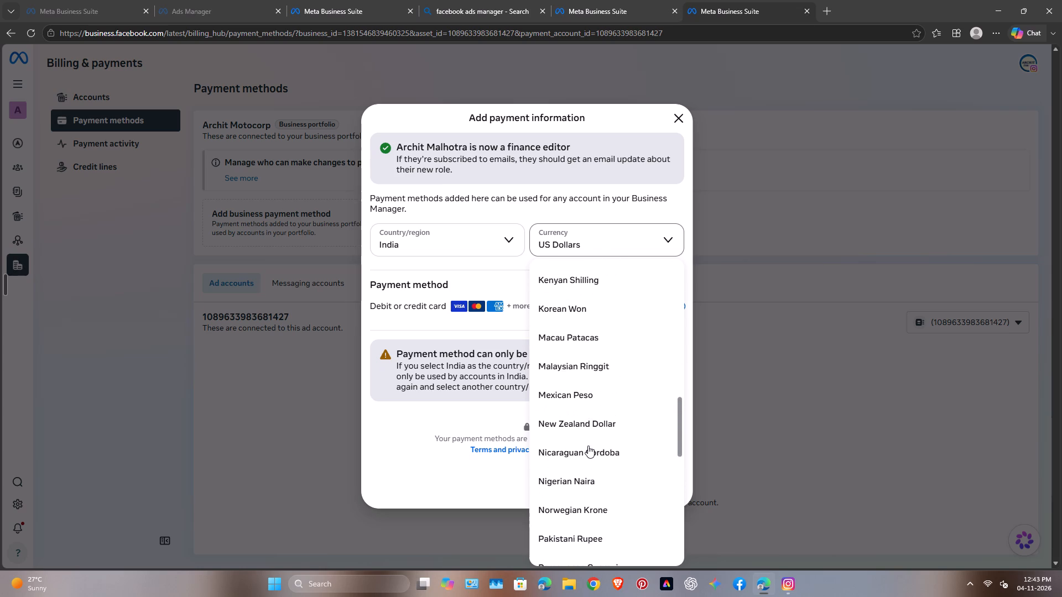
scroll(588, 446, "up", 1)
left_click(587, 275)
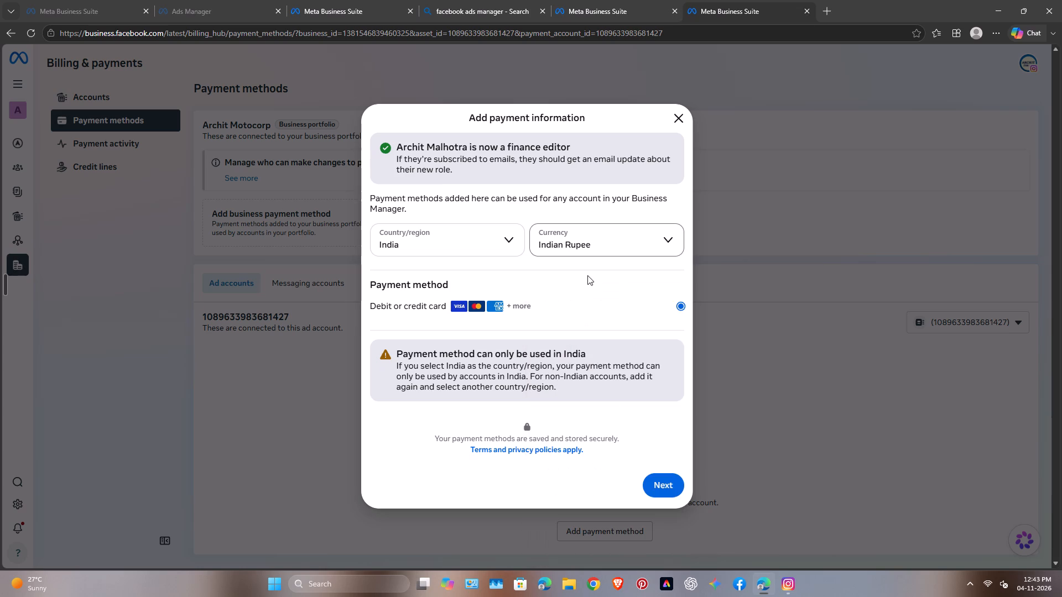
left_click(497, 244)
left_click(497, 244)
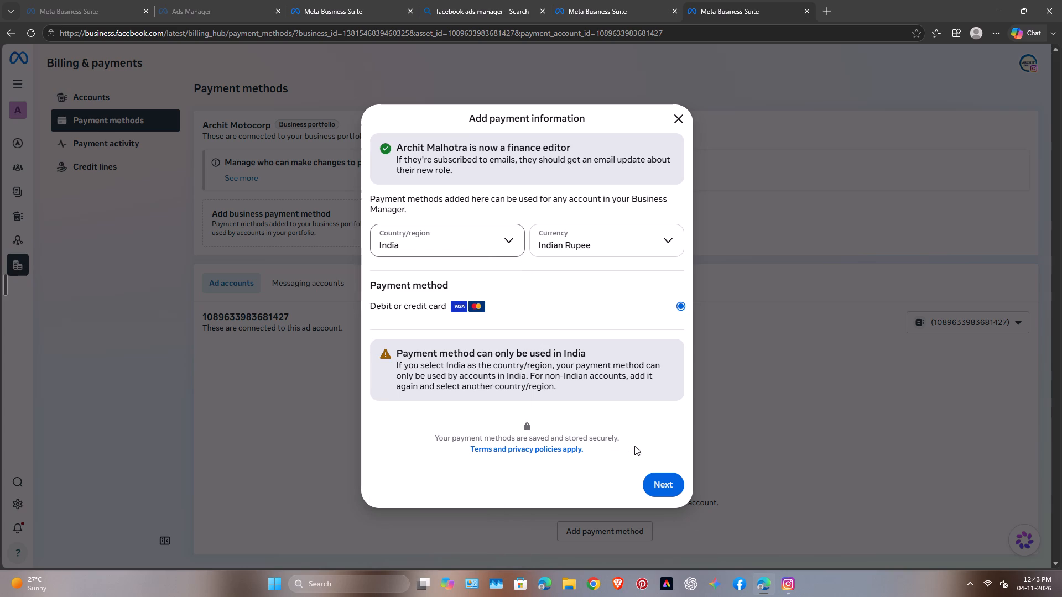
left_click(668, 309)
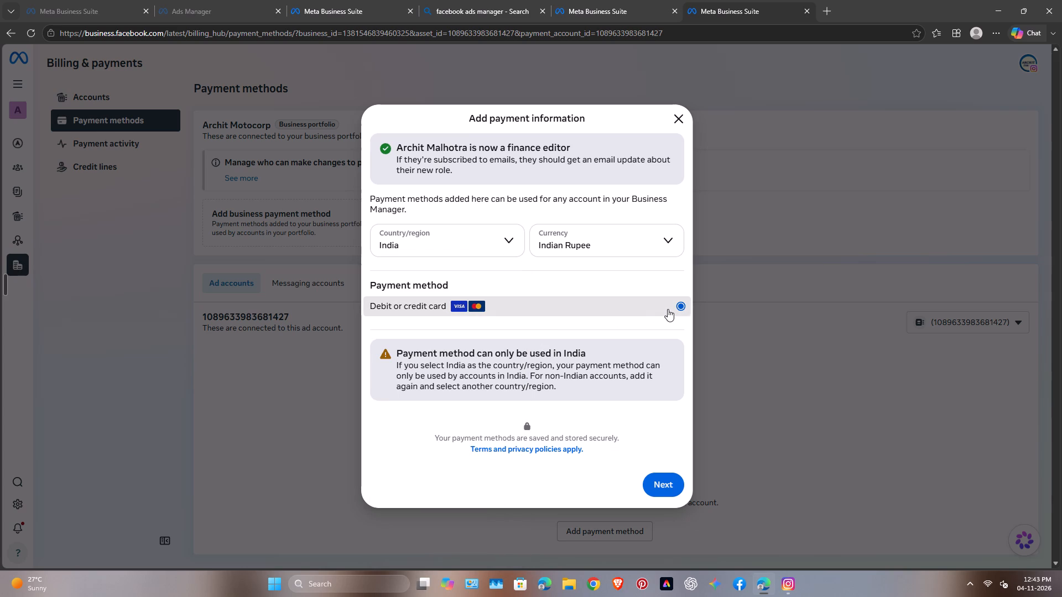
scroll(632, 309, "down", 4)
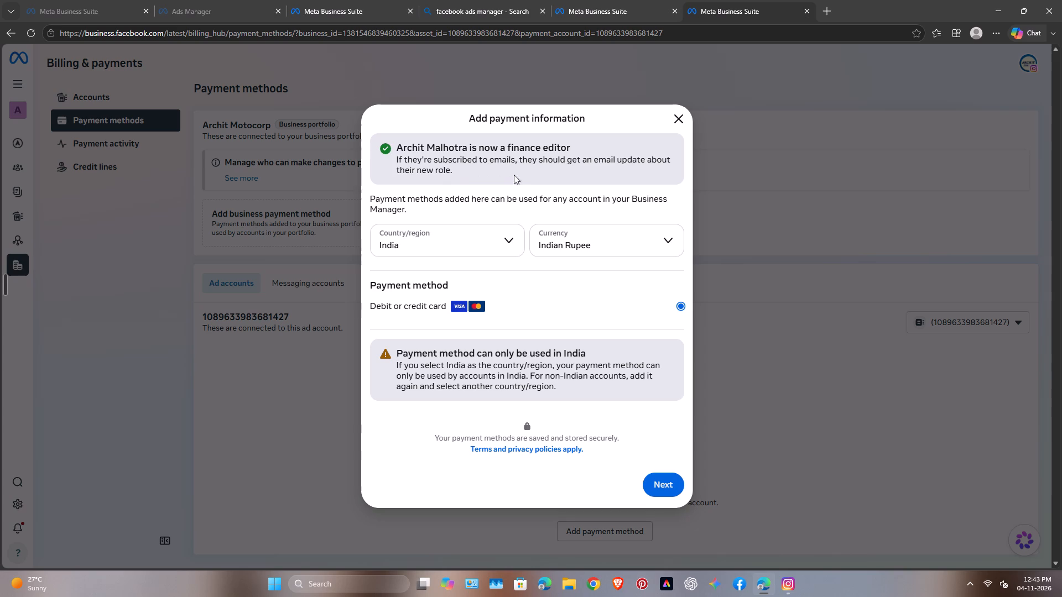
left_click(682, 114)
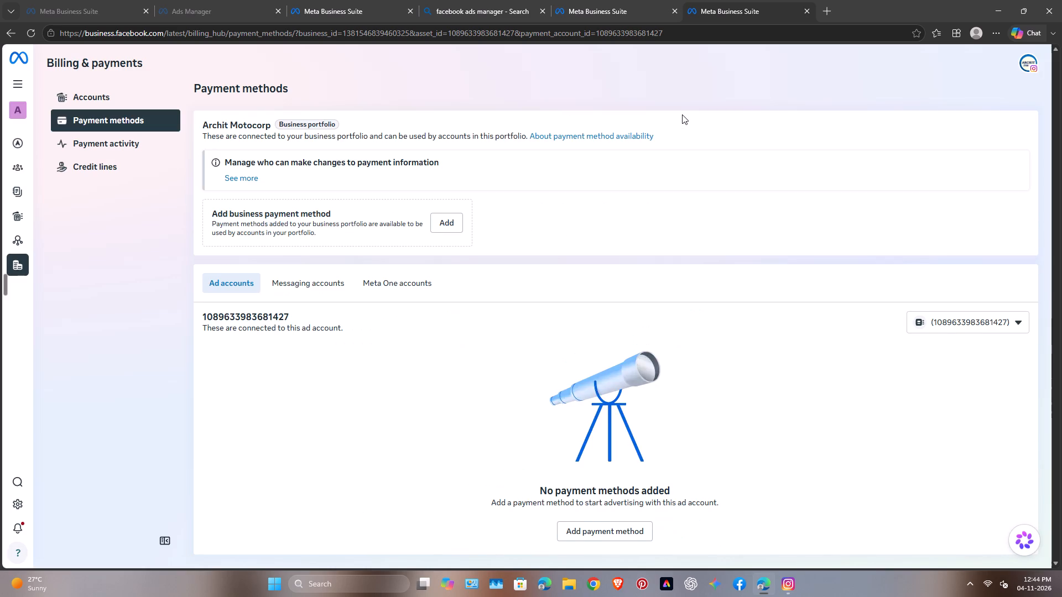
Start adding a business payment method to the portfolio and assign the finance editor role to yourself.
scroll(0, 250, "down", 1)
left_click(444, 221)
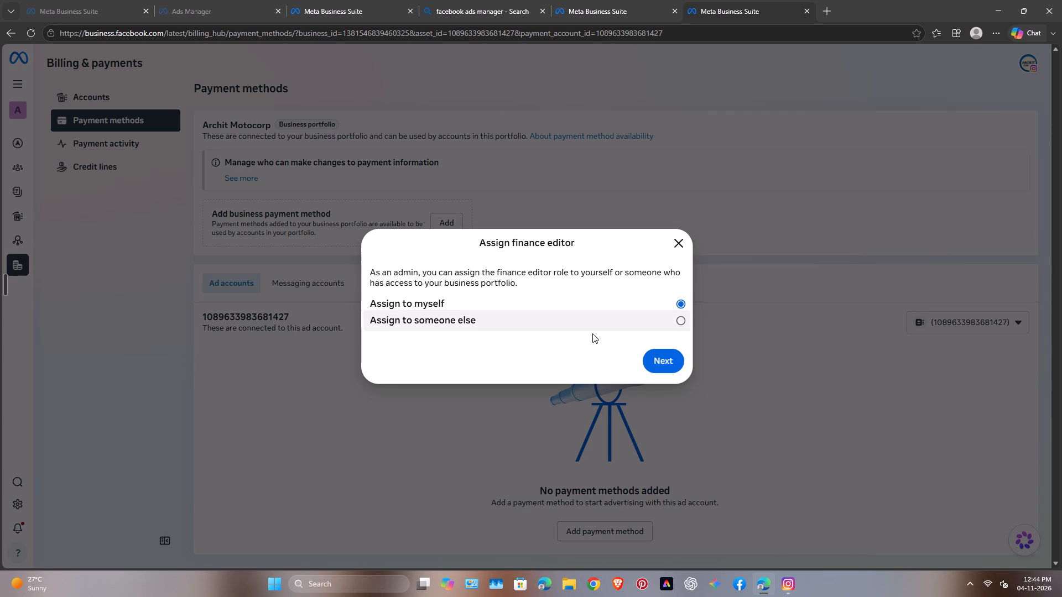
left_click(654, 361)
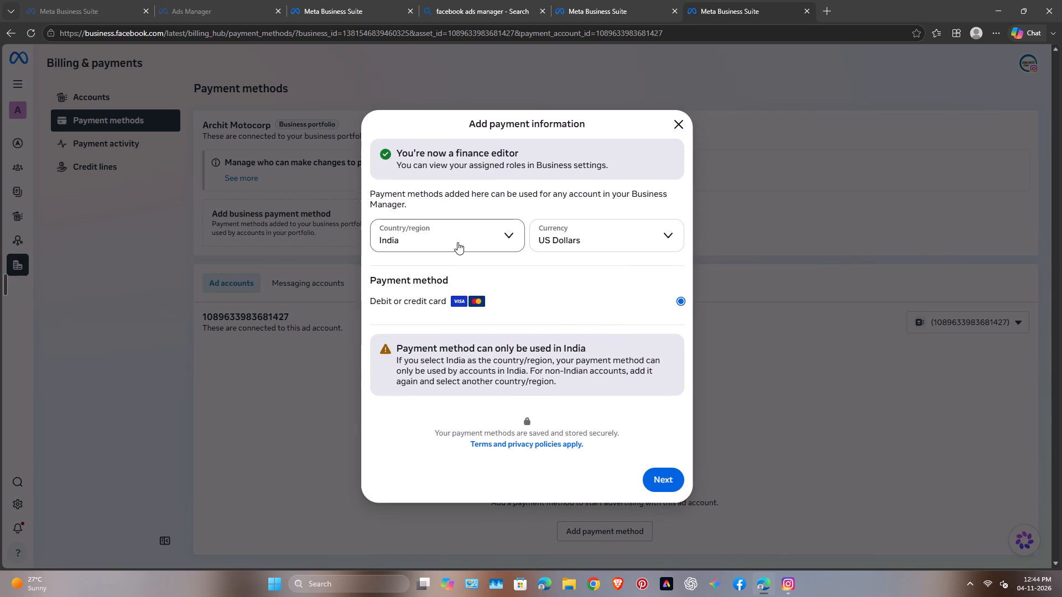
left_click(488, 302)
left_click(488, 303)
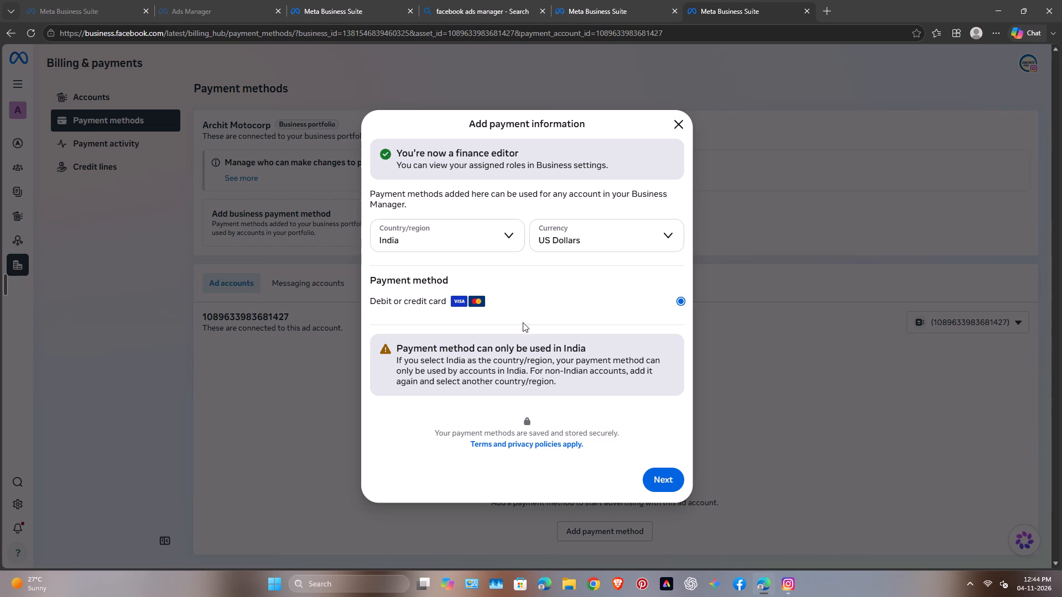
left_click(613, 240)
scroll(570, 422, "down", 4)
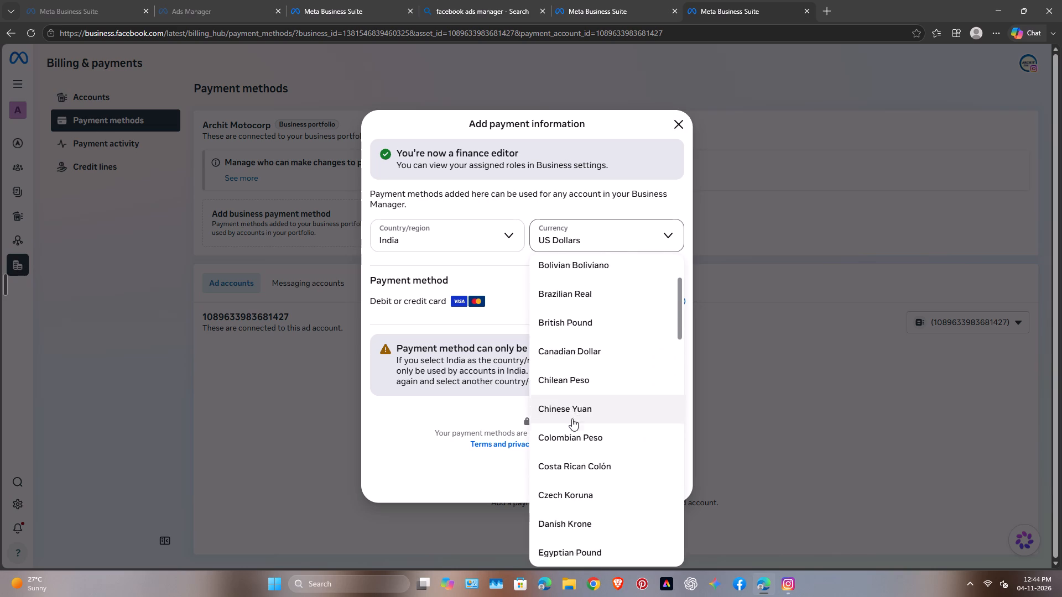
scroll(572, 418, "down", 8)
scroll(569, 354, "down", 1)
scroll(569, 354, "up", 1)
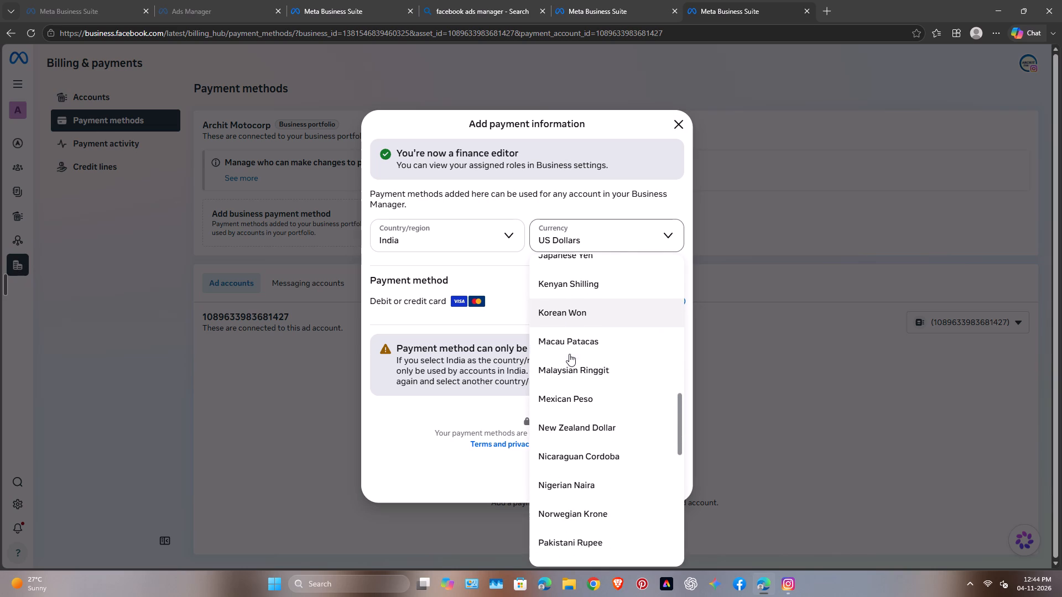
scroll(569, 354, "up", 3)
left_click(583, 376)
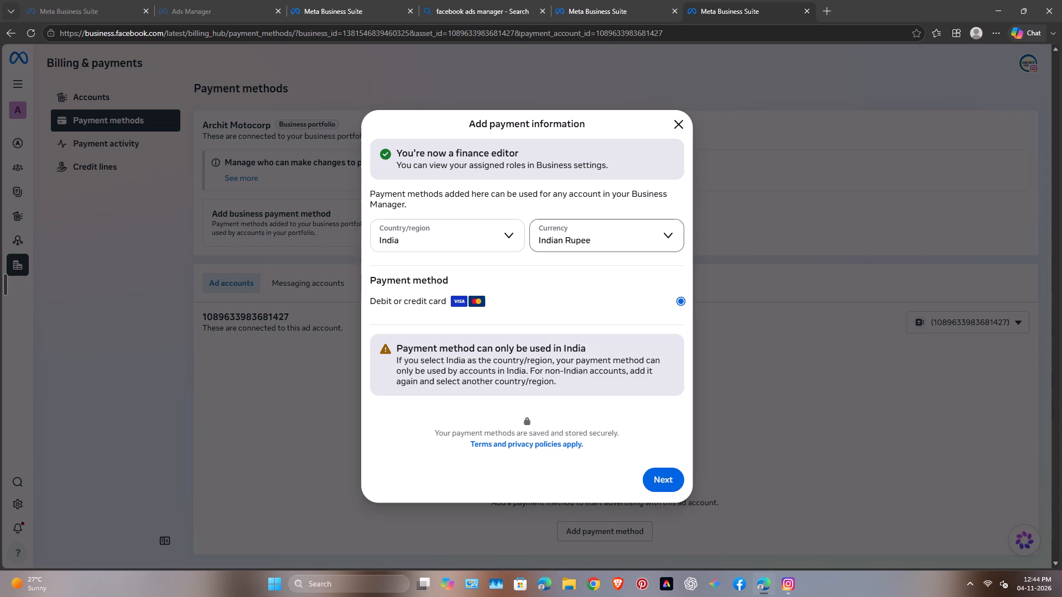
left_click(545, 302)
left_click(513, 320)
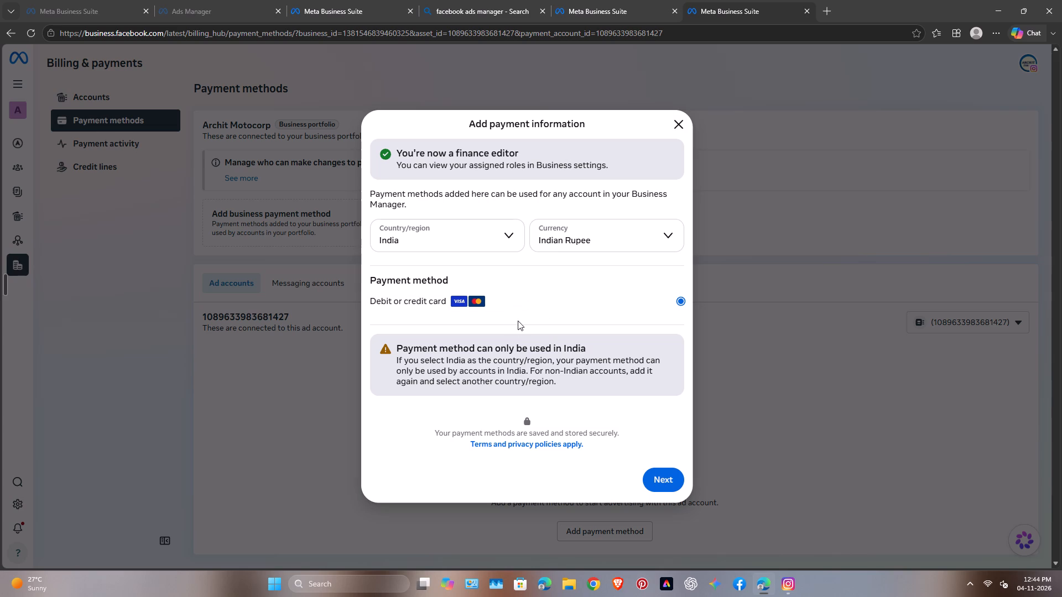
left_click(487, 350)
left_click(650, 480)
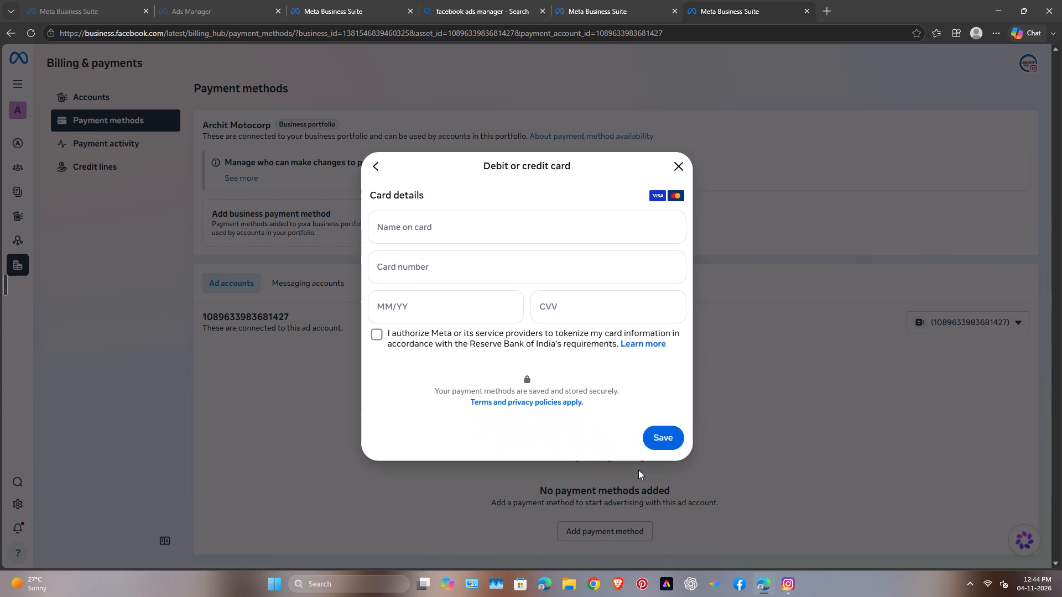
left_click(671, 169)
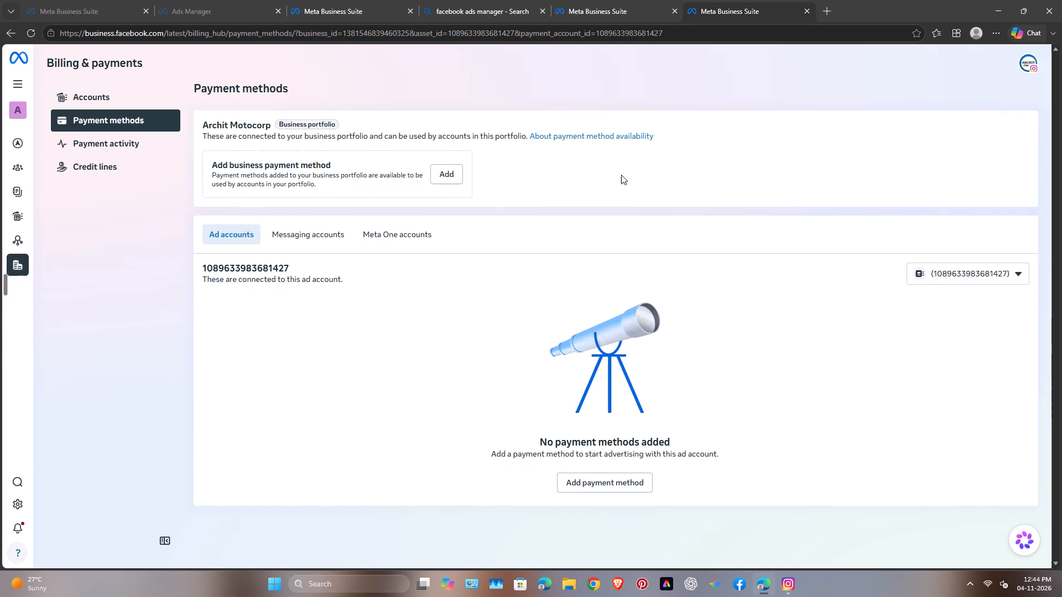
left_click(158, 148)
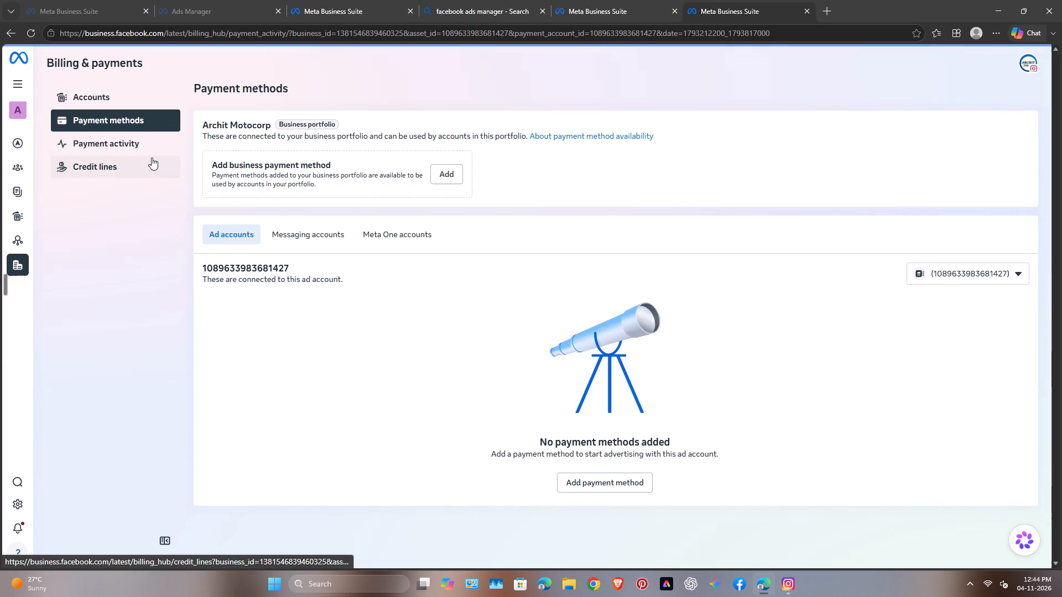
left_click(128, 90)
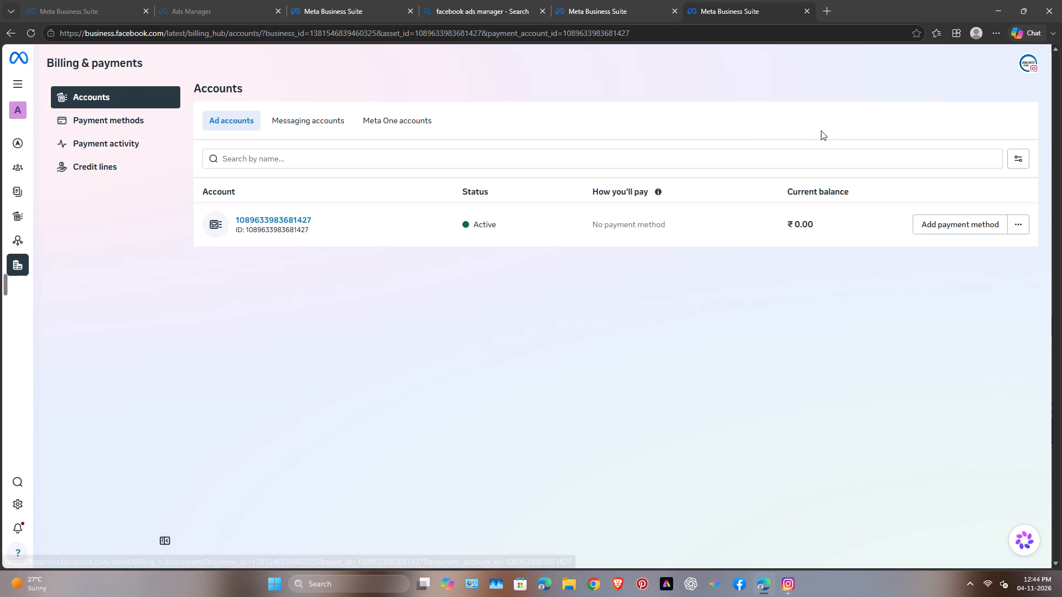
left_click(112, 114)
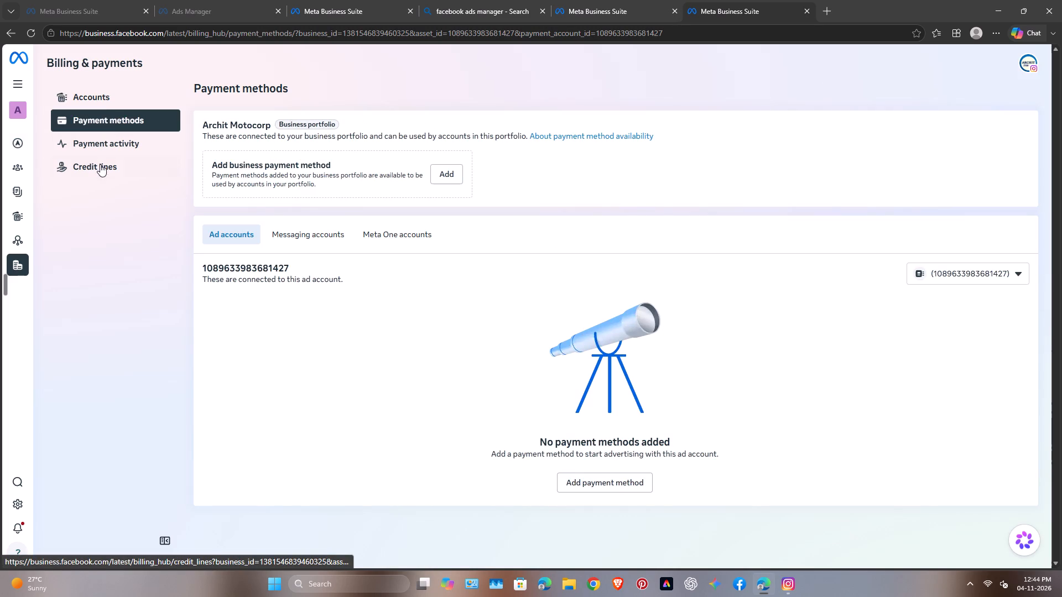
Start the ad account setup from the payment activity page and choose UPI as the payment method.
left_click(112, 153)
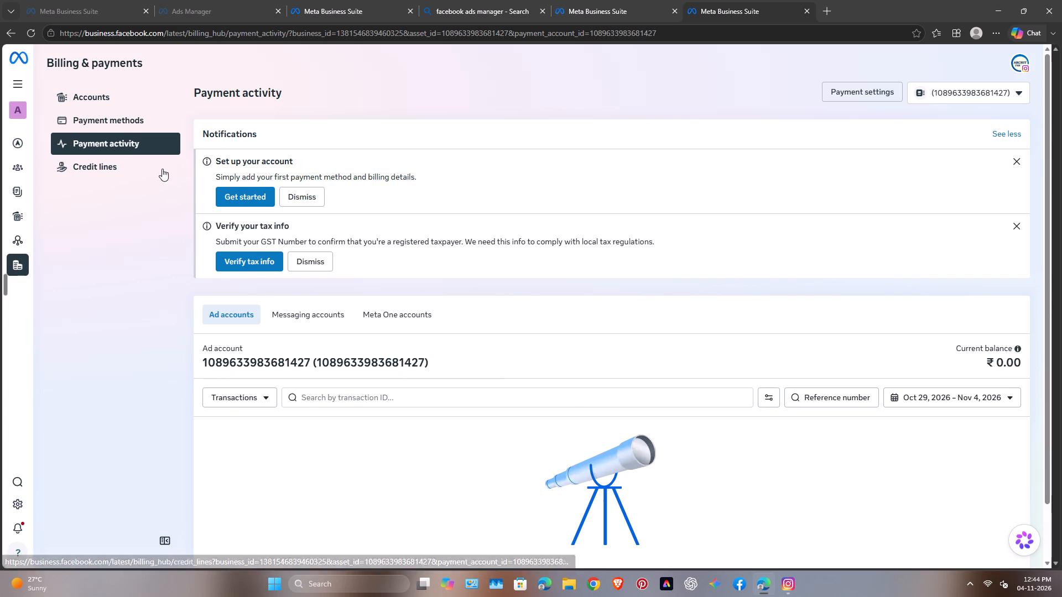
left_click(261, 200)
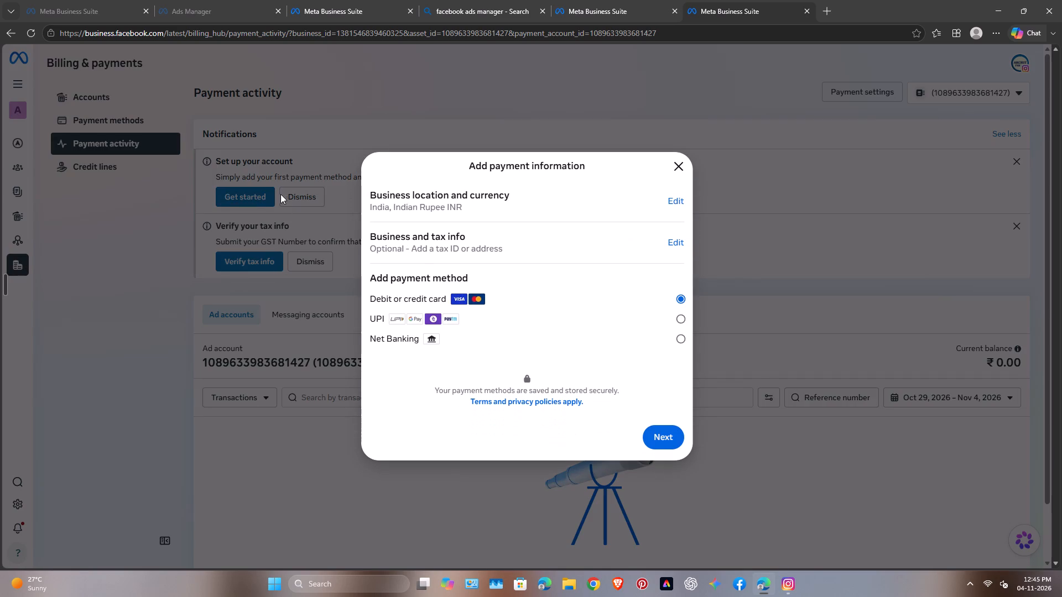
left_click(534, 314)
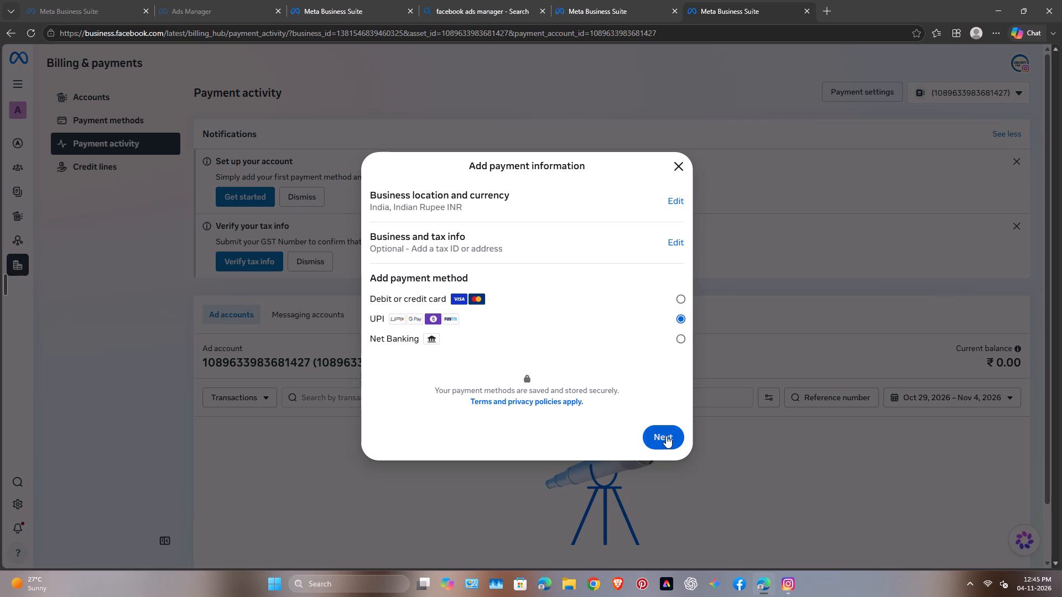
left_click(666, 436)
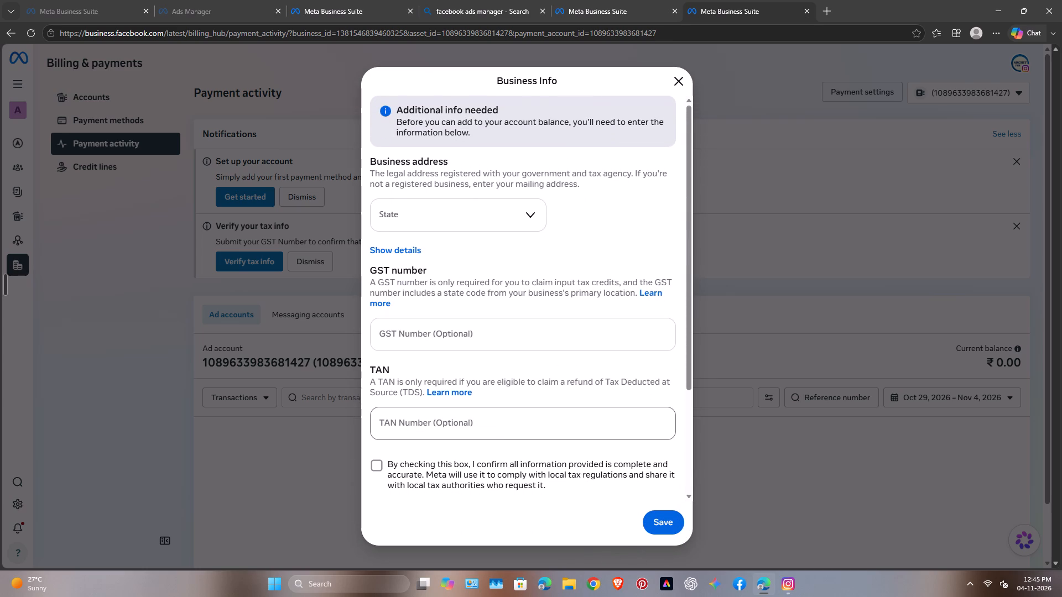
Save the business info with Madhya Pradesh as the state, confirming that the information provided is complete and accurate.
left_click(461, 222)
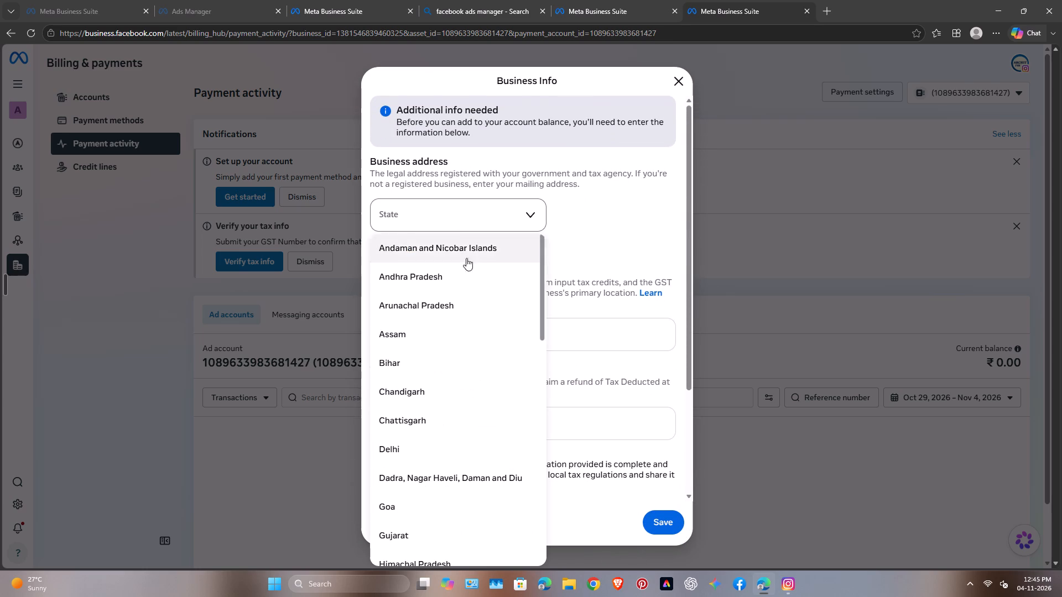
scroll(464, 395, "down", 5)
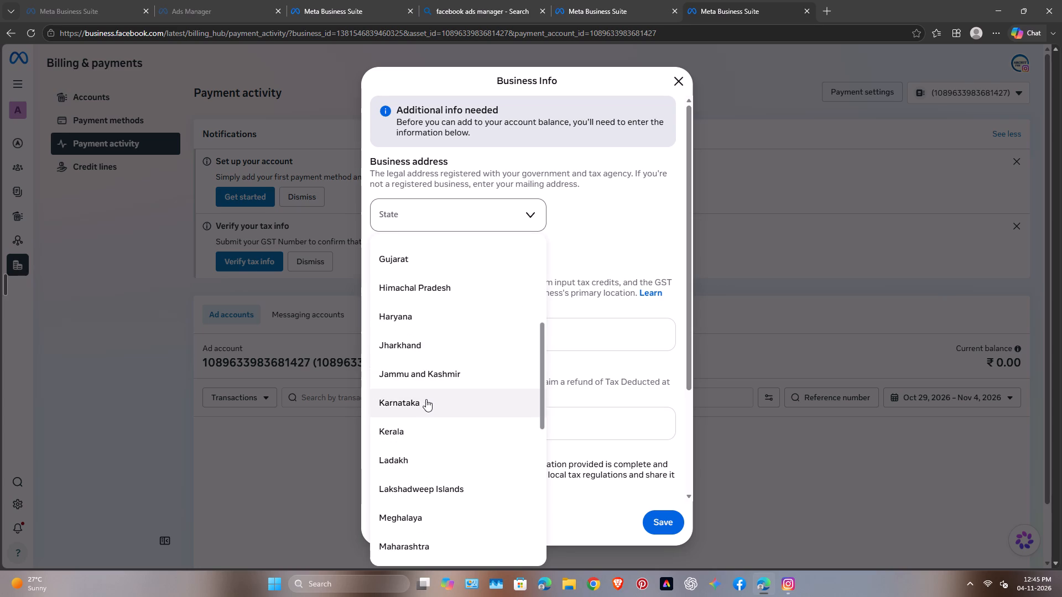
scroll(426, 399, "down", 4)
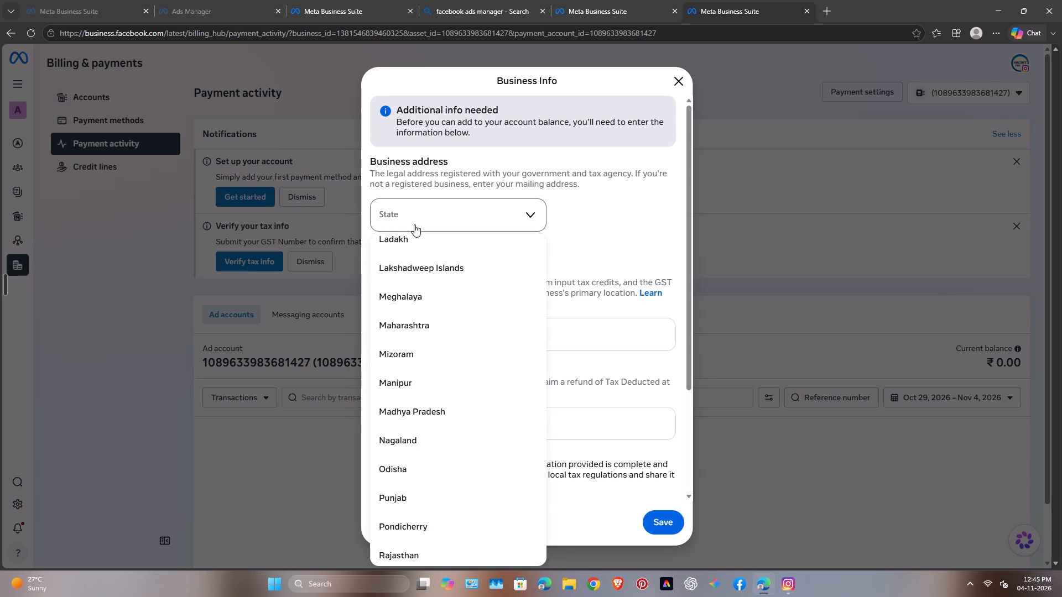
left_click(443, 411)
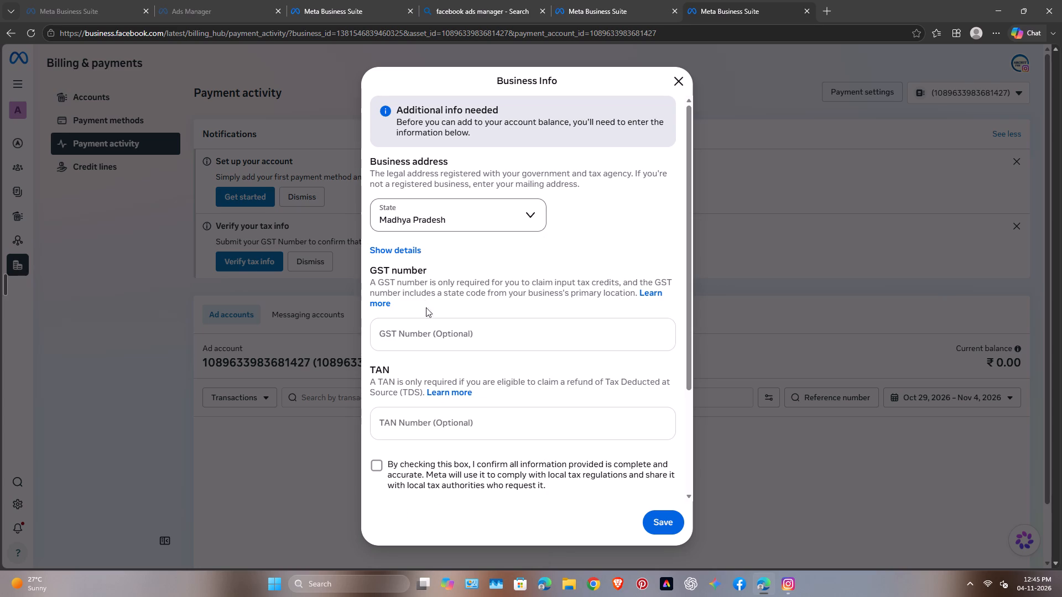
left_click(381, 464)
left_click(658, 523)
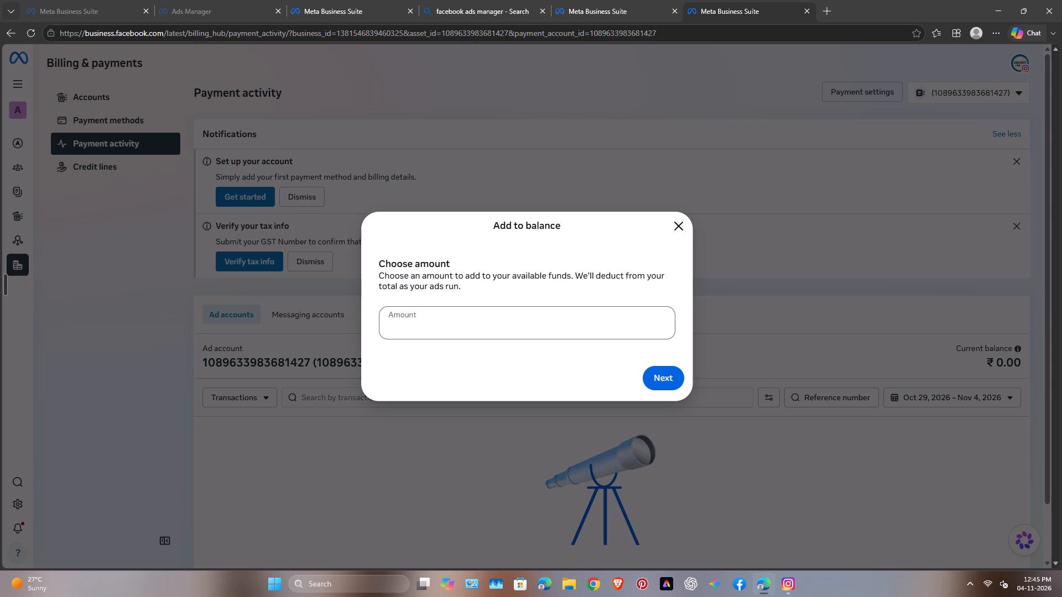
Set the amount to add to the ad account balance to ₹ 1,100 and continue to payment.
type("1000")
key("BackSpace")
key("BackSpace")
key("BackSpace")
type("100")
left_click(658, 380)
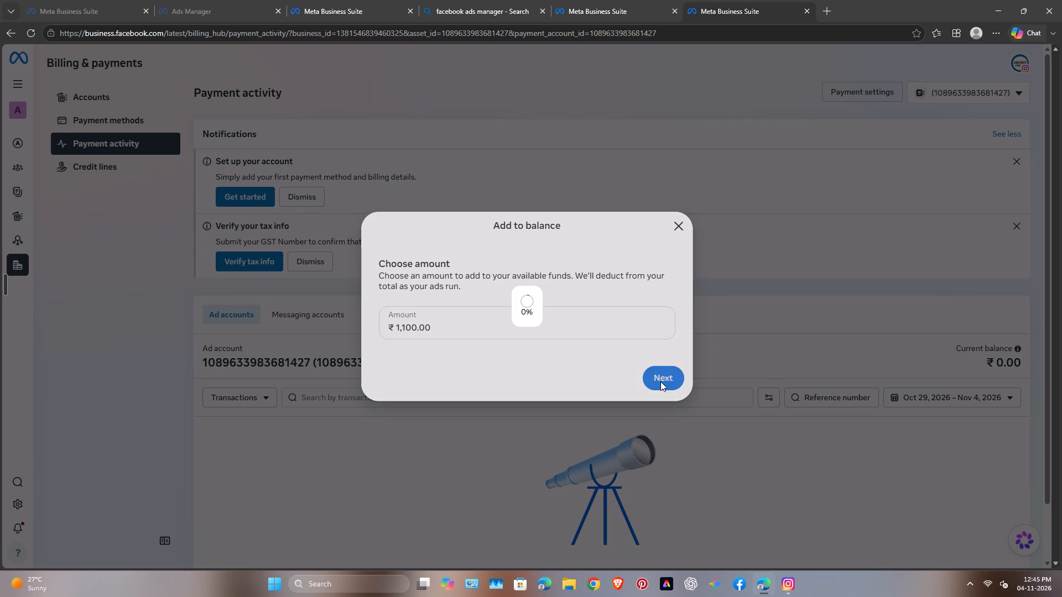
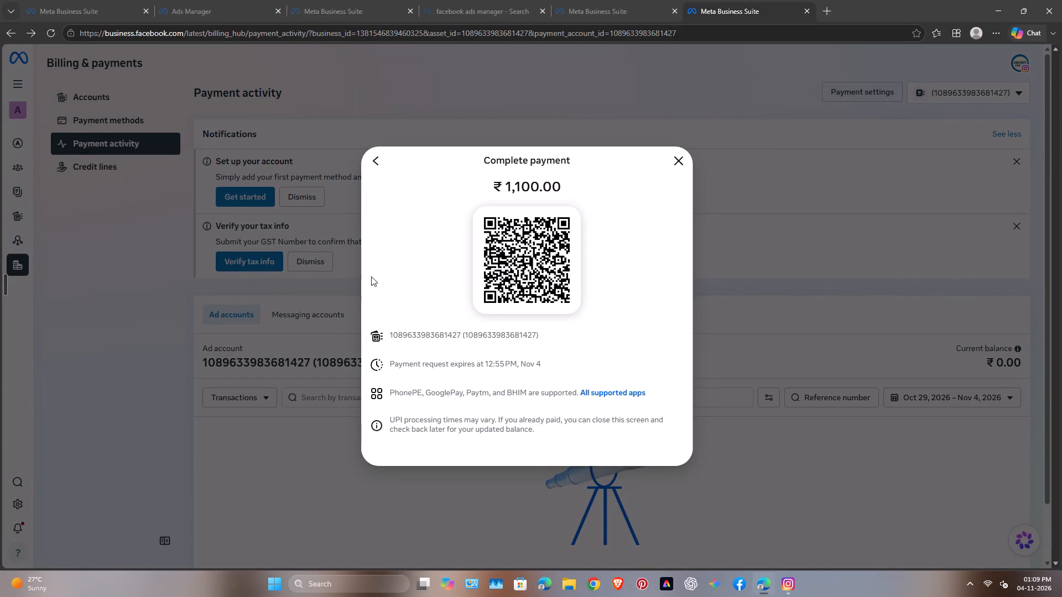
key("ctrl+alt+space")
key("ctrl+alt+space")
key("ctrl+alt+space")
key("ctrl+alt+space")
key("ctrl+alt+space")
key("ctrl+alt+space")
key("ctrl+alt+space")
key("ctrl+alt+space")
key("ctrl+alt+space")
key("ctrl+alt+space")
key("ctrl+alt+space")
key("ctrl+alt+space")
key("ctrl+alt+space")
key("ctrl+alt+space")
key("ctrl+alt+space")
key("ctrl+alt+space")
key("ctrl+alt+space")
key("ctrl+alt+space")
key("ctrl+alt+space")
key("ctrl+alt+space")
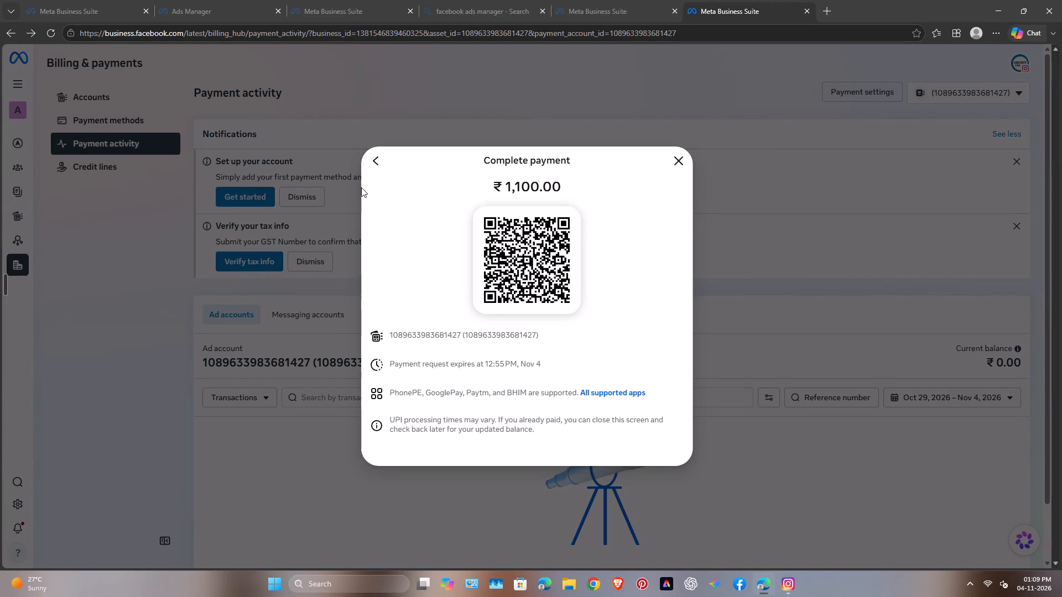
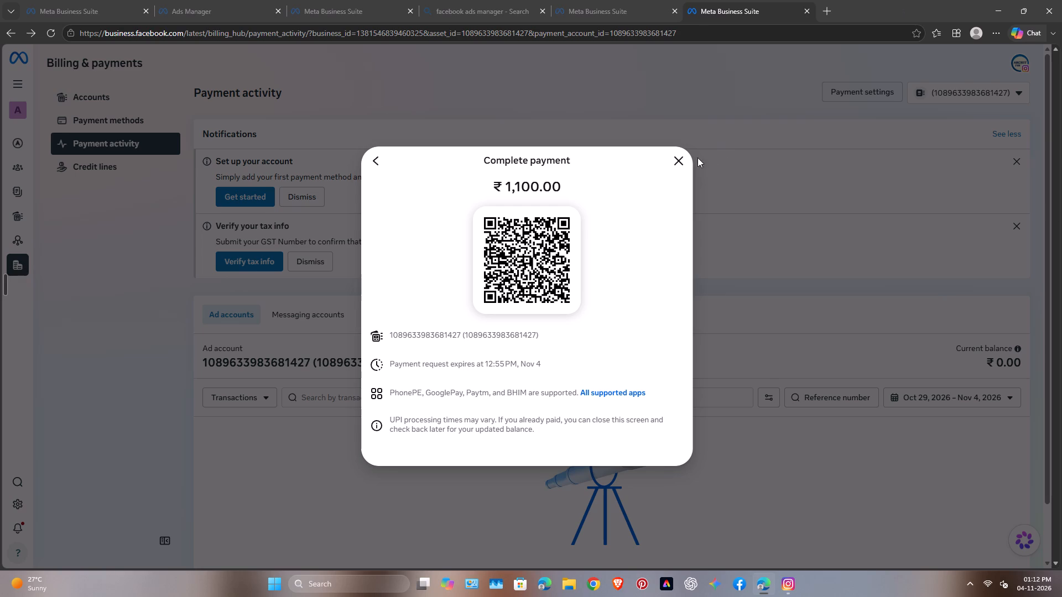
Close the pending UPI payment request and check the business's ad accounts and payment methods pages.
left_click(678, 159)
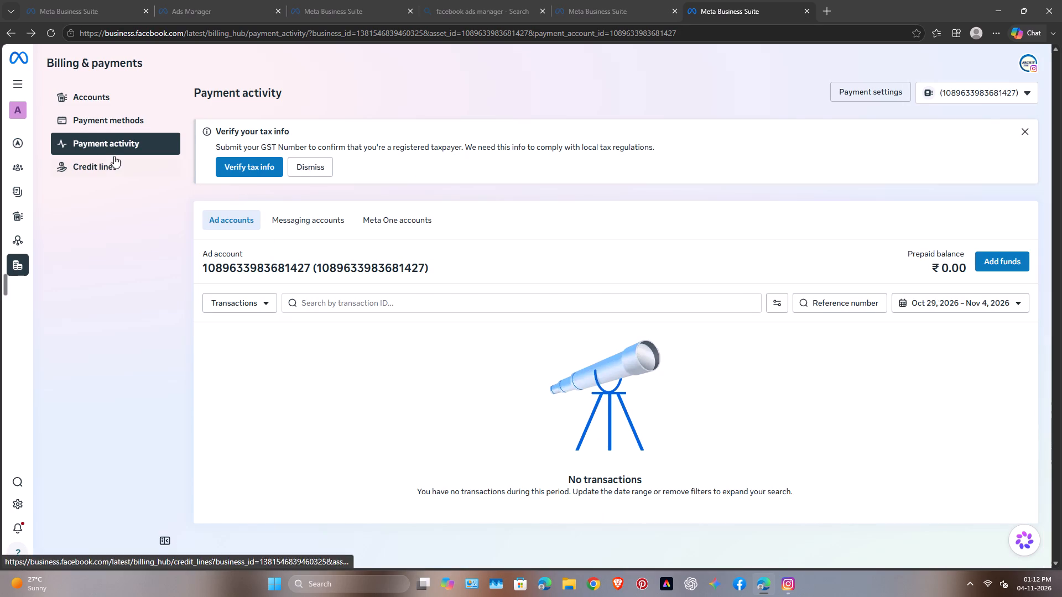
left_click(117, 125)
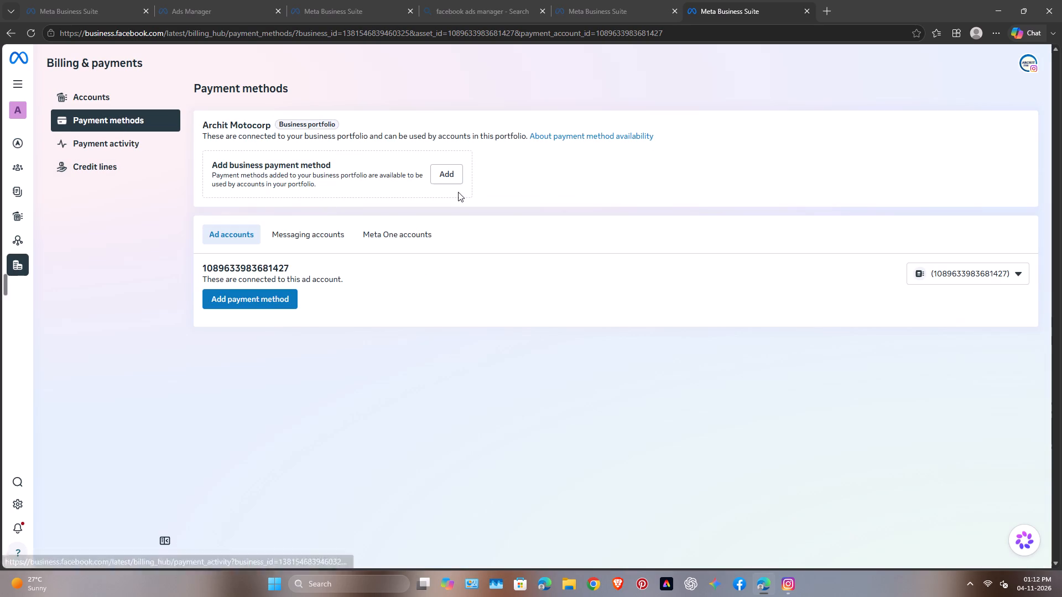
left_click(143, 93)
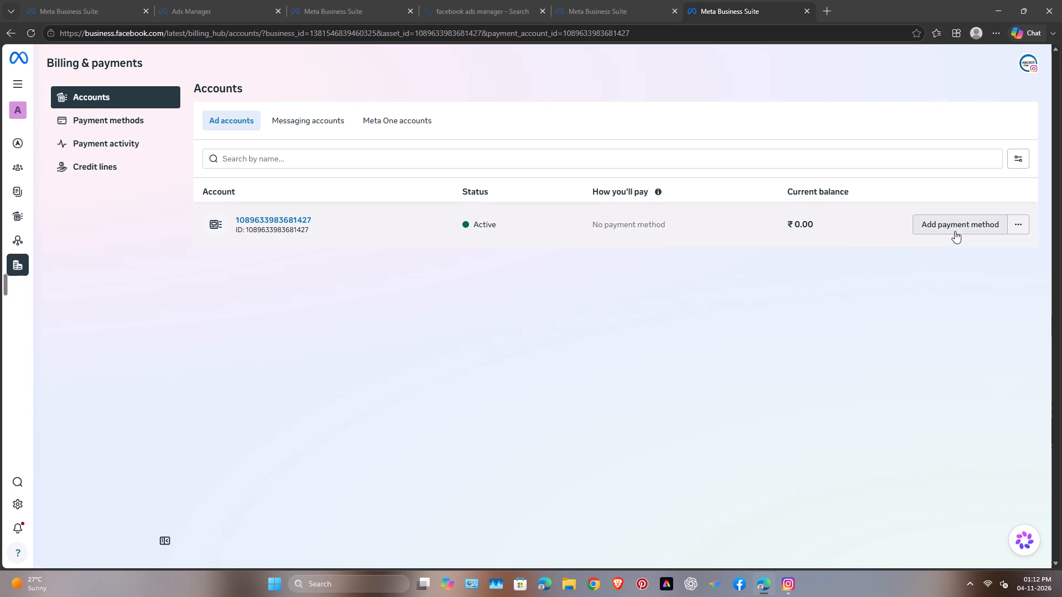
left_click(145, 119)
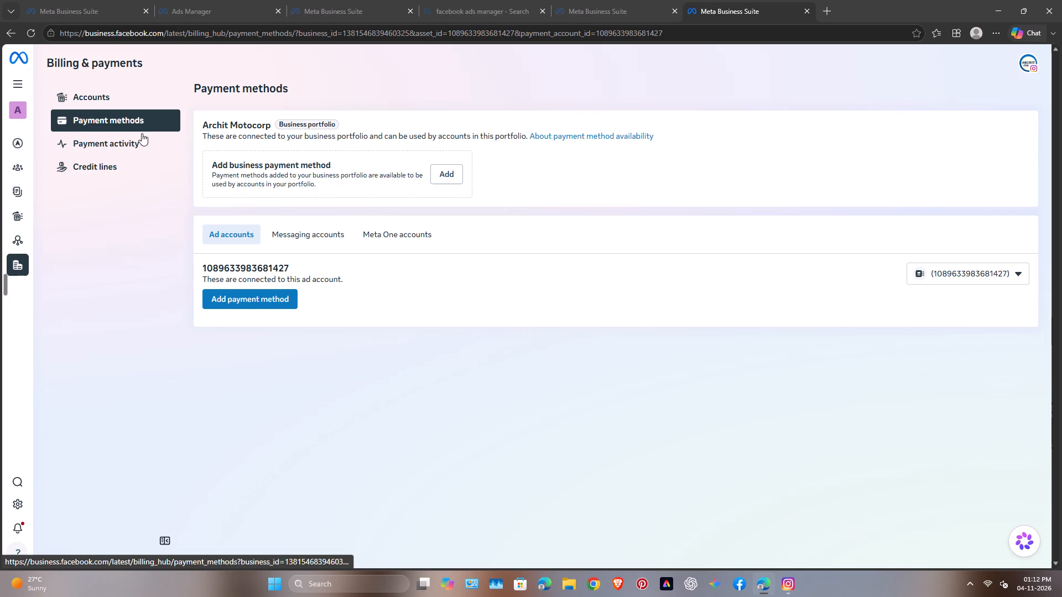
left_click(139, 143)
left_click(134, 129)
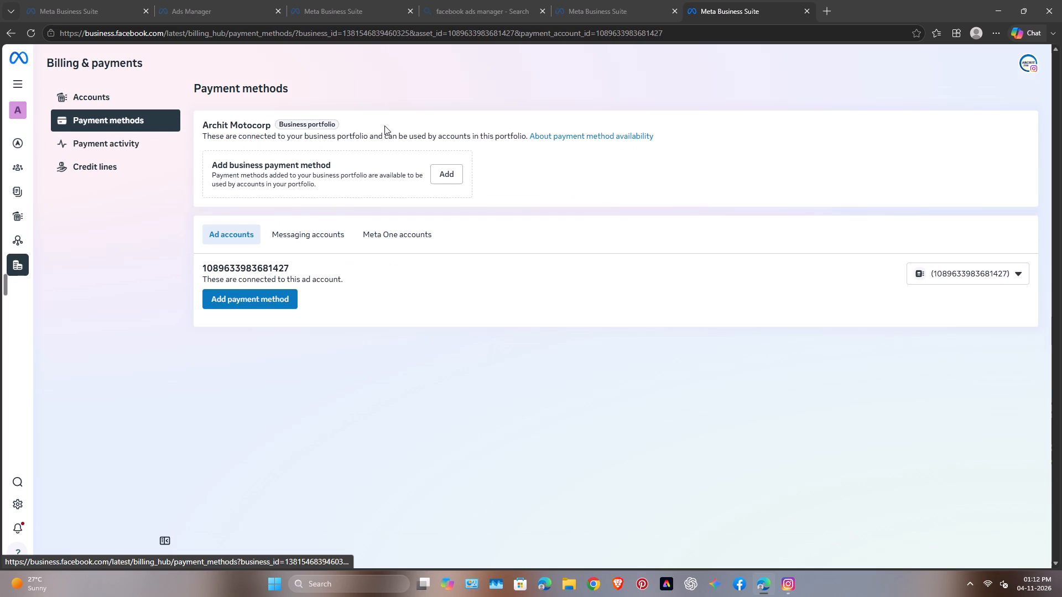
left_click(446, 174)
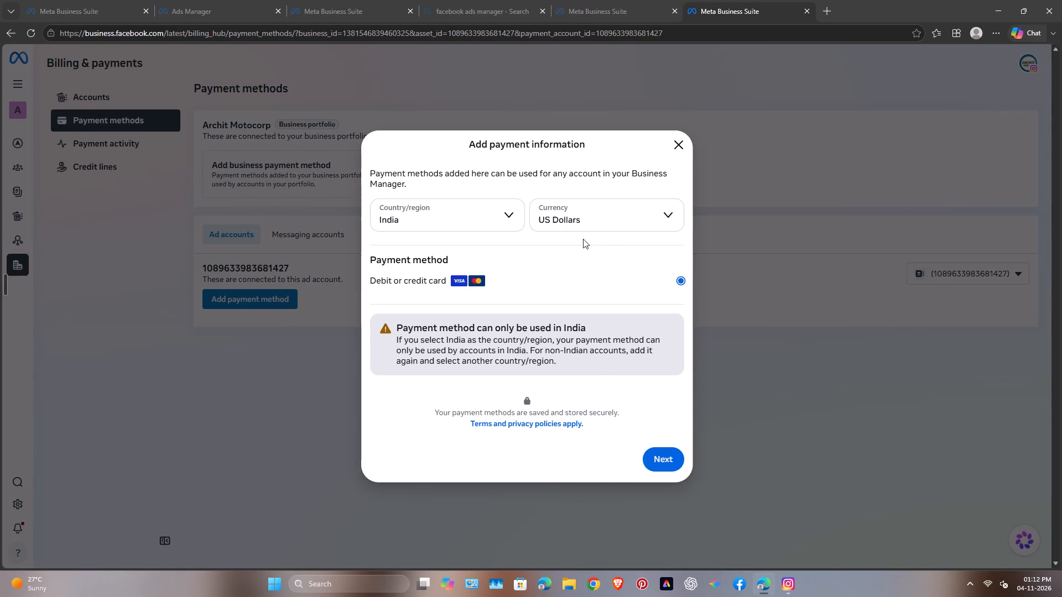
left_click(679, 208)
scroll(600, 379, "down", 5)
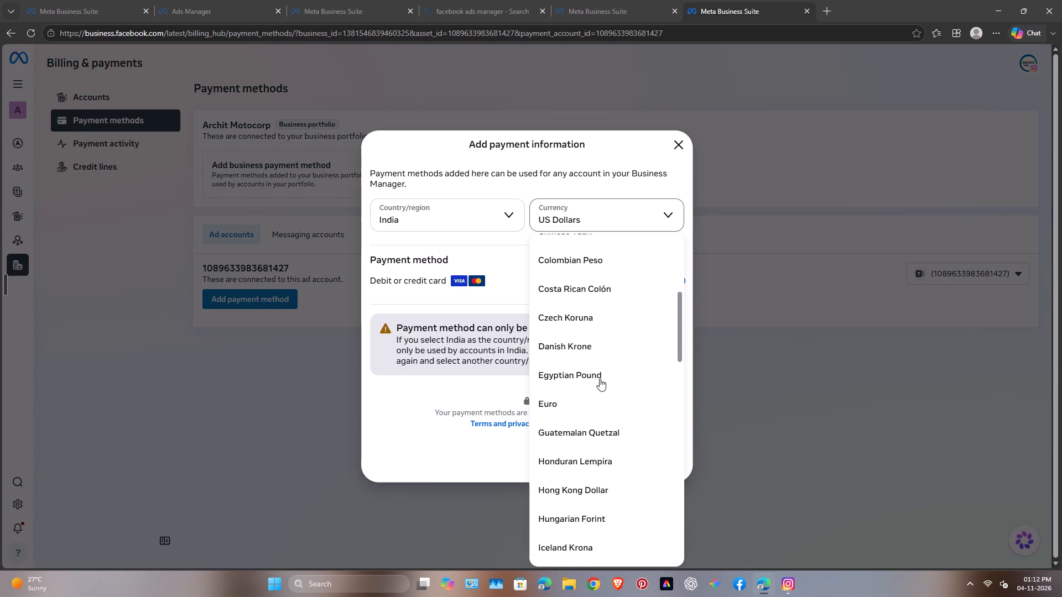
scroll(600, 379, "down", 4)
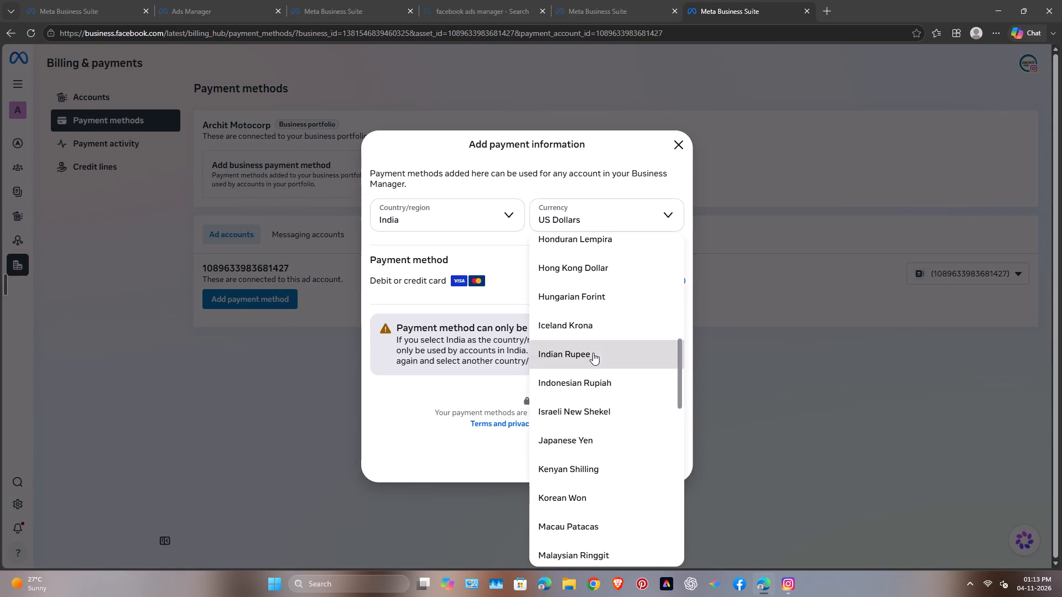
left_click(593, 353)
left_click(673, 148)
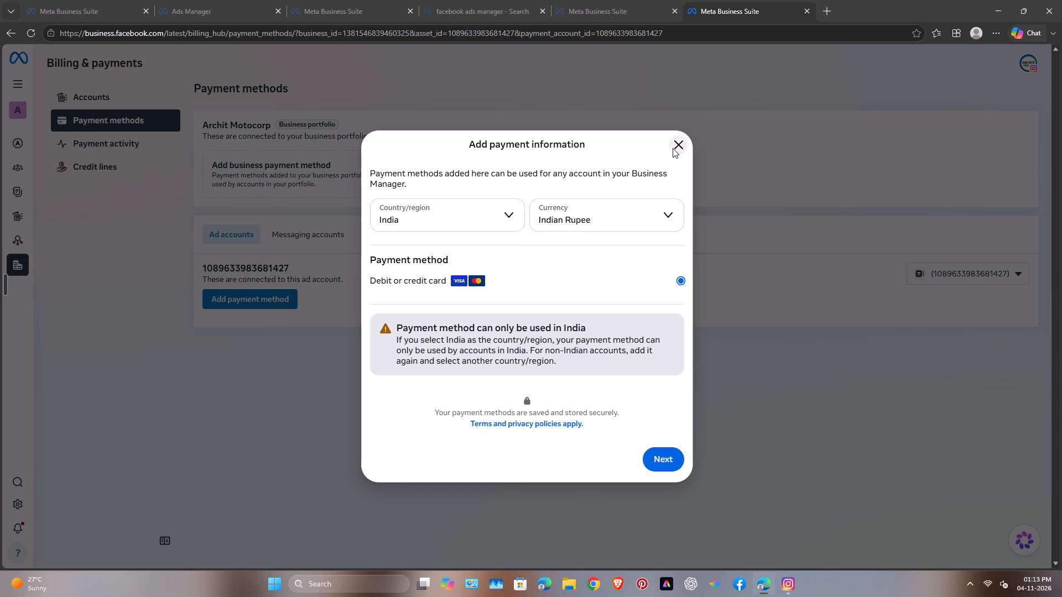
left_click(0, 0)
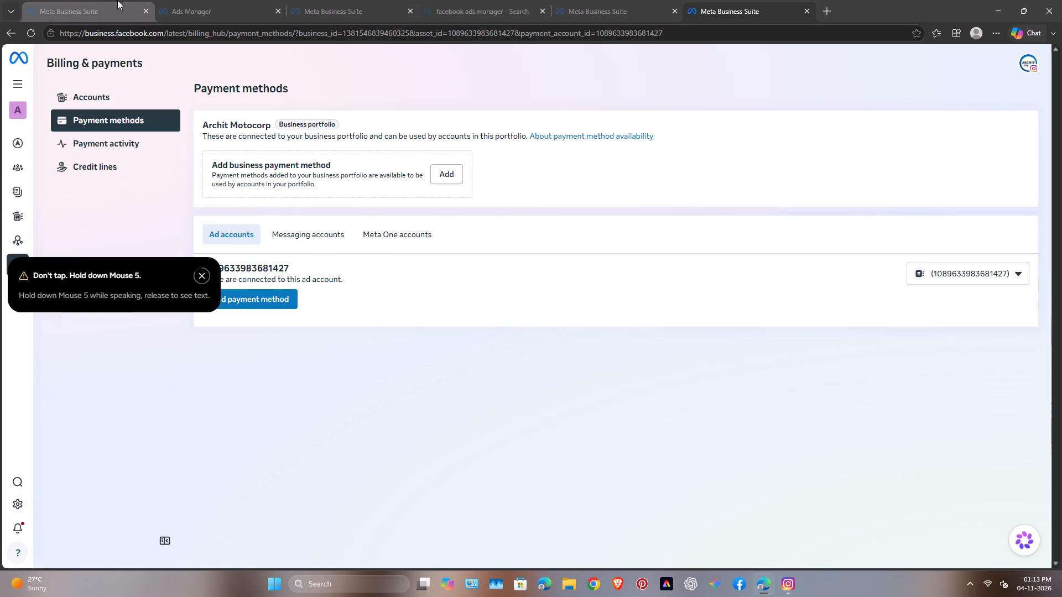
Request to add ₹ 1,100 to the ad account's prepaid balance from payment activity, using UPI as the payment method.
left_click(103, 94)
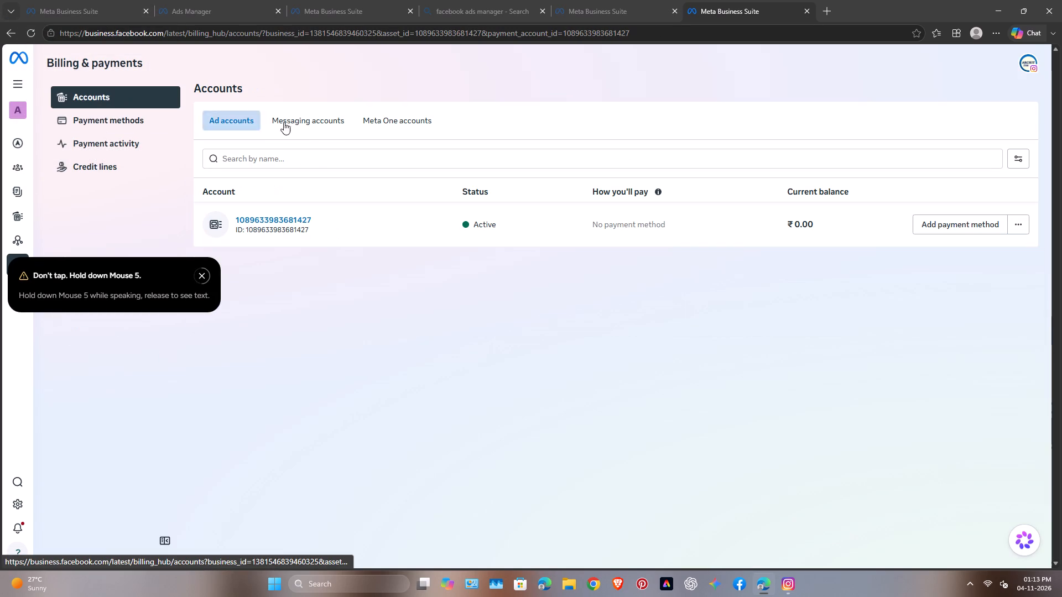
left_click(134, 149)
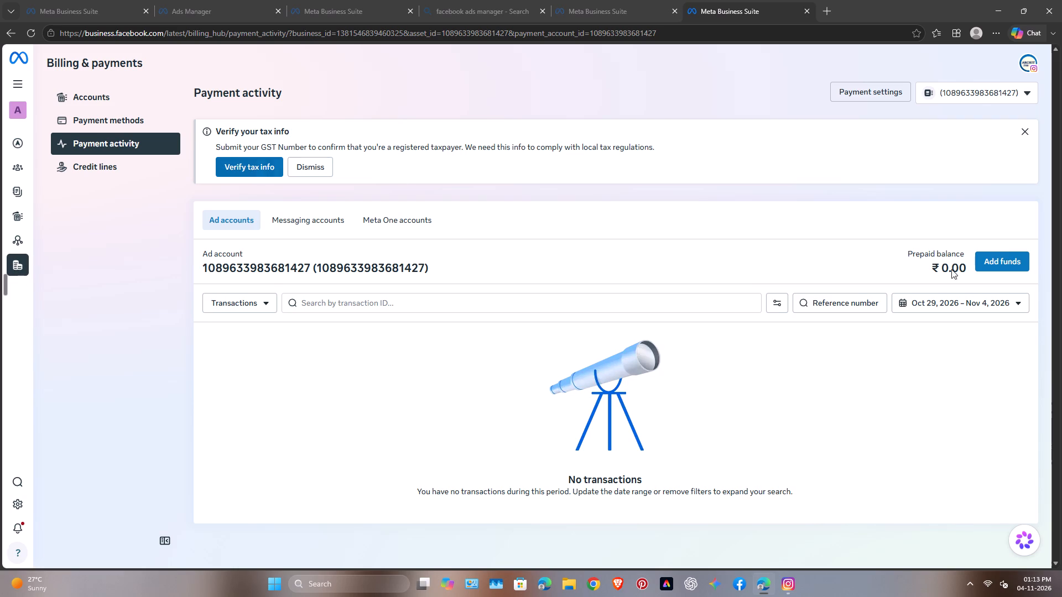
left_click(1022, 264)
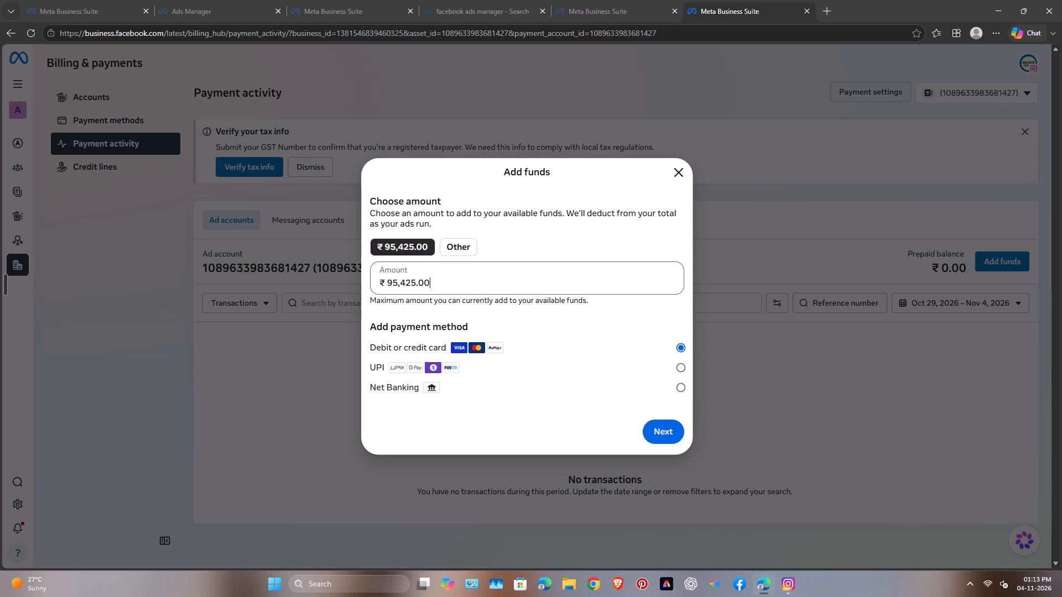
key("BackSpace")
key("BackSpace")
key("BackSpace")
key("BackSpace")
key("BackSpace")
key("BackSpace")
key("BackSpace")
key("BackSpace")
key("BackSpace")
key("BackSpace")
key("BackSpace")
key("BackSpace")
key("BackSpace")
key("BackSpace")
key("BackSpace")
type("1100")
left_click(585, 361)
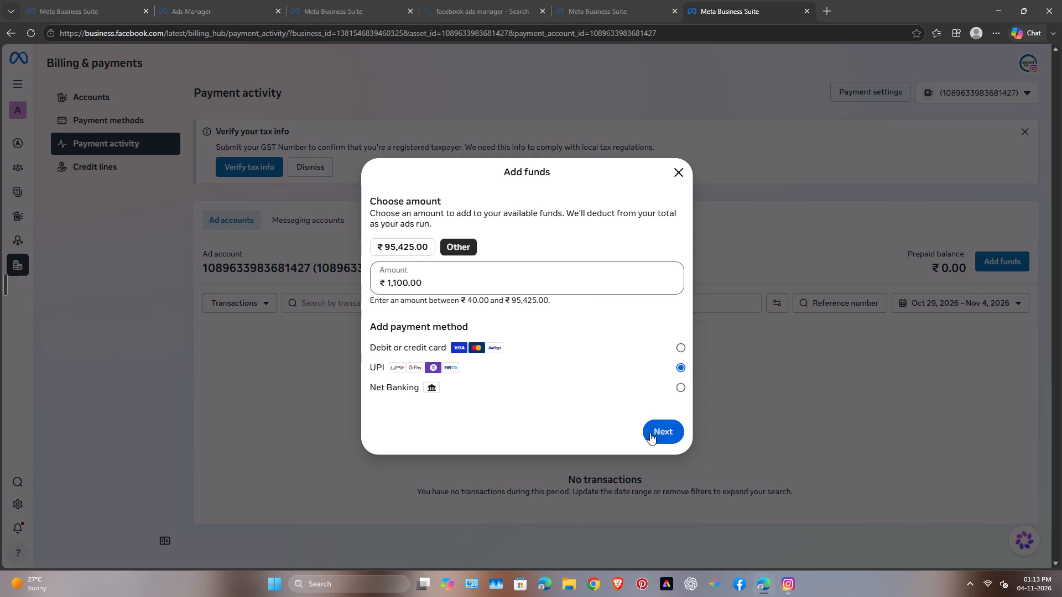
left_click(650, 433)
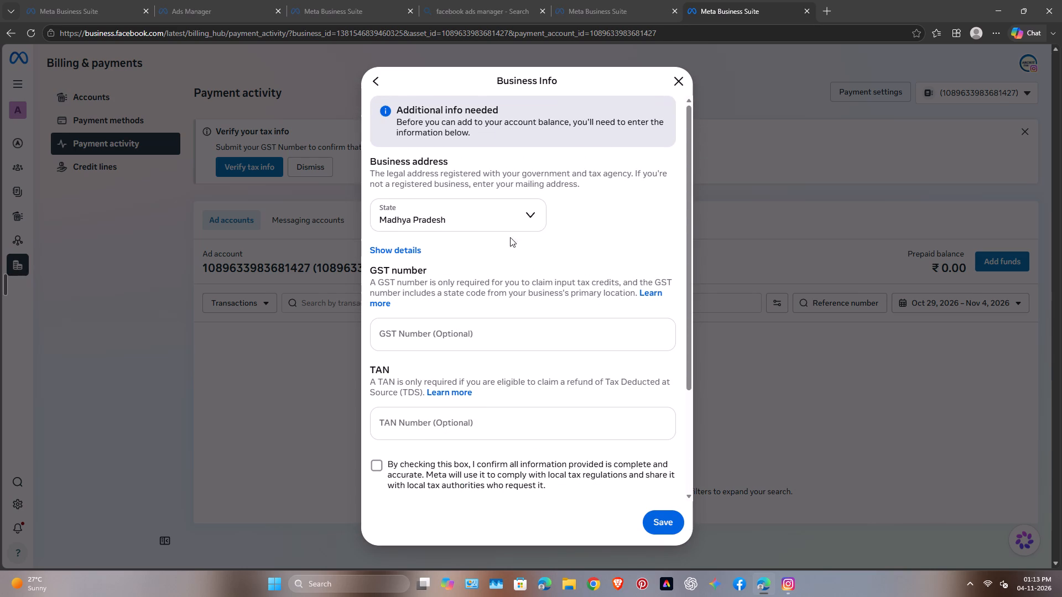
Confirm the business info as complete and accurate, save it and finish the ₹ 1,100 UPI payment.
scroll(516, 357, "down", 5)
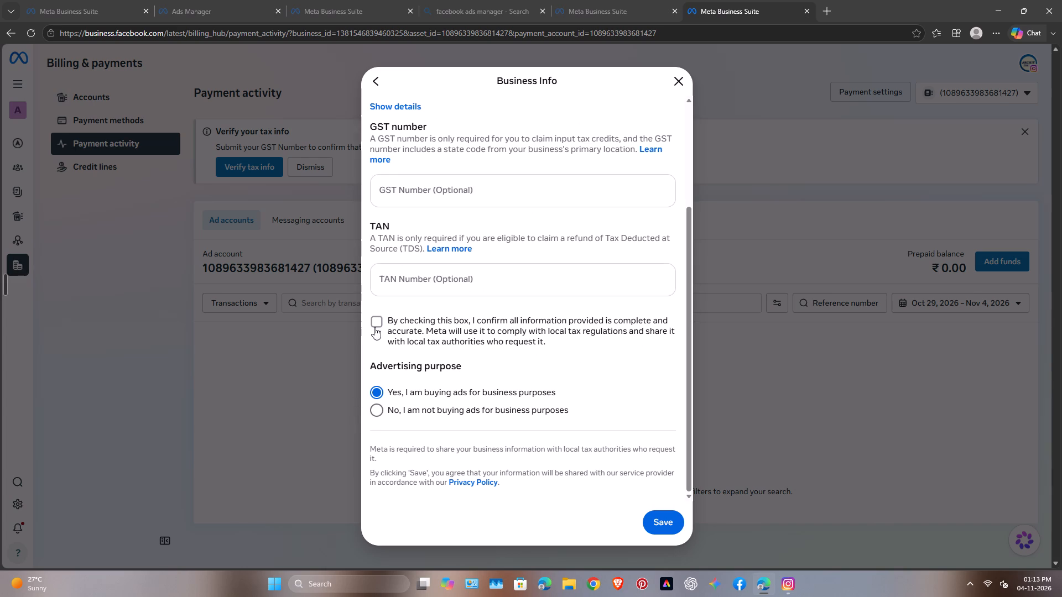
left_click(374, 327)
scroll(671, 429, "down", 1)
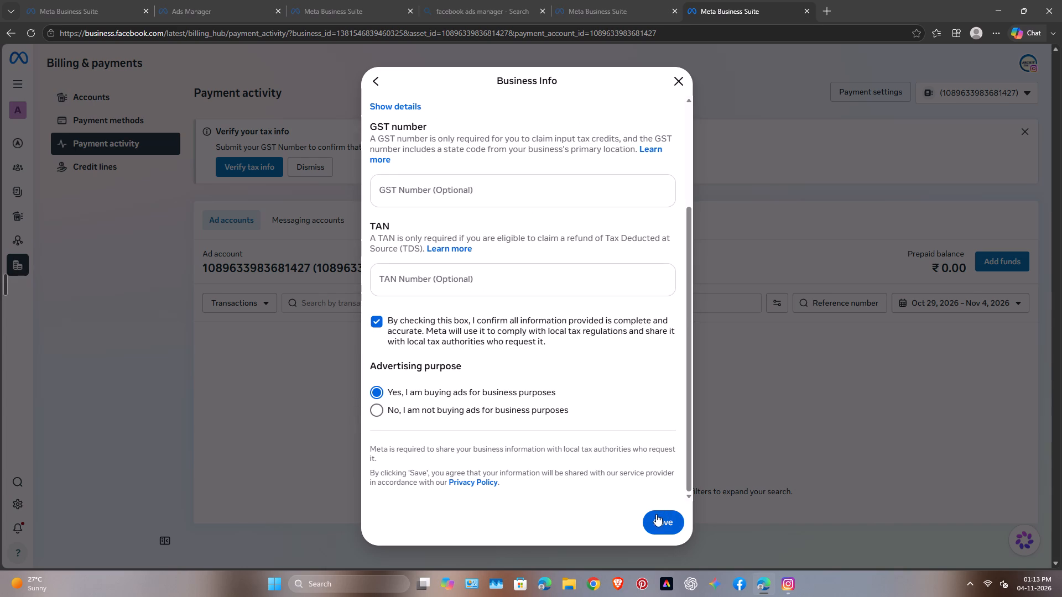
left_click(659, 513)
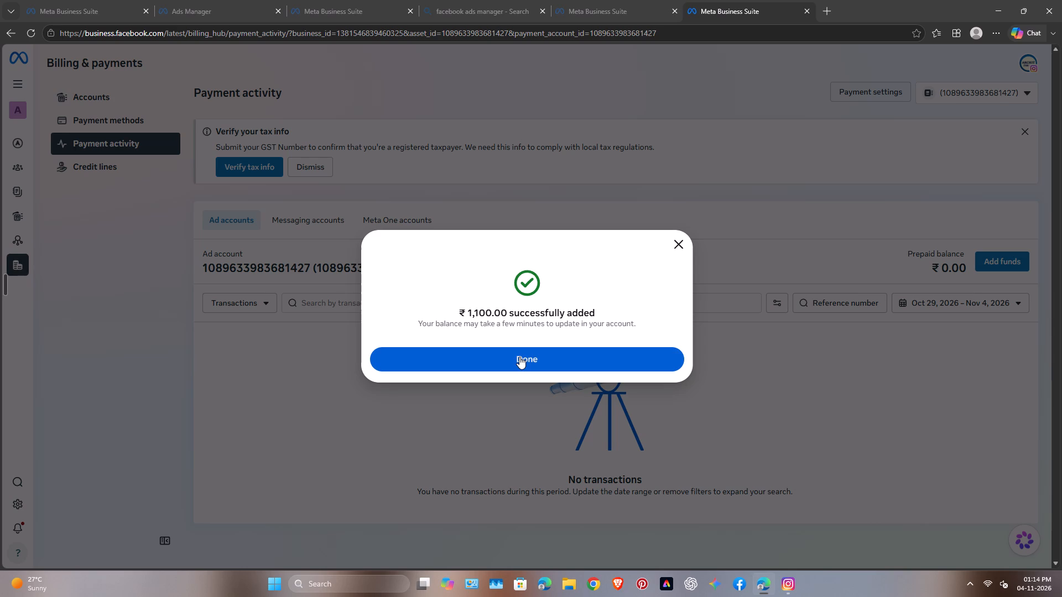
double_click(519, 357)
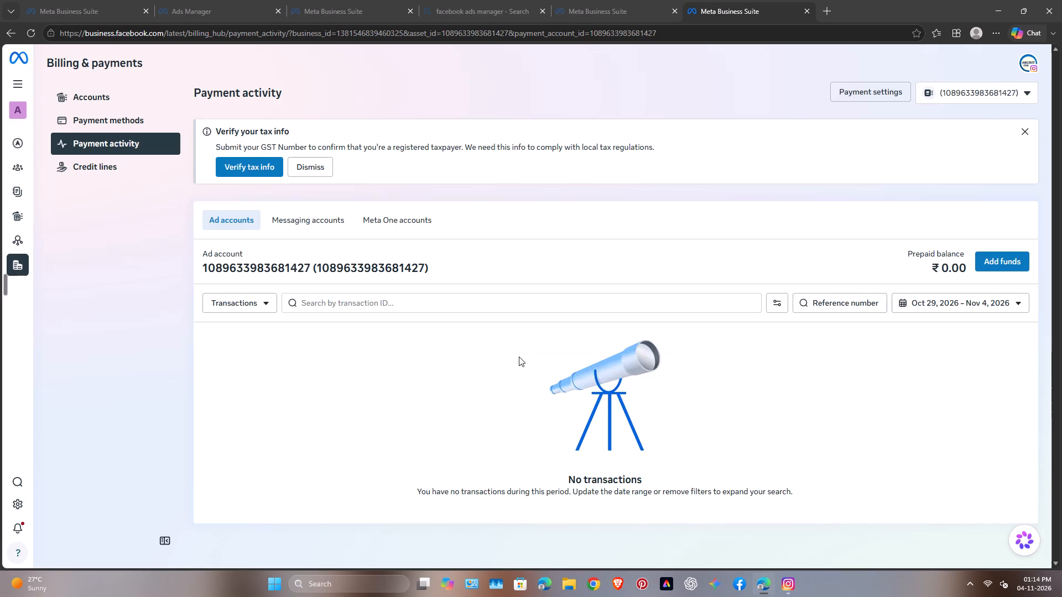
right_click(519, 357)
left_click(362, 457)
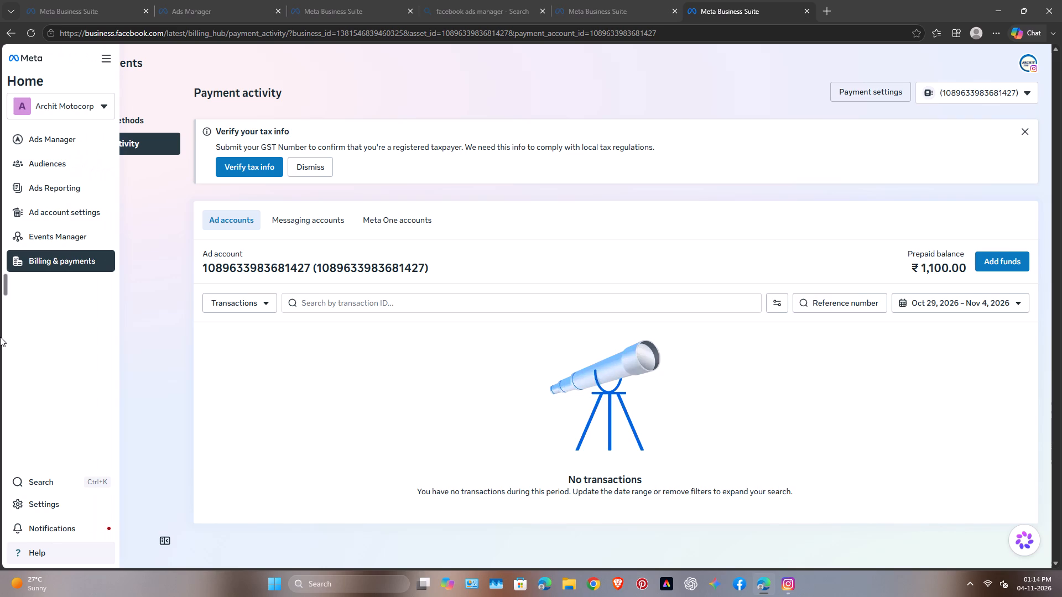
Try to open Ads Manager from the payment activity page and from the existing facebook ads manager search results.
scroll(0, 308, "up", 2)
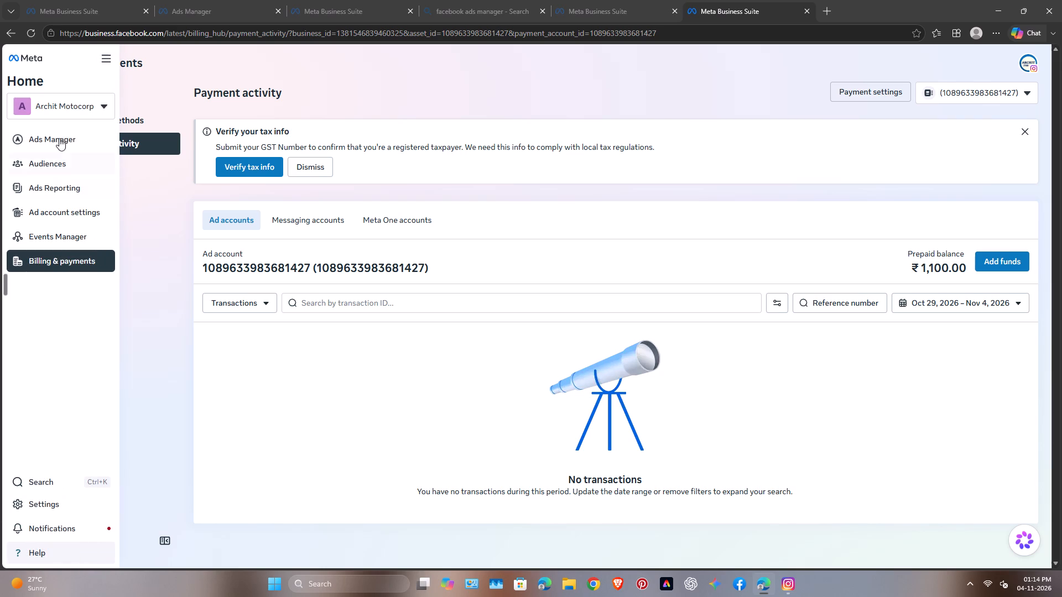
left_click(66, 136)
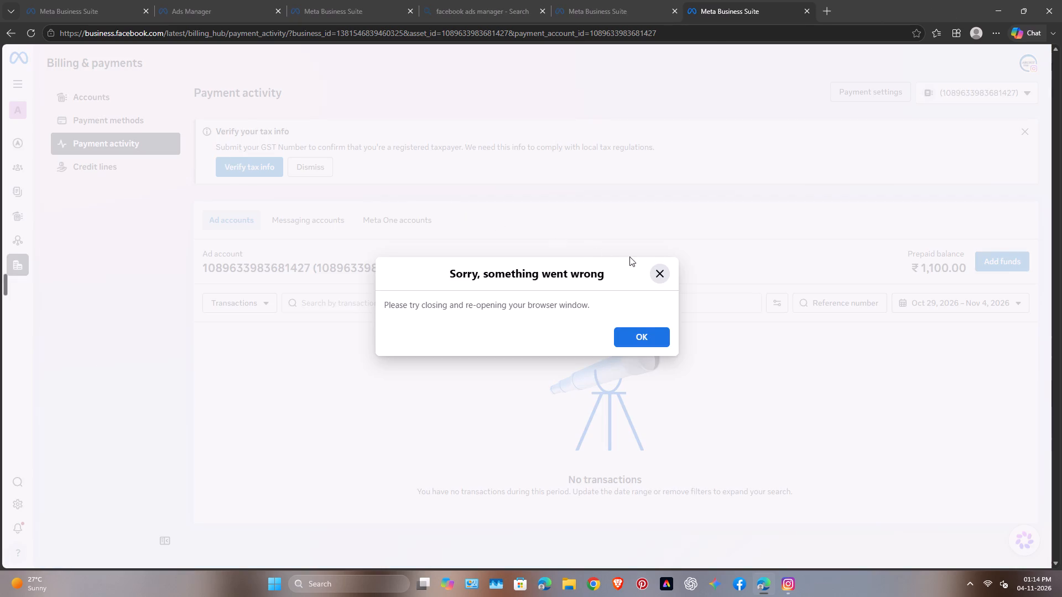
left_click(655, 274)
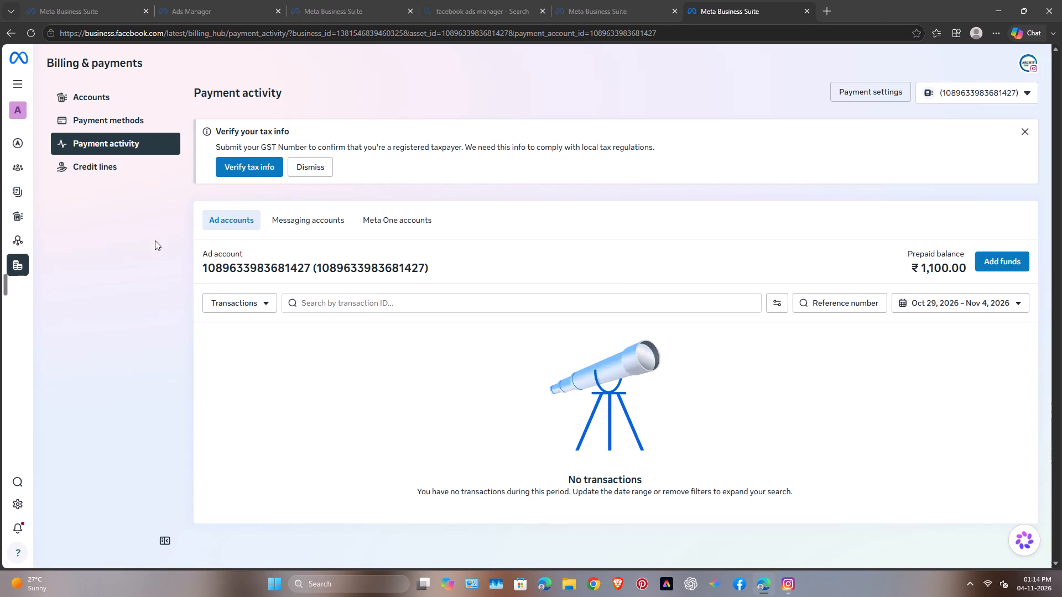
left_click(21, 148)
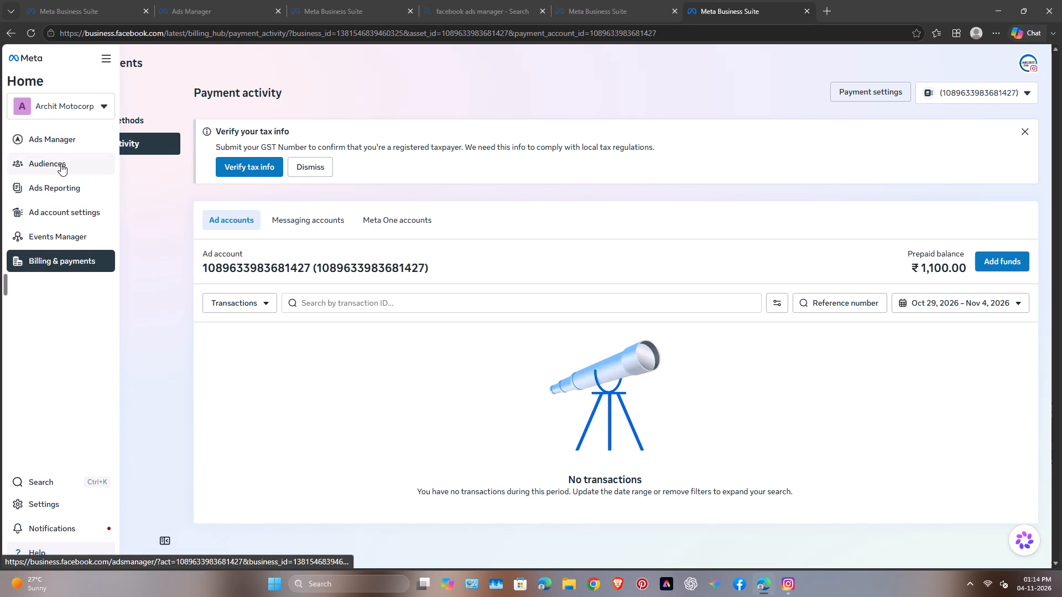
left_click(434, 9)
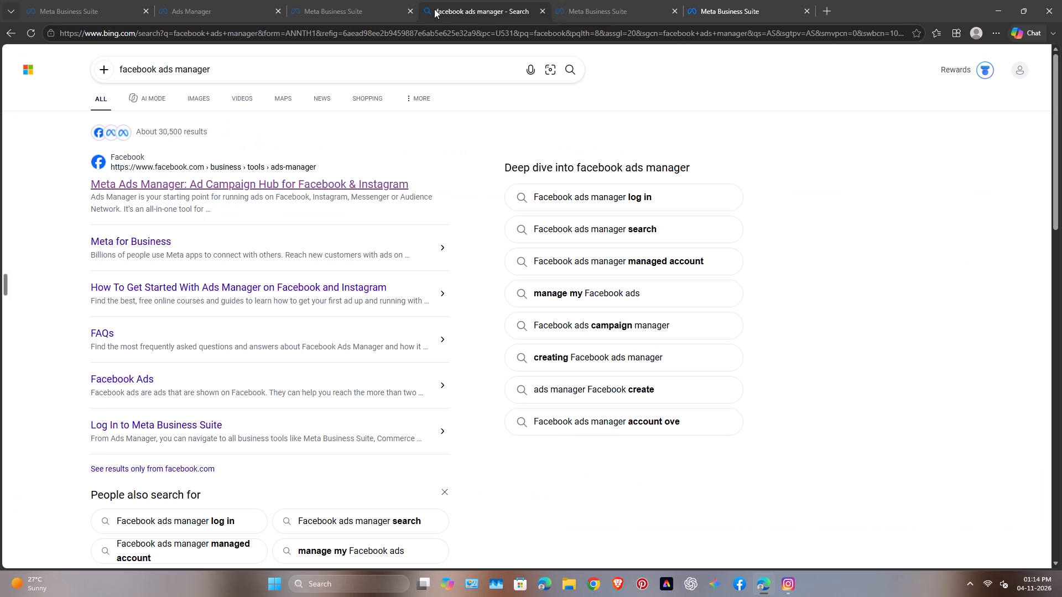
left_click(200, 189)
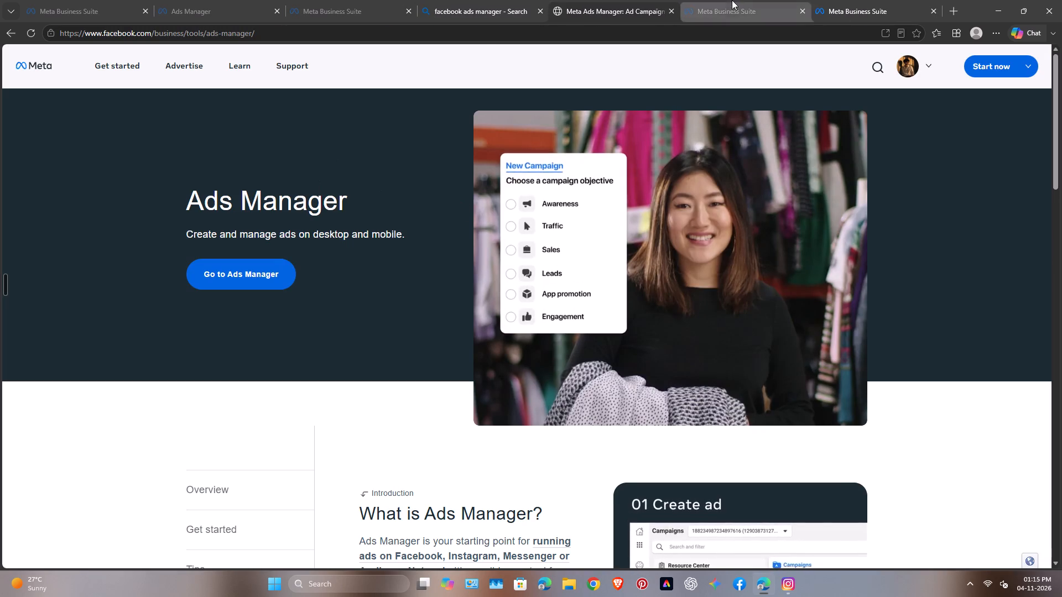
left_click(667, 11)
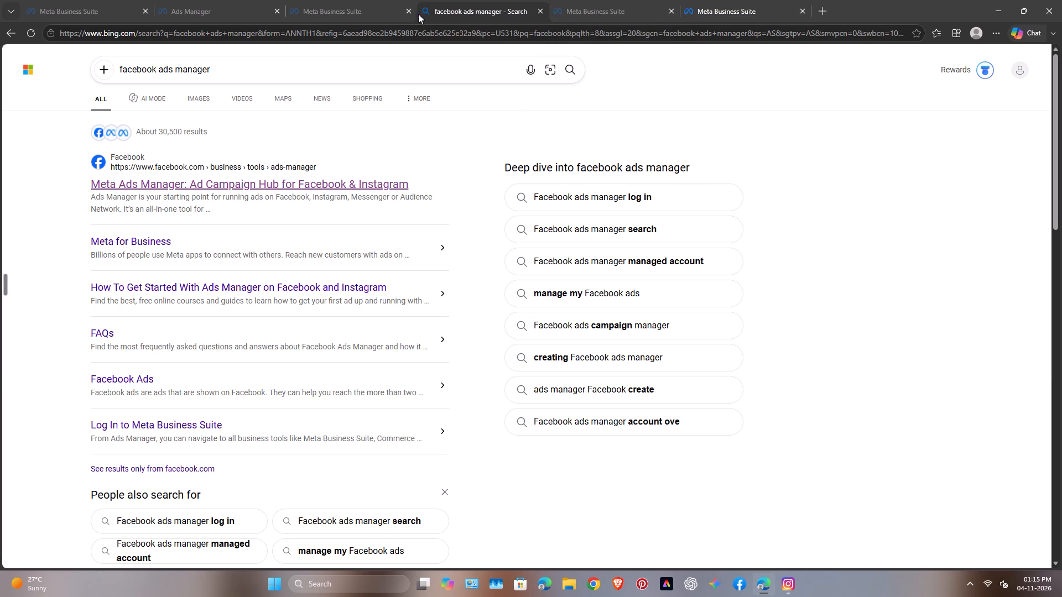
Return to the ad account's open Ads Manager page, show its campaigns and open the draft campaign awareness tvs for editing.
left_click(244, 14)
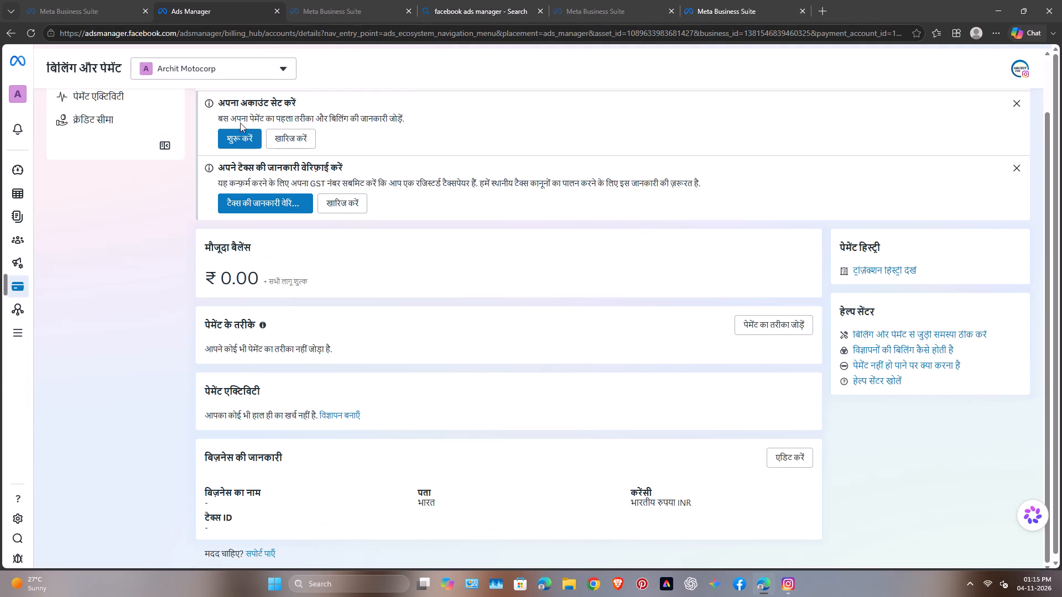
left_click(19, 172)
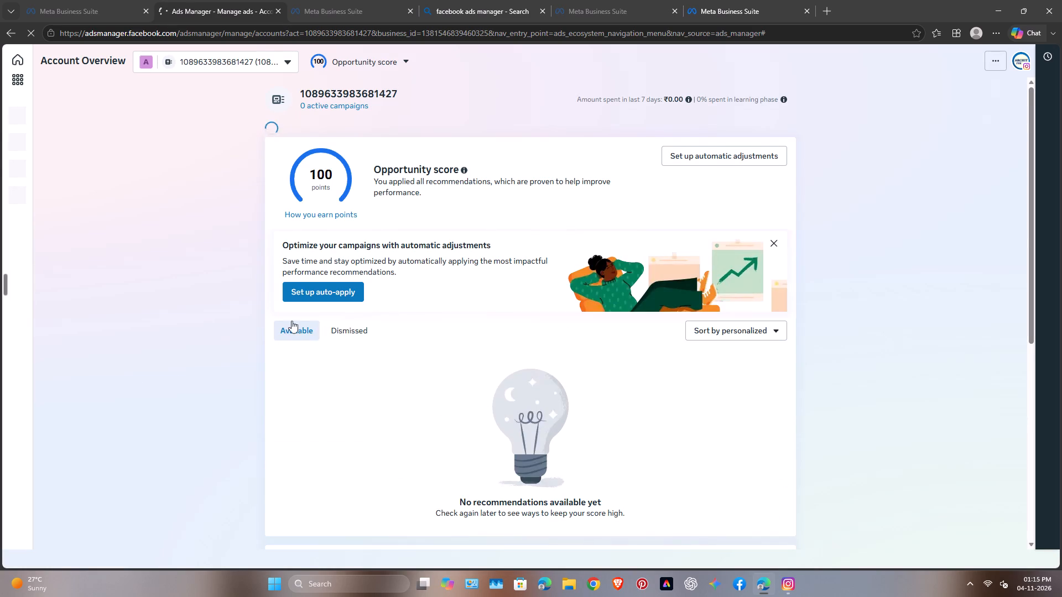
left_click(16, 163)
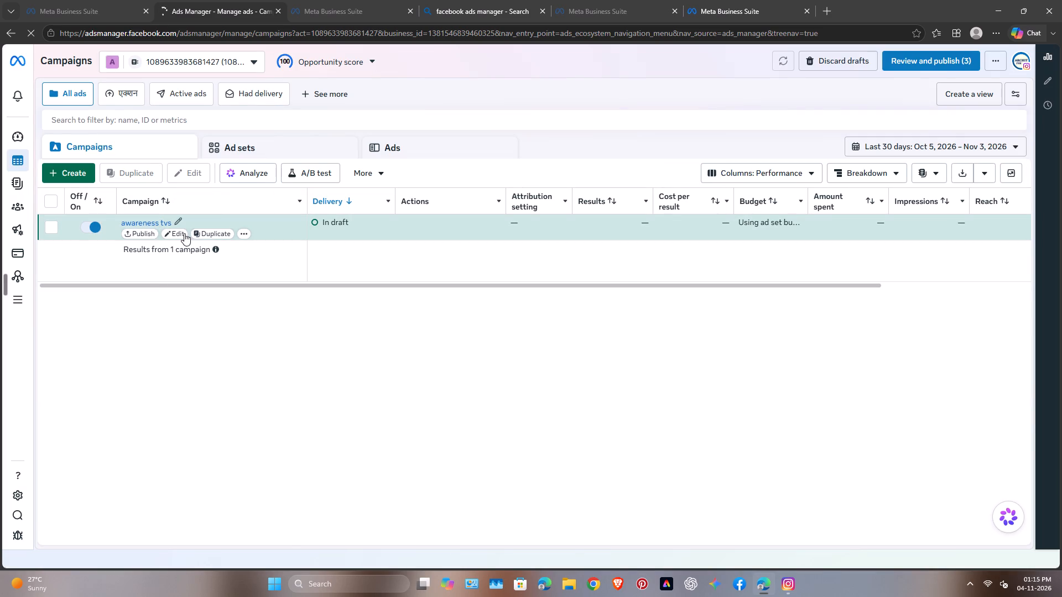
left_click(184, 233)
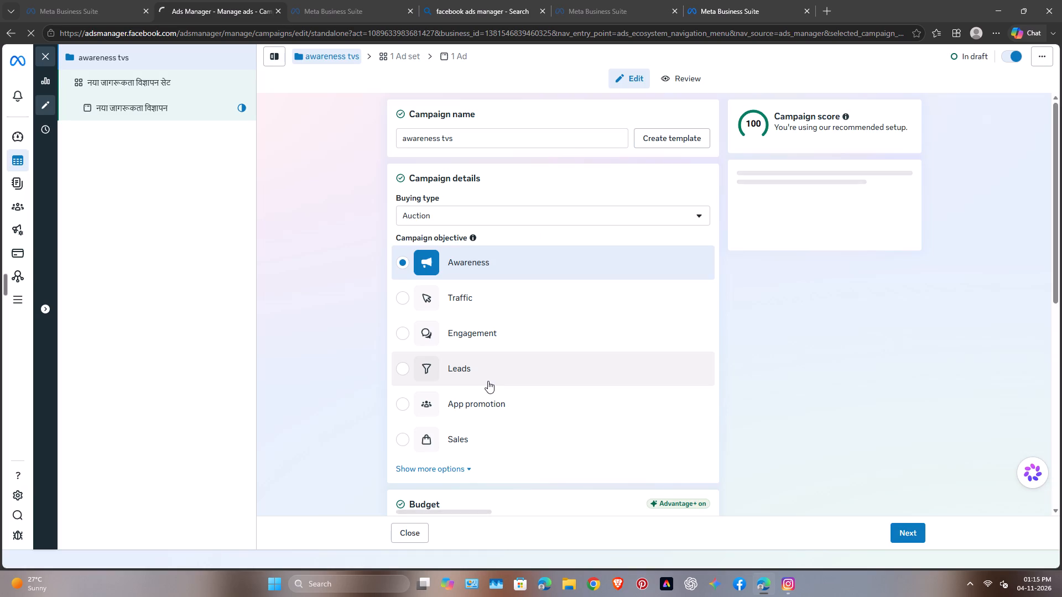
Proceed through the campaign settings to the ad set and rename it new awarness campaign.
scroll(488, 381, "down", 4)
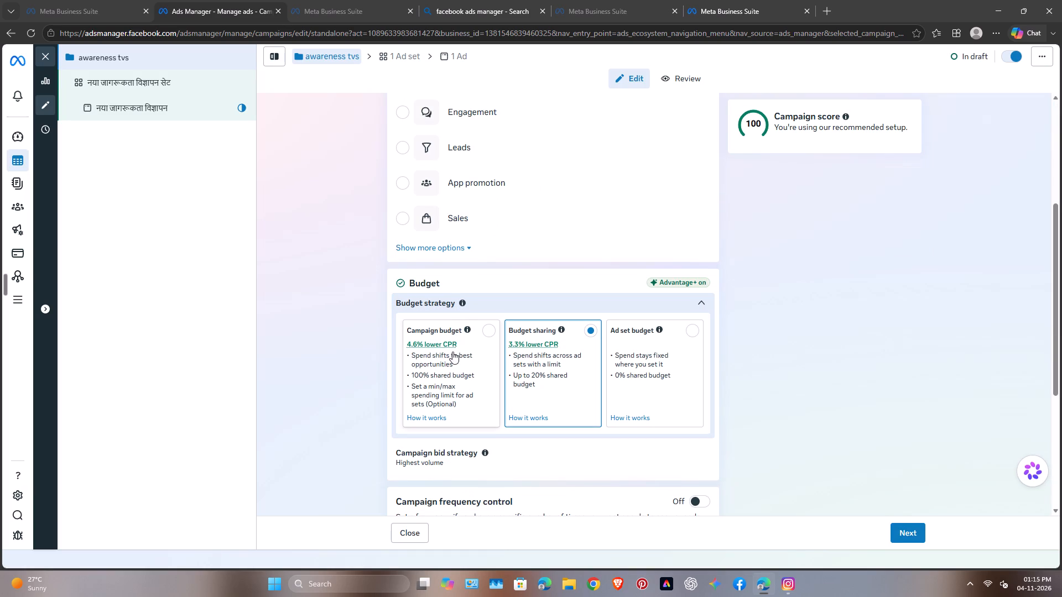
scroll(634, 432, "down", 2)
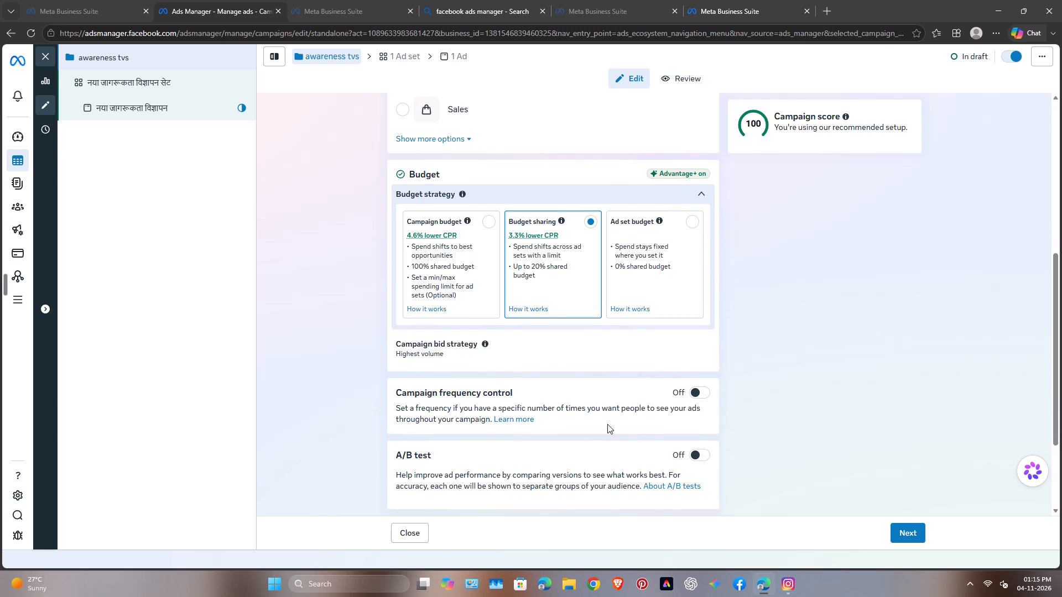
scroll(520, 406, "down", 2)
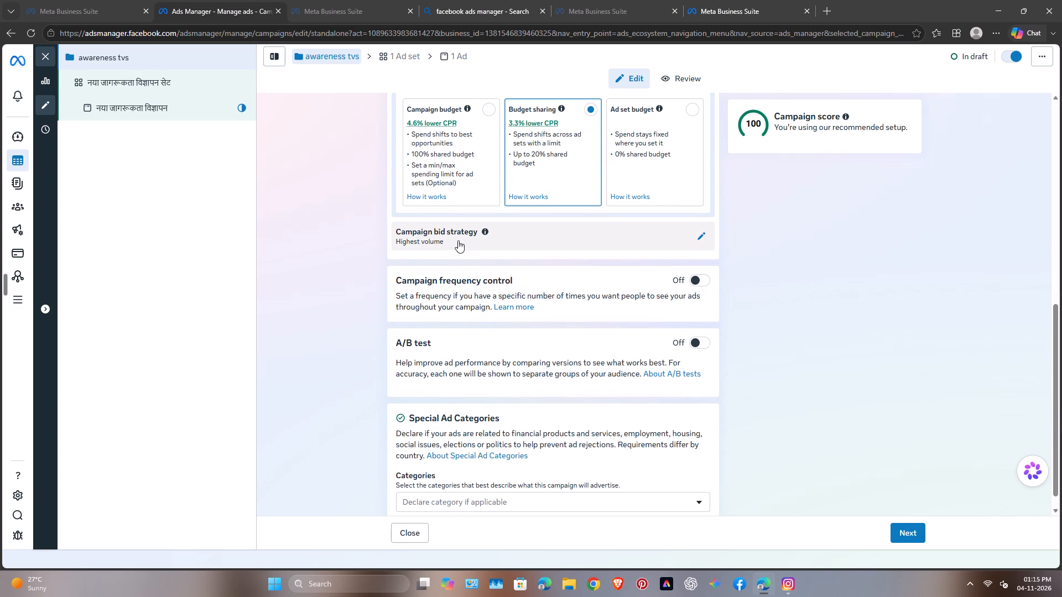
scroll(494, 324, "down", 2)
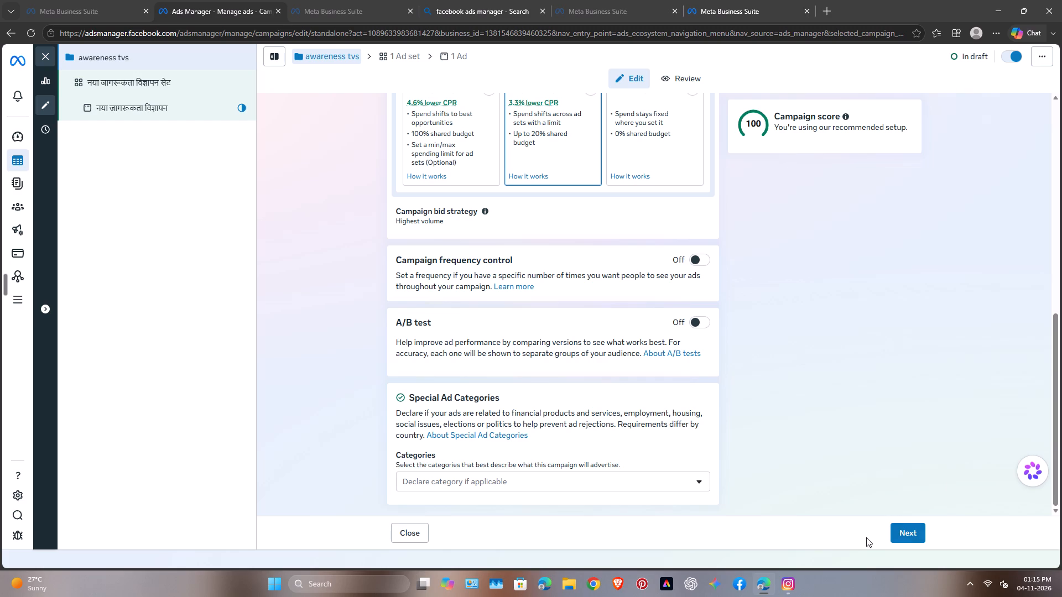
left_click(909, 532)
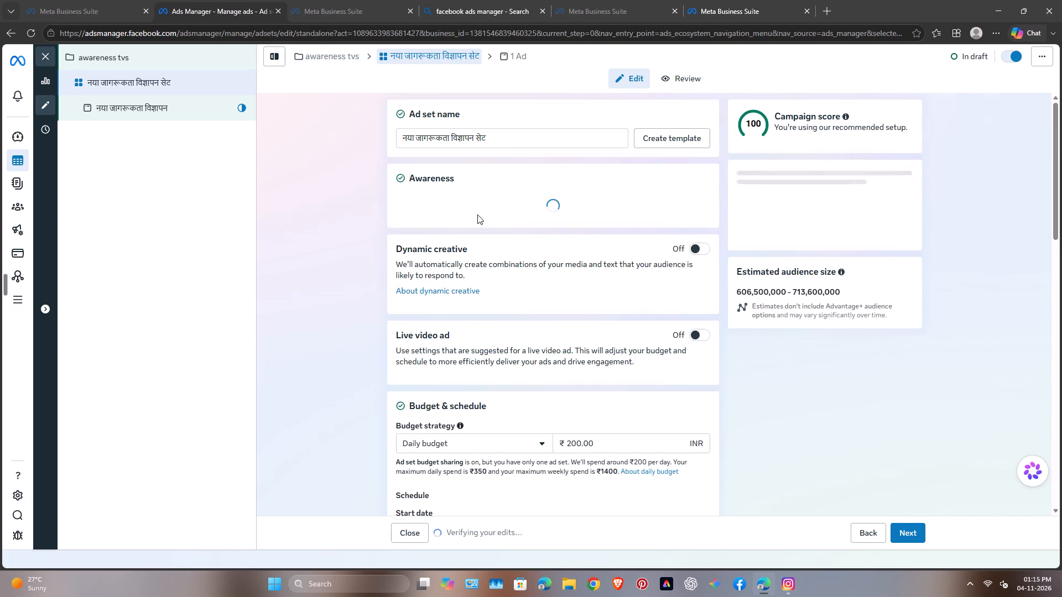
left_click_drag(504, 138, 366, 125)
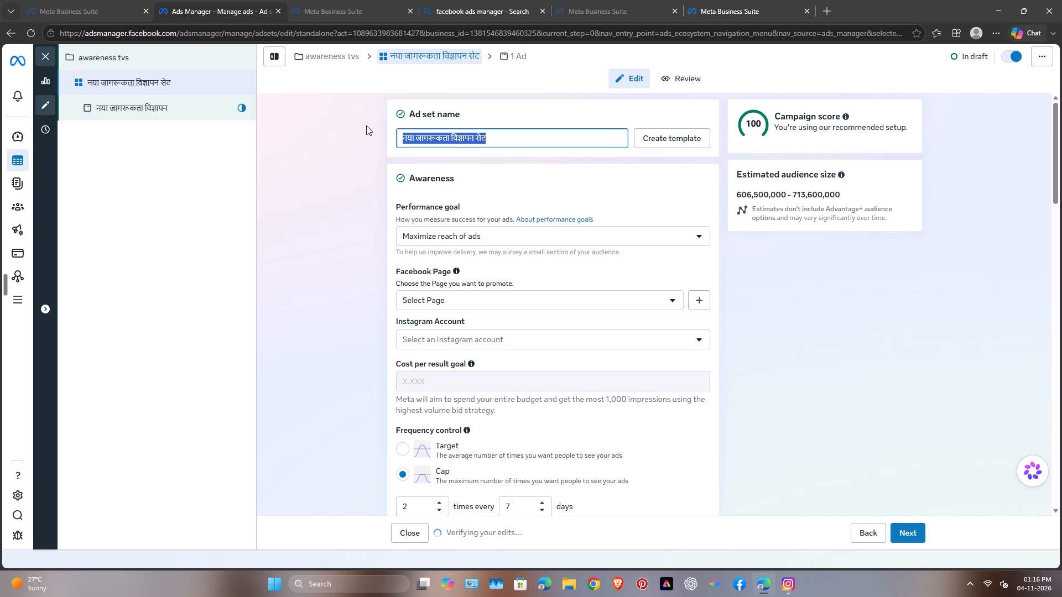
Replace the ad set's name with new awarness campaign.
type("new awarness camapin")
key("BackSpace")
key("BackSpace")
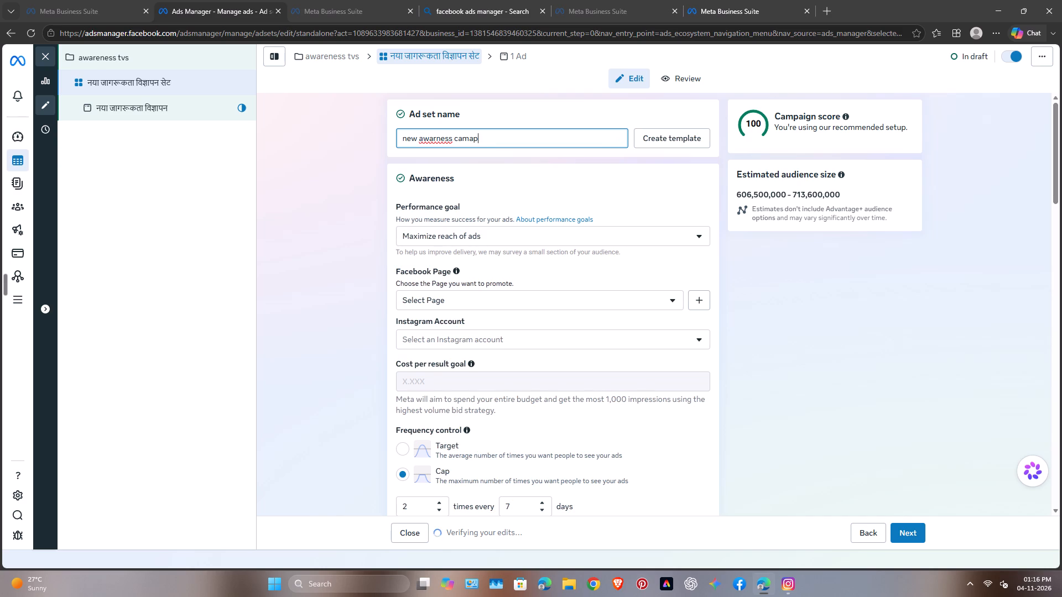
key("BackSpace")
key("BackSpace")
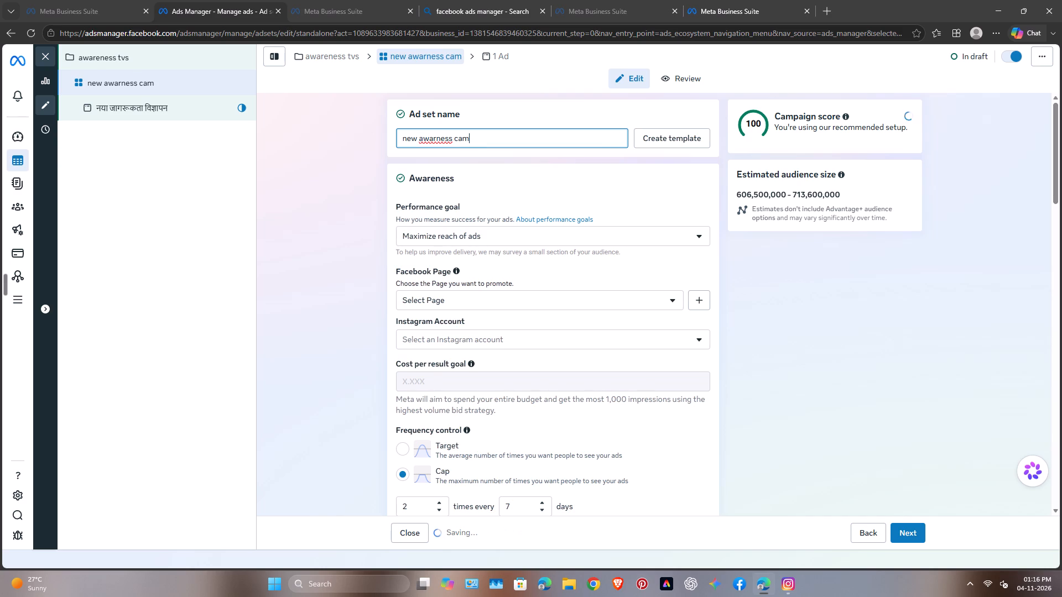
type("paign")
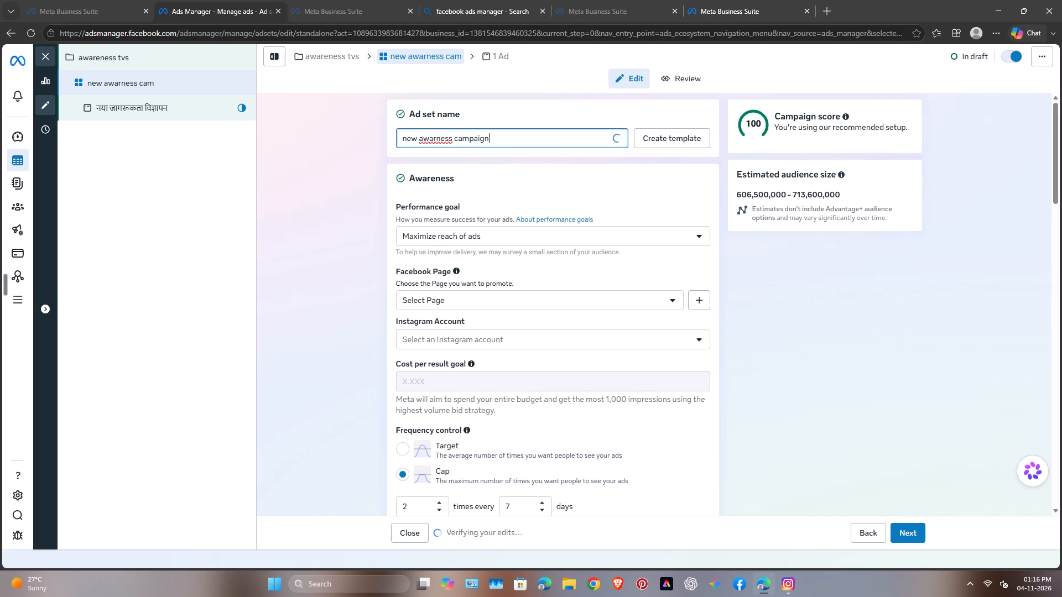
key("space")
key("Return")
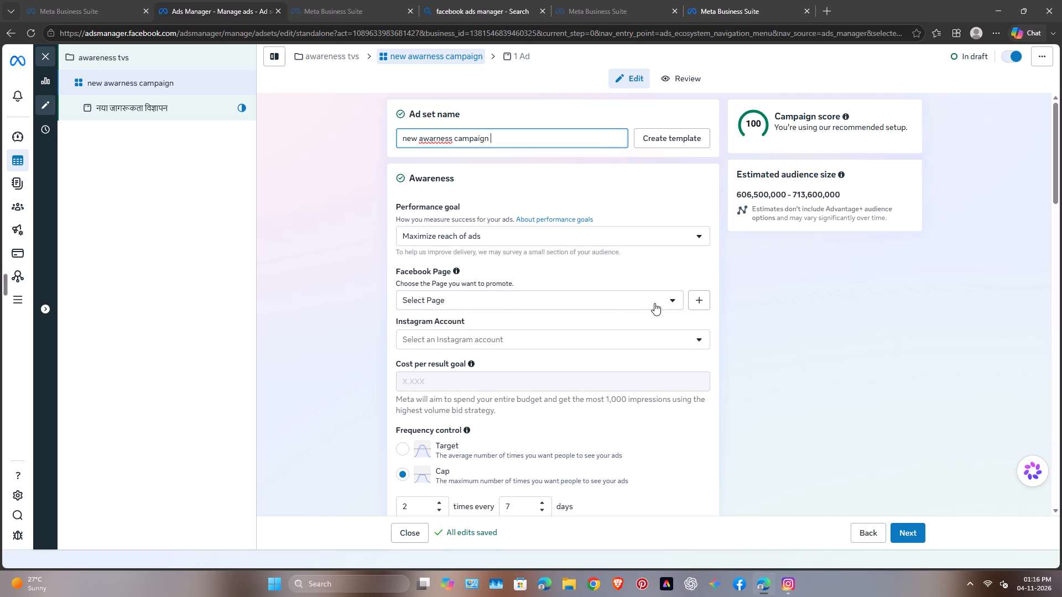
Choose the Archit TVS page under Archit Motocorp as the Facebook Page the ad set promotes.
left_click(671, 300)
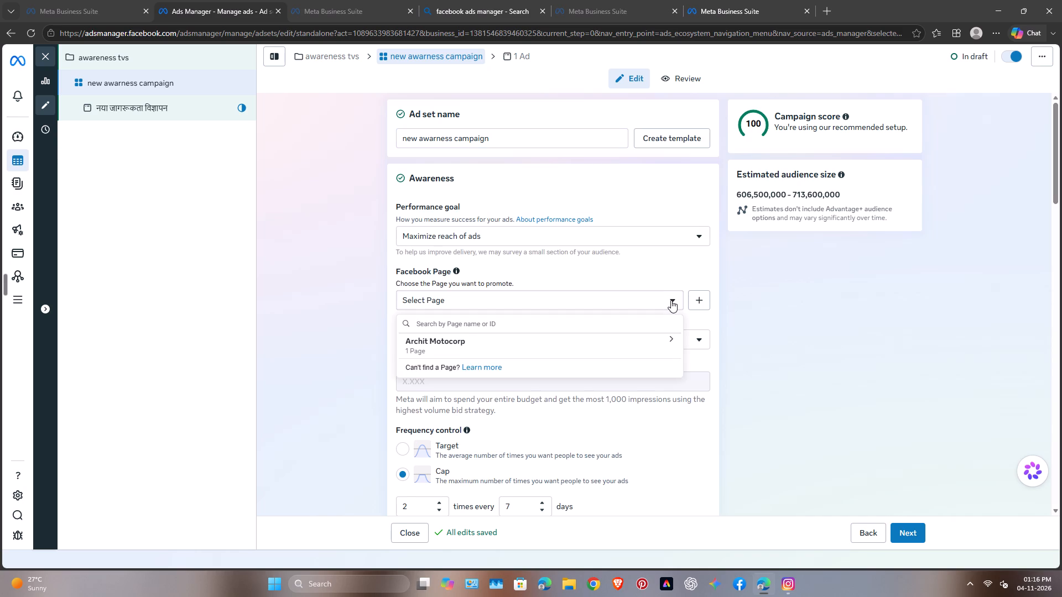
left_click(465, 347)
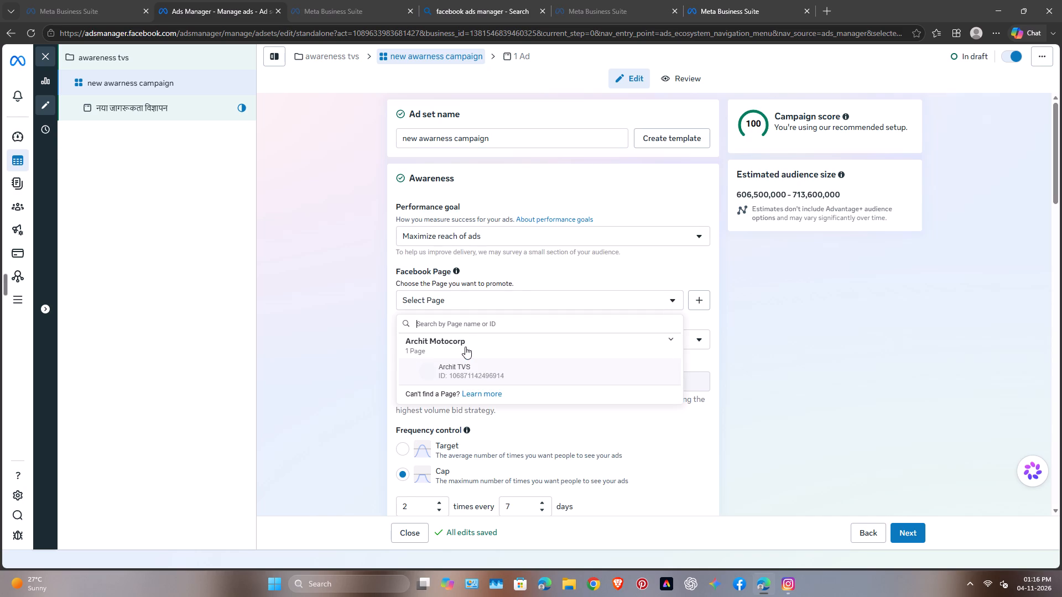
left_click(468, 374)
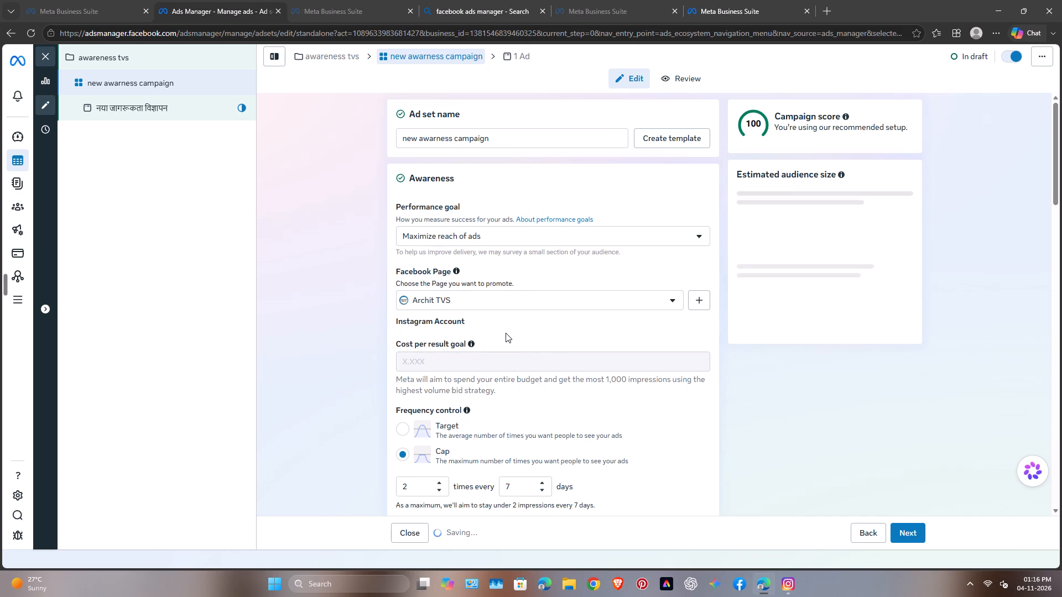
Open the daily budget amount in the ad set's budget and schedule settings for editing.
scroll(506, 333, "down", 2)
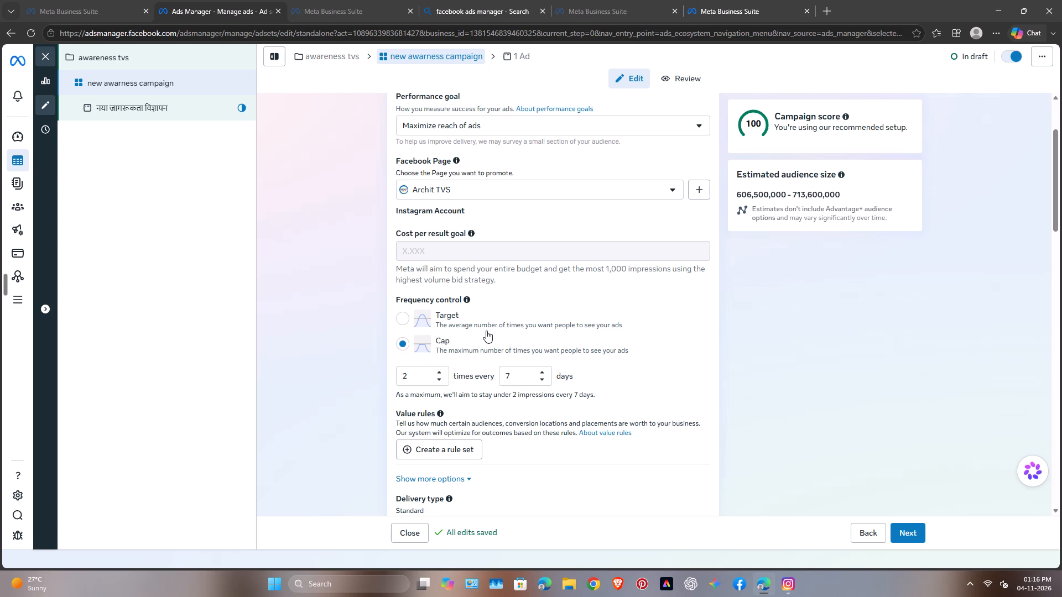
scroll(486, 331, "down", 4)
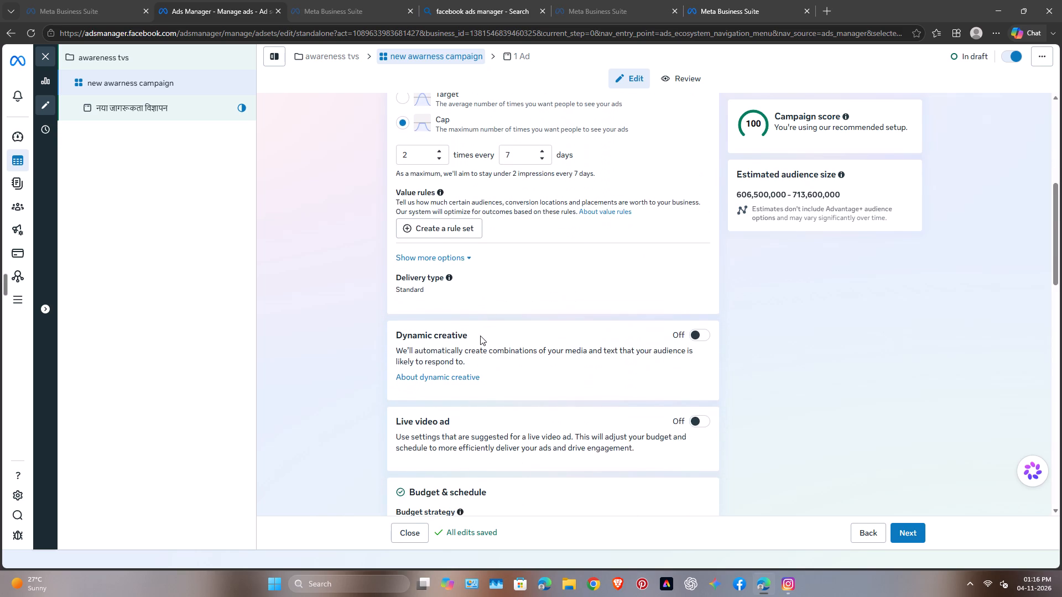
scroll(567, 371, "down", 1)
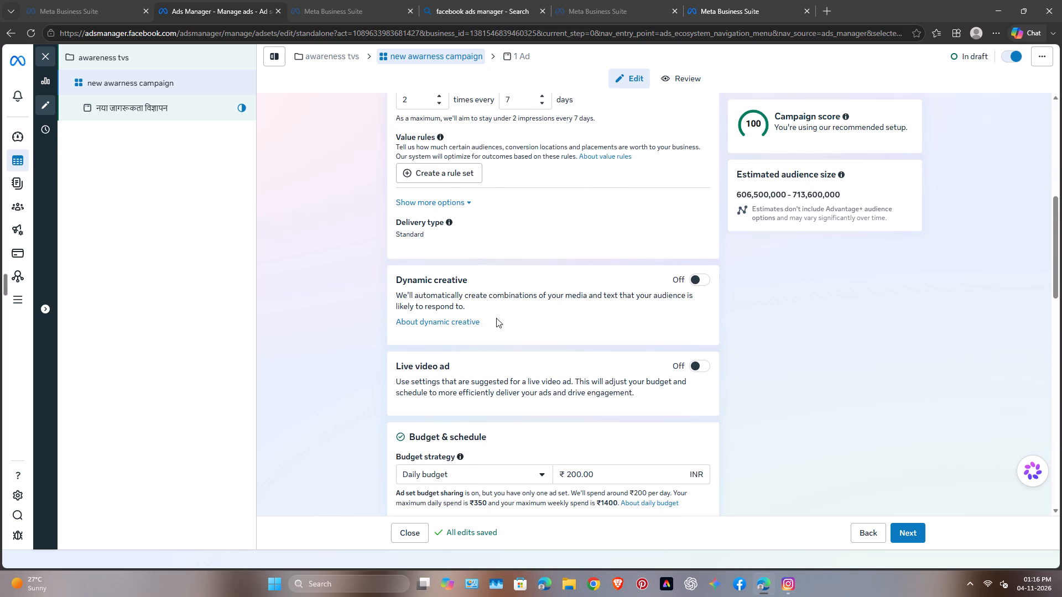
scroll(544, 345, "down", 4)
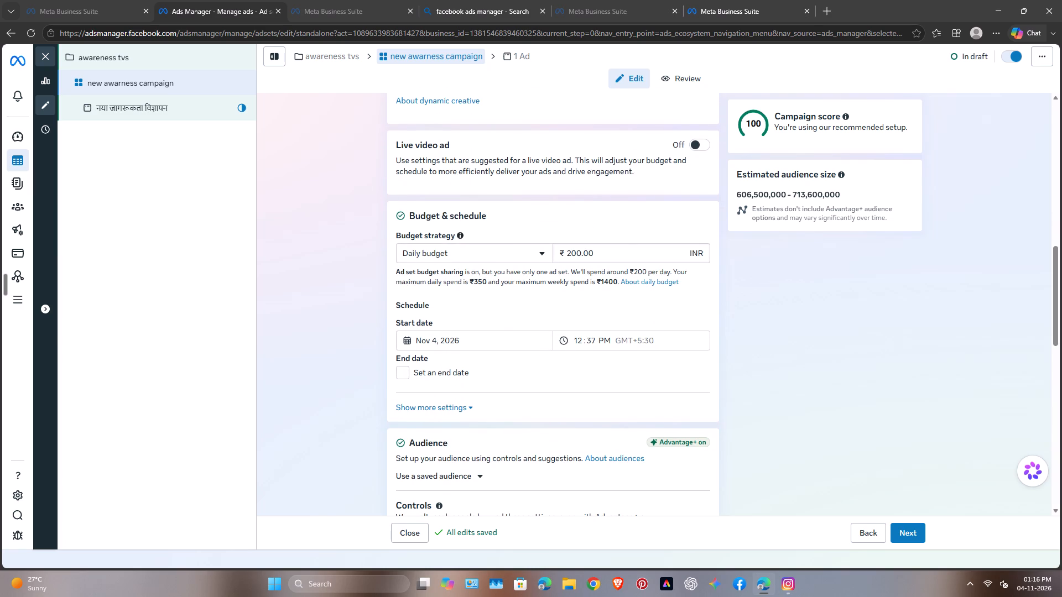
left_click(617, 253)
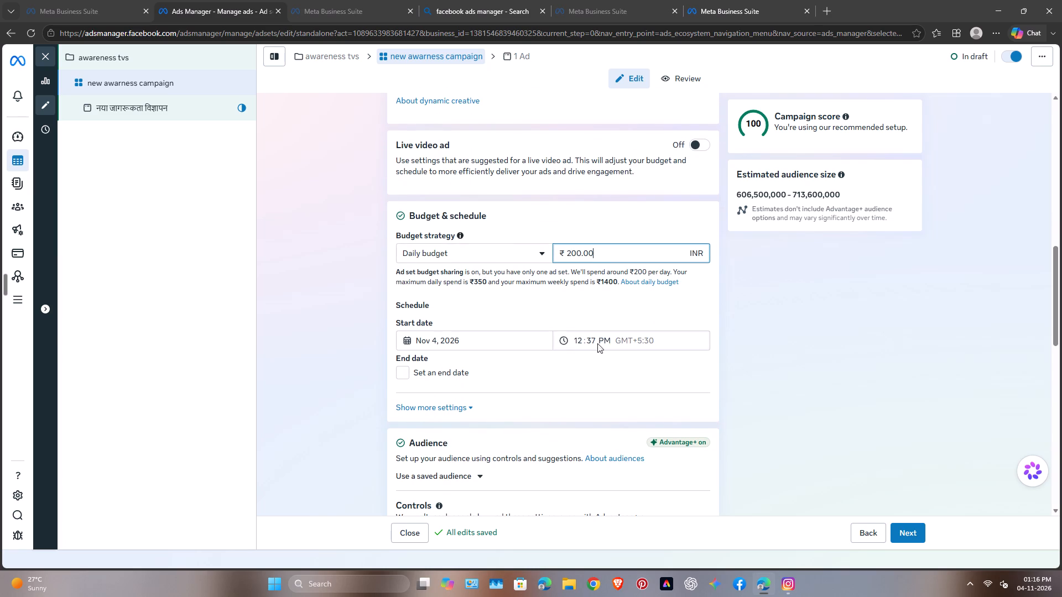
Add an end date of December 8, 2026 to the ad set's schedule.
left_click(407, 344)
left_click(409, 342)
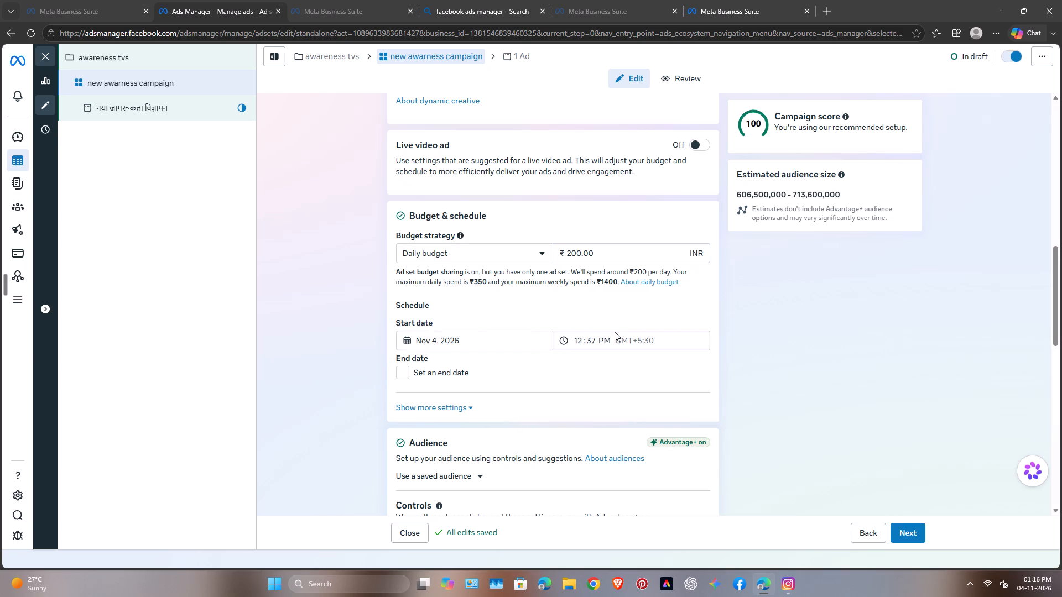
left_click(403, 378)
left_click(462, 396)
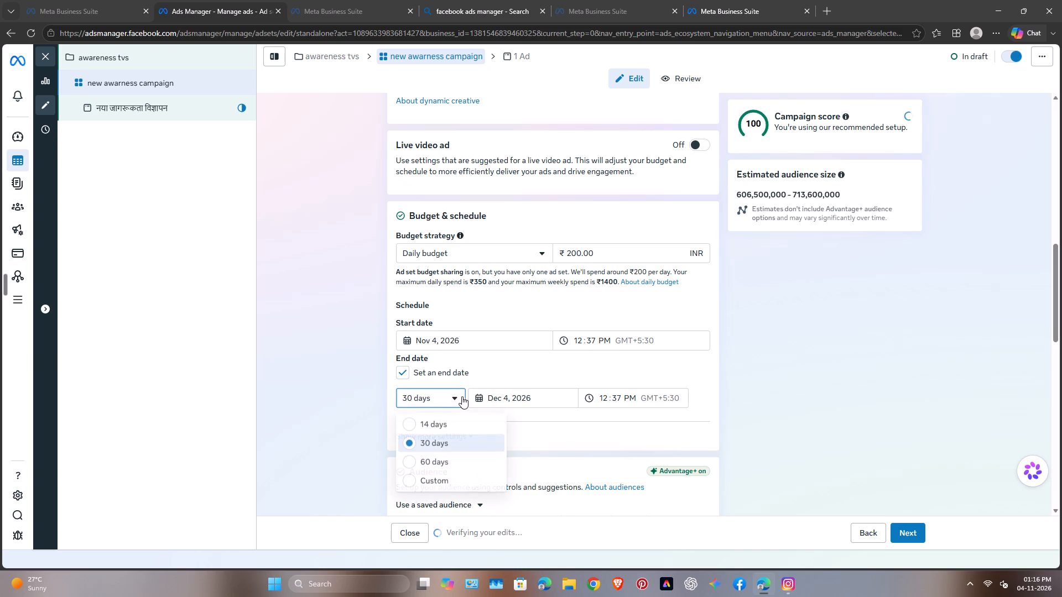
left_click(501, 396)
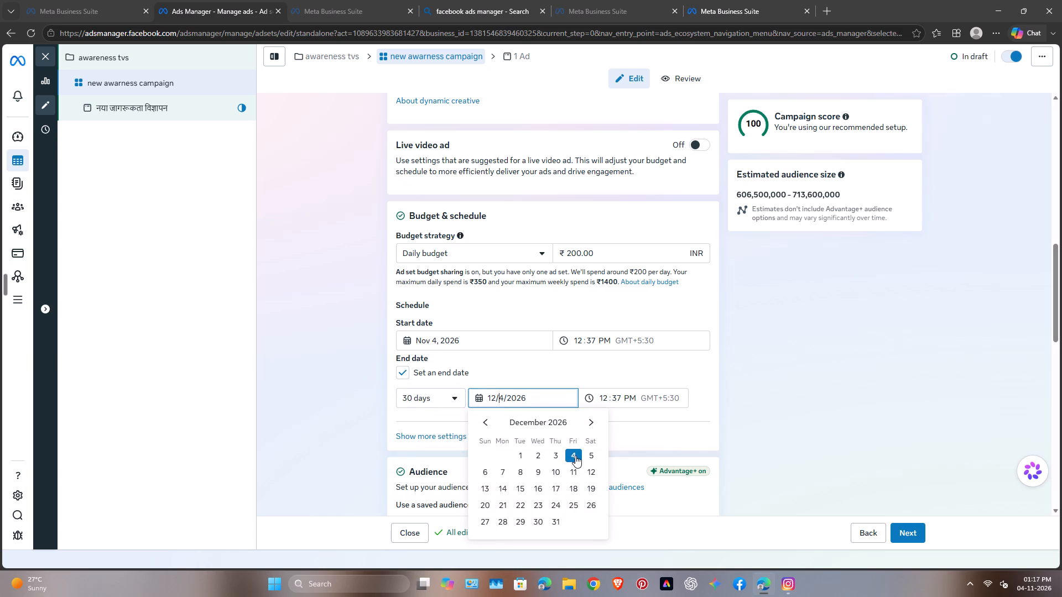
left_click(523, 472)
Change the ad set's audience location from the whole country to Narsinghpur, Madhya Pradesh.
scroll(548, 429, "down", 4)
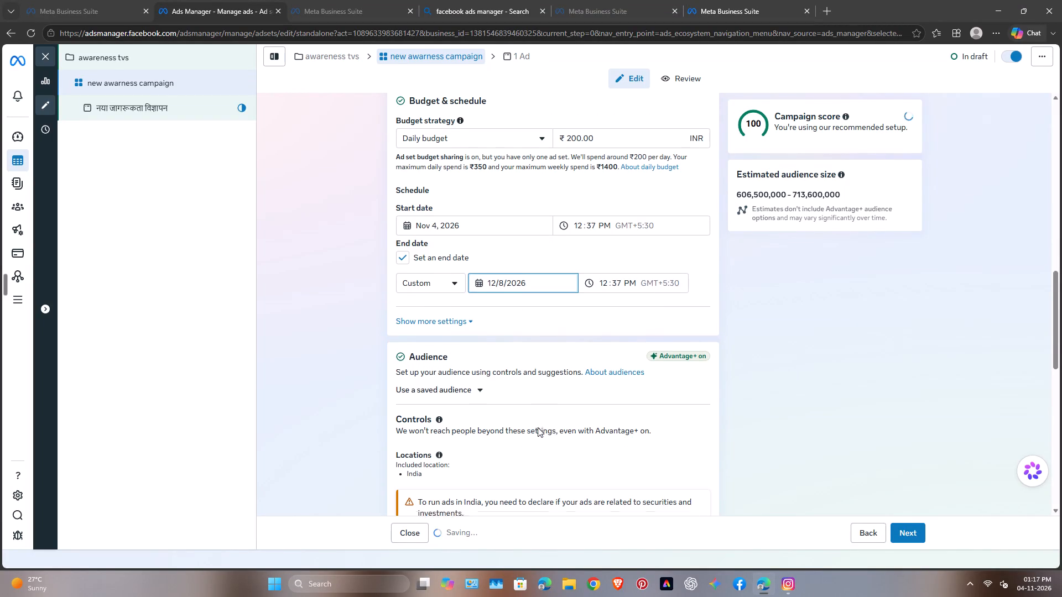
scroll(498, 357, "down", 2)
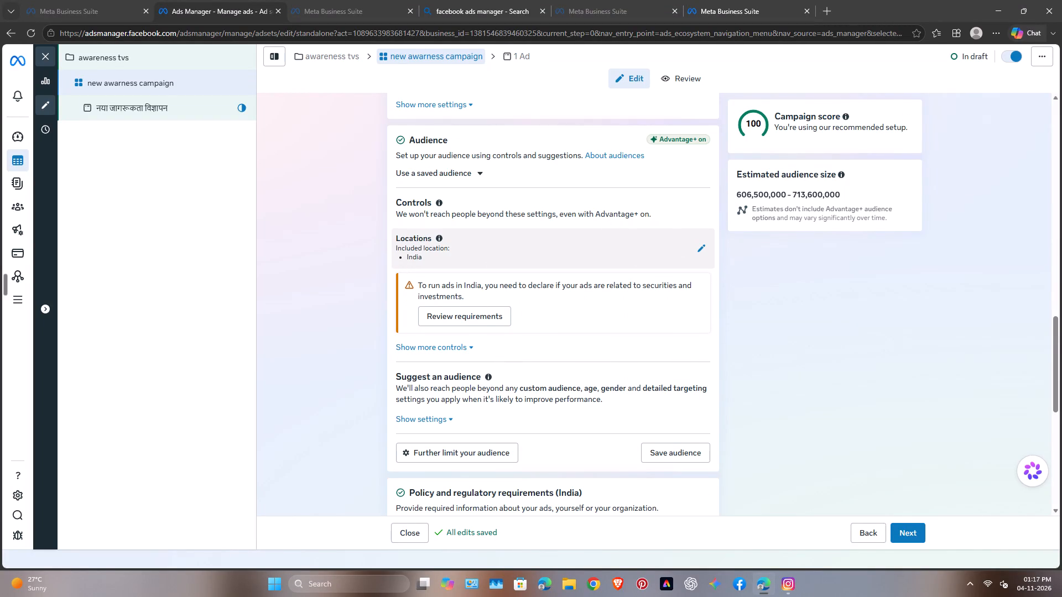
left_click(700, 246)
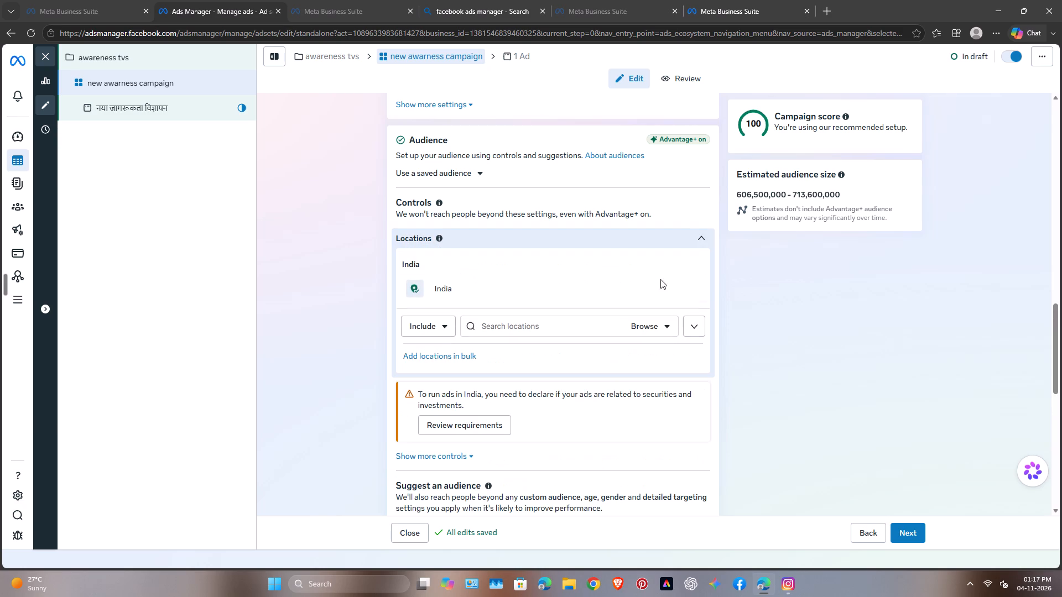
left_click(492, 328)
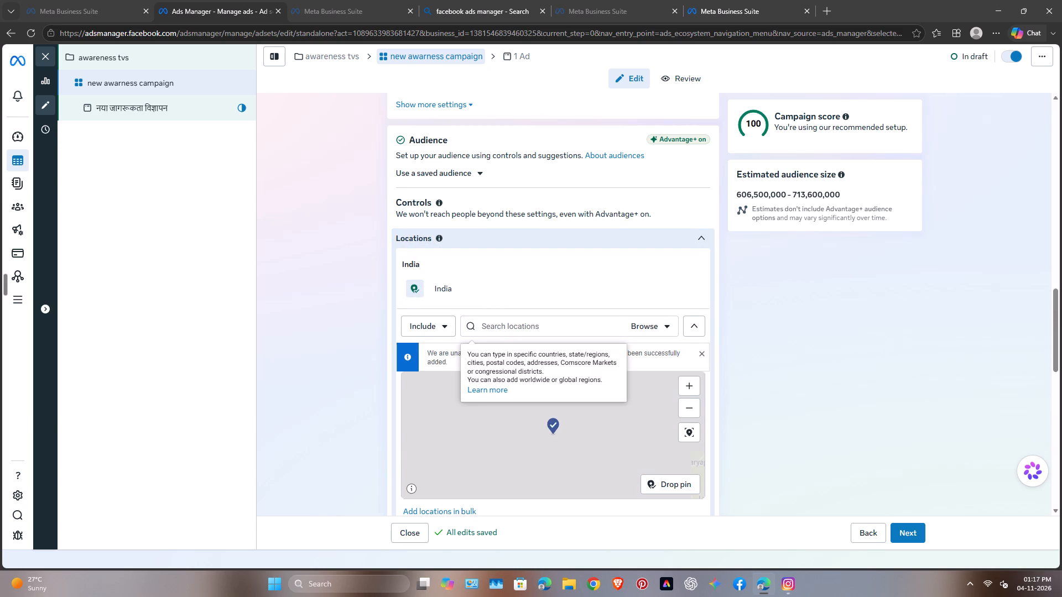
type("nasr")
key("BackSpace")
key("BackSpace")
type("rsingh p=")
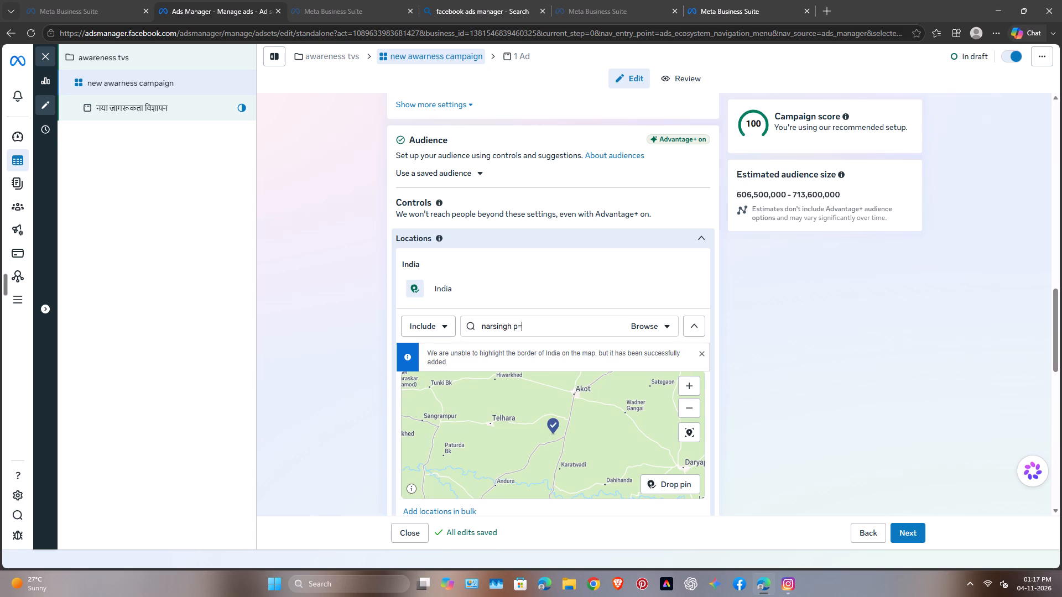
key("BackSpace")
key("BackSpace")
key("BackSpace")
type("pur")
key("space")
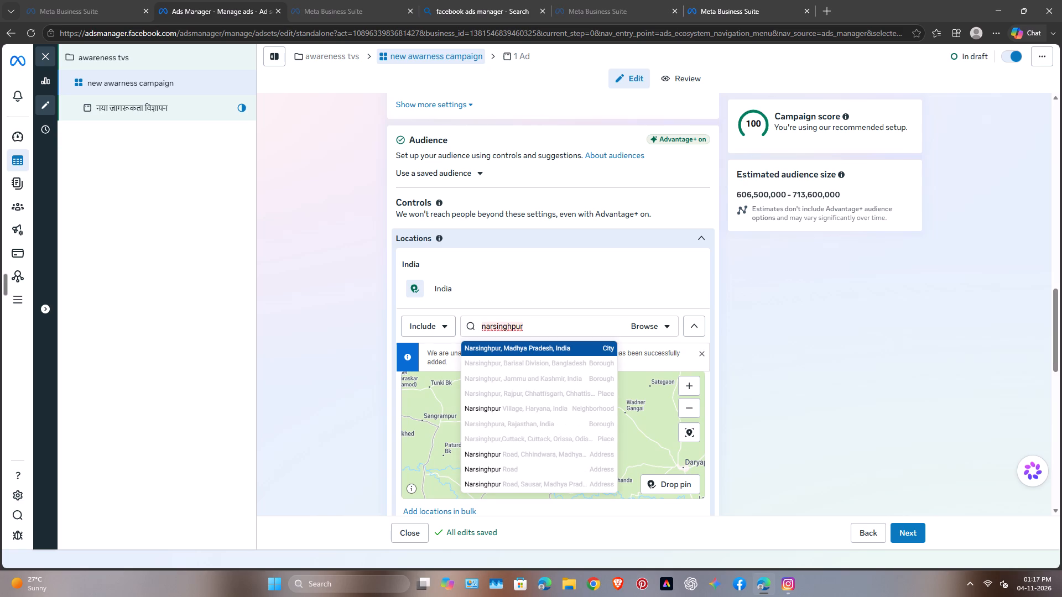
left_click(475, 345)
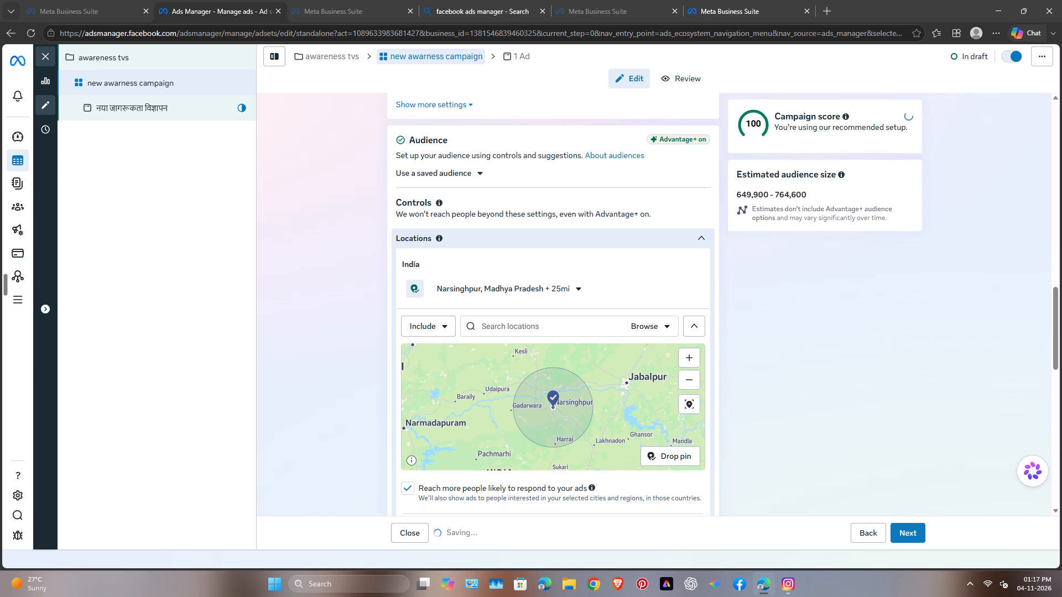
Review the ad set's remaining settings: location controls, audience suggestions, policy requirements, placements and brand safety.
scroll(496, 427, "down", 2)
scroll(494, 428, "up", 2)
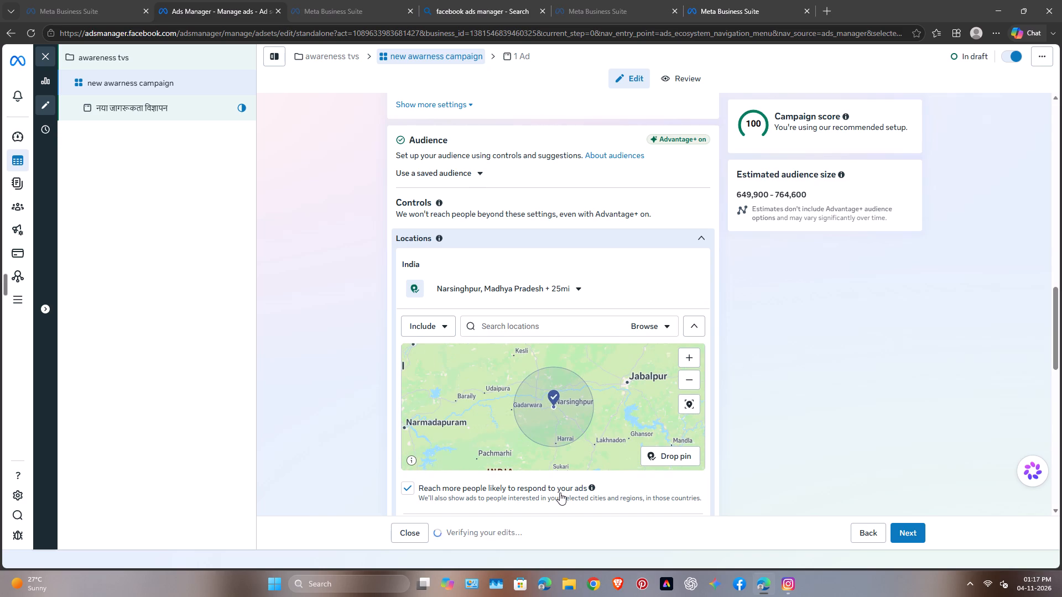
scroll(563, 491, "down", 3)
scroll(558, 451, "up", 1)
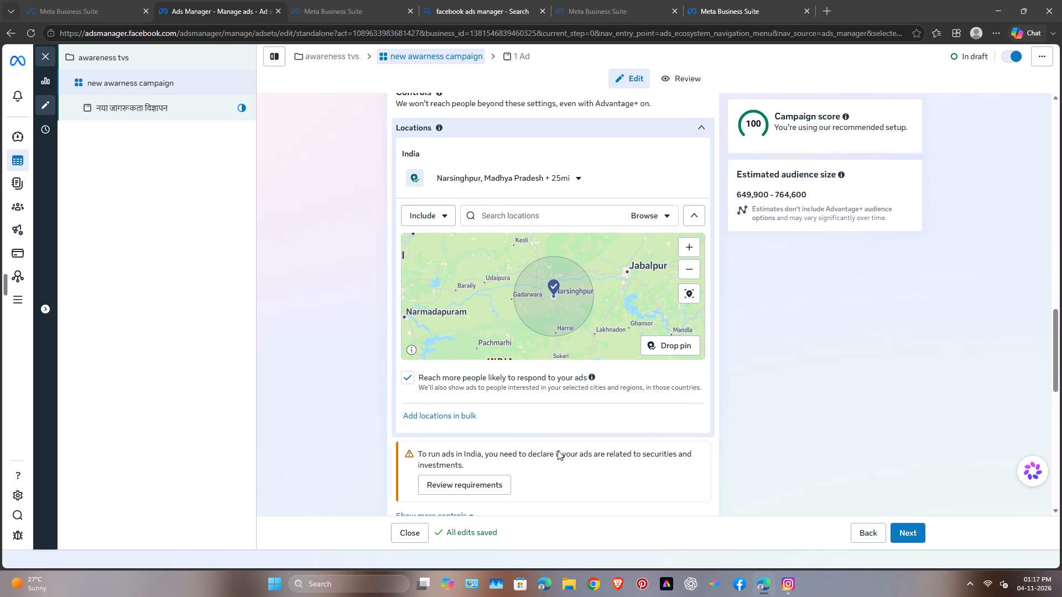
scroll(560, 439, "down", 4)
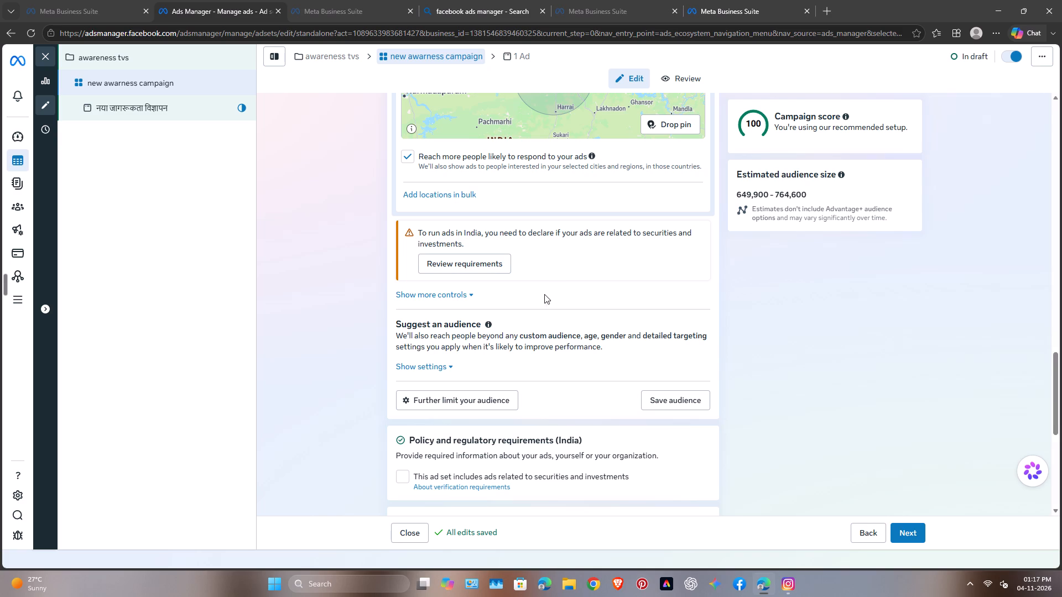
scroll(527, 305, "down", 2)
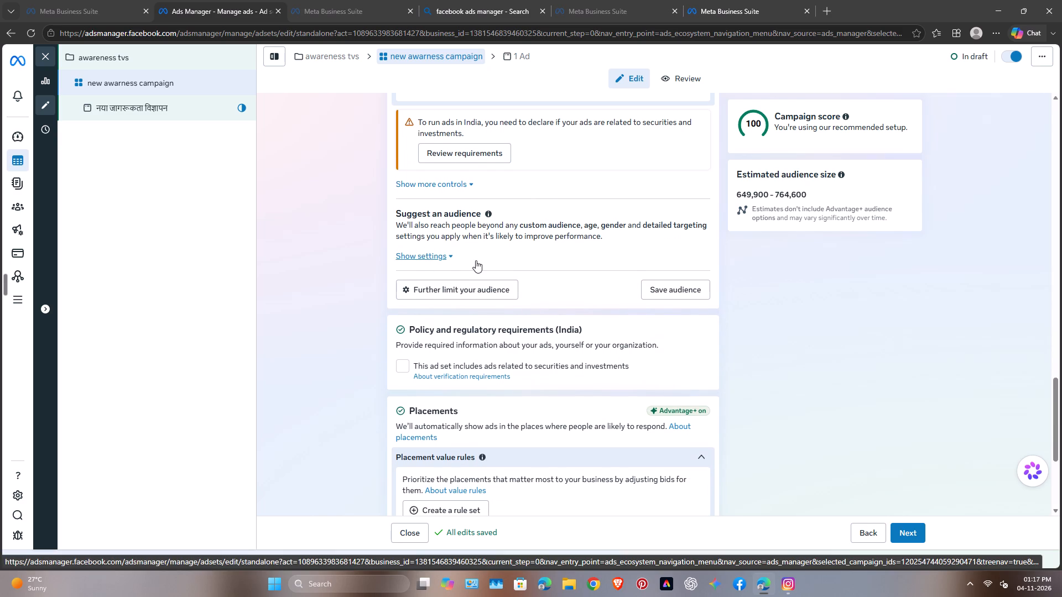
scroll(491, 266, "down", 5)
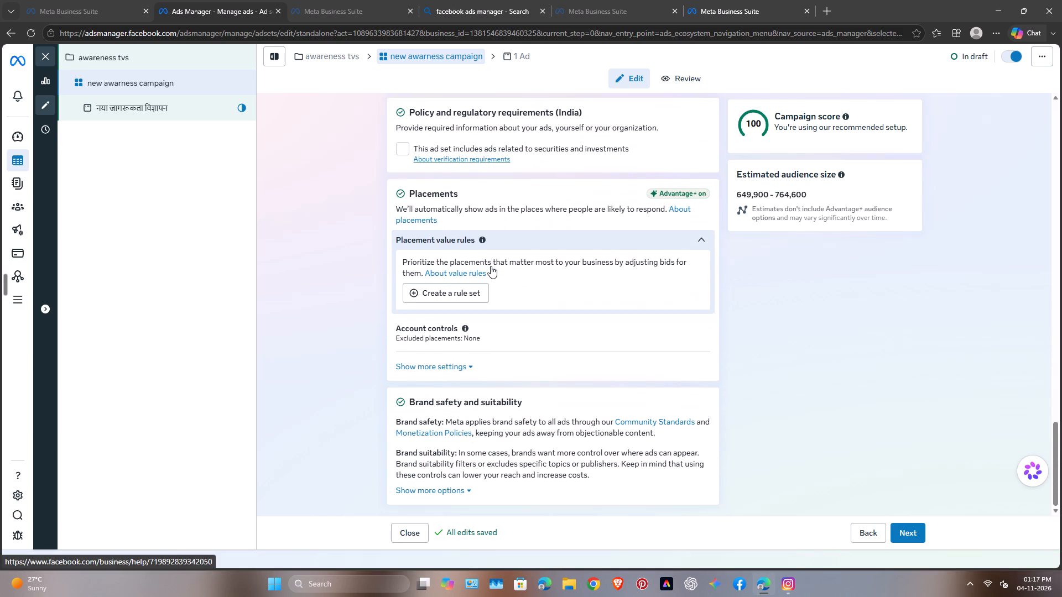
scroll(534, 296, "up", 1)
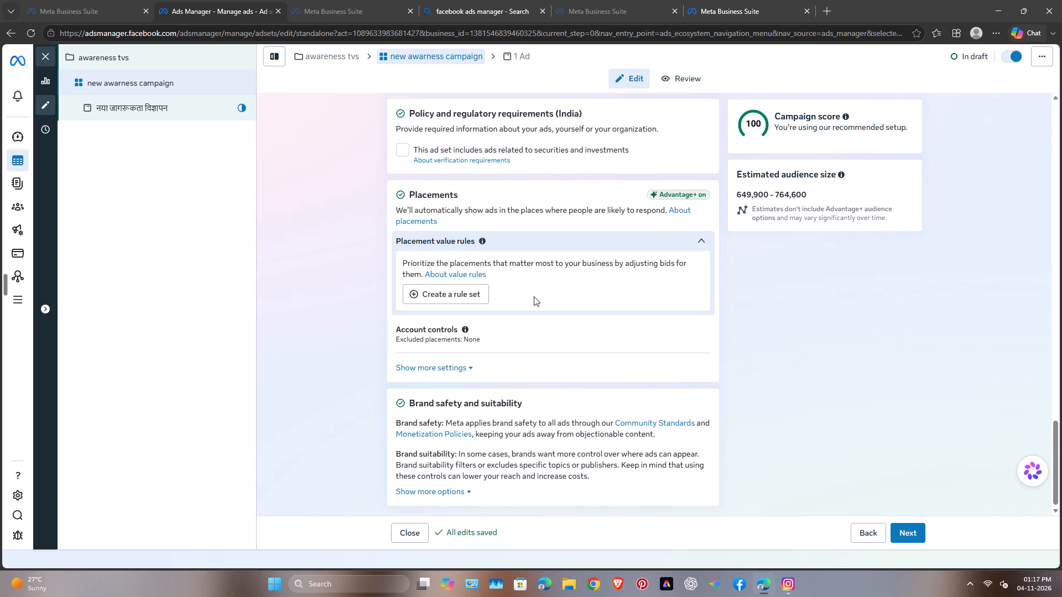
scroll(534, 296, "up", 6)
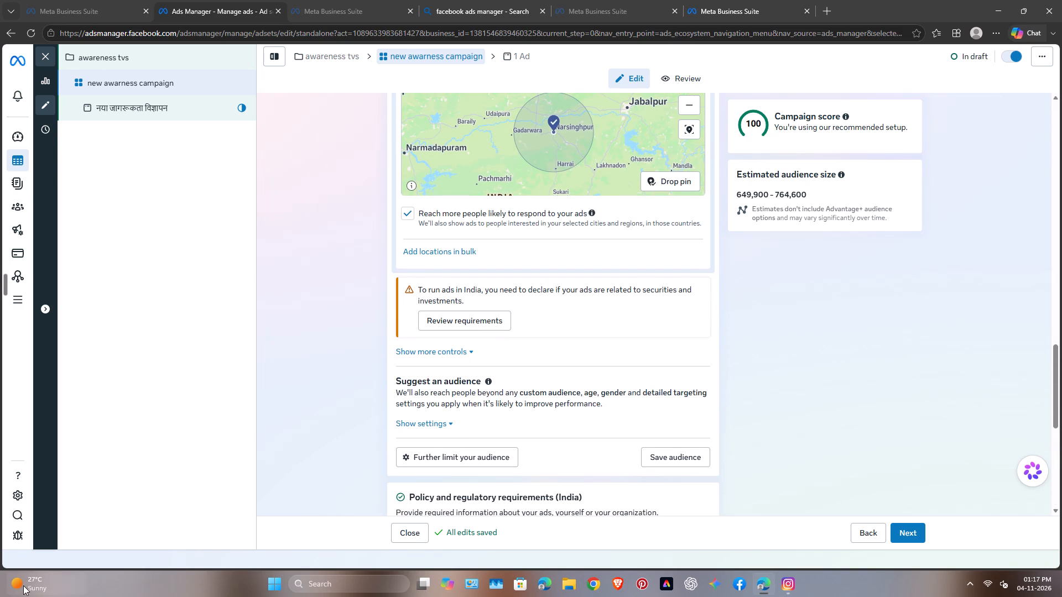
scroll(25, 584, "up", 1)
scroll(526, 391, "up", 3)
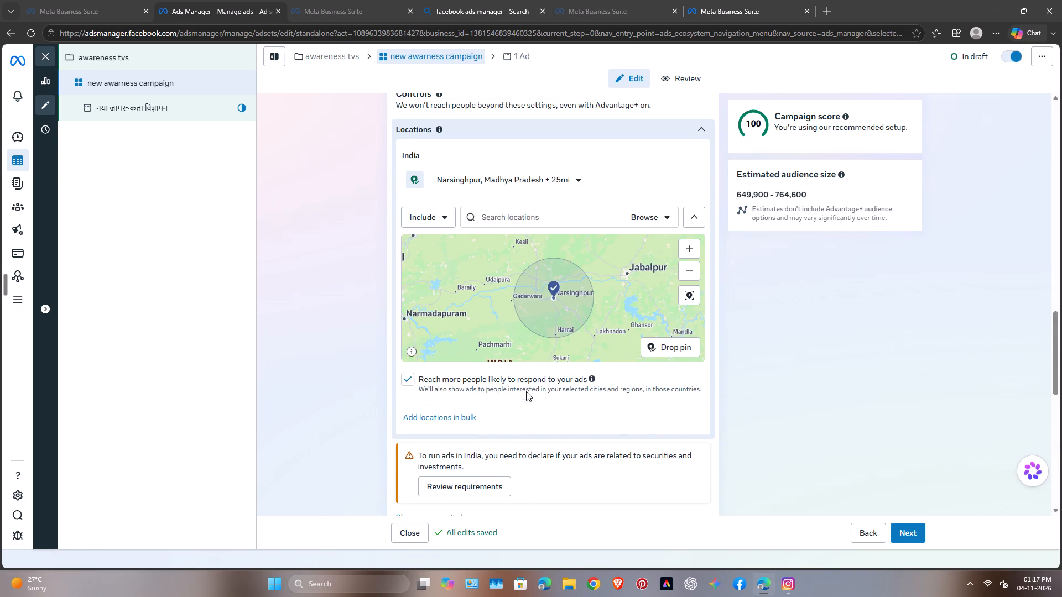
scroll(526, 391, "up", 2)
scroll(526, 391, "down", 6)
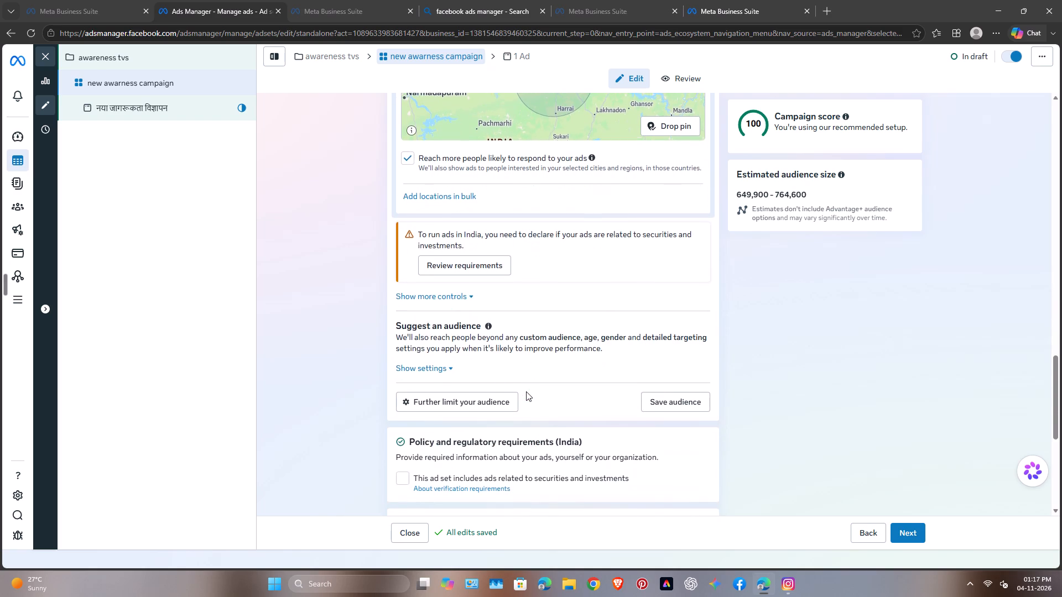
scroll(526, 391, "down", 7)
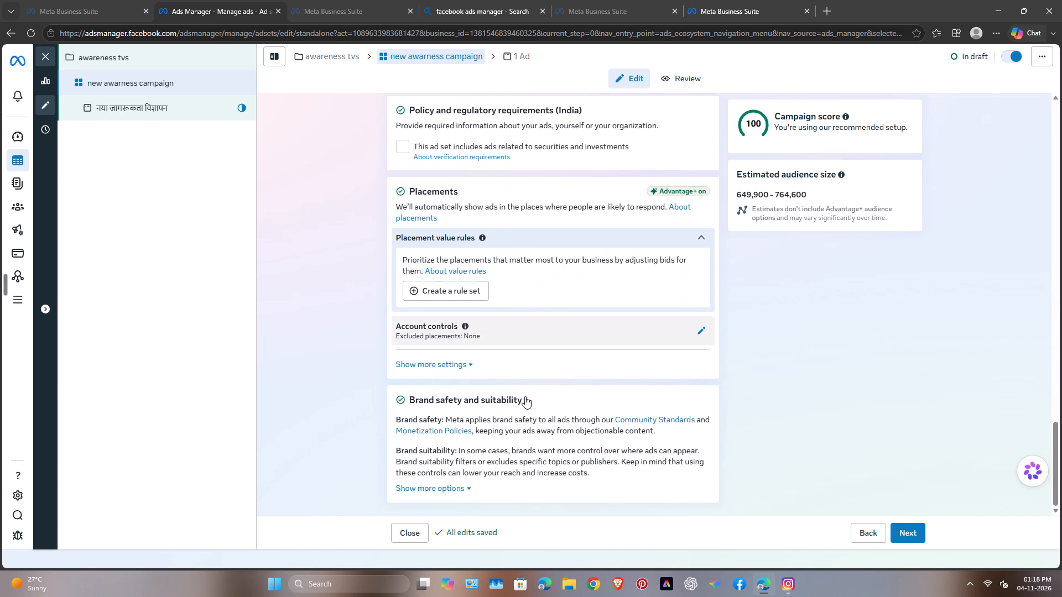
scroll(525, 396, "down", 2)
Proceed from the ad set to its ad and rename the ad new awarness campaign.
left_click(914, 533)
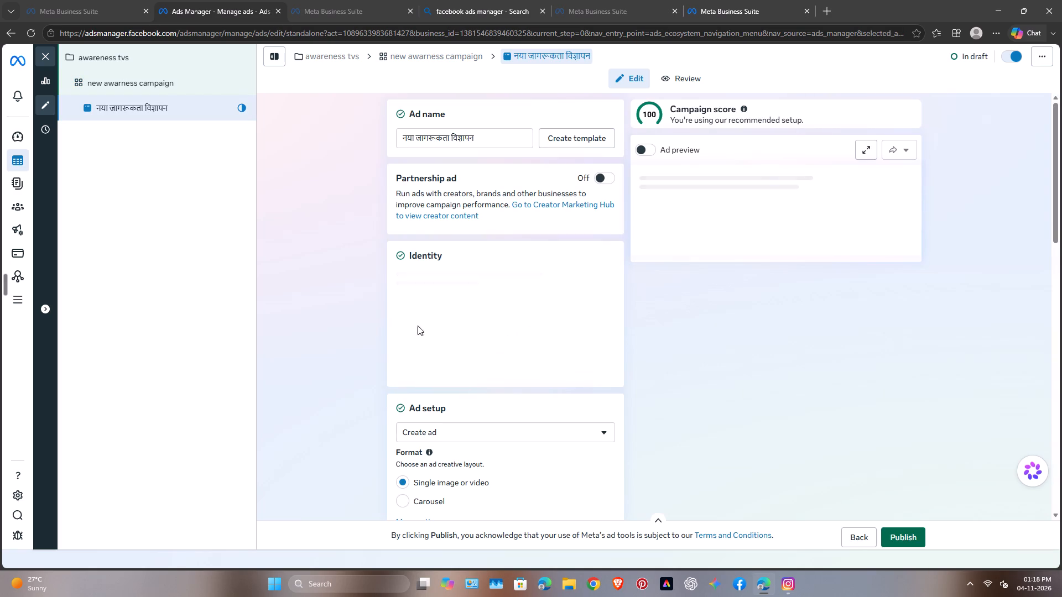
left_click(496, 143)
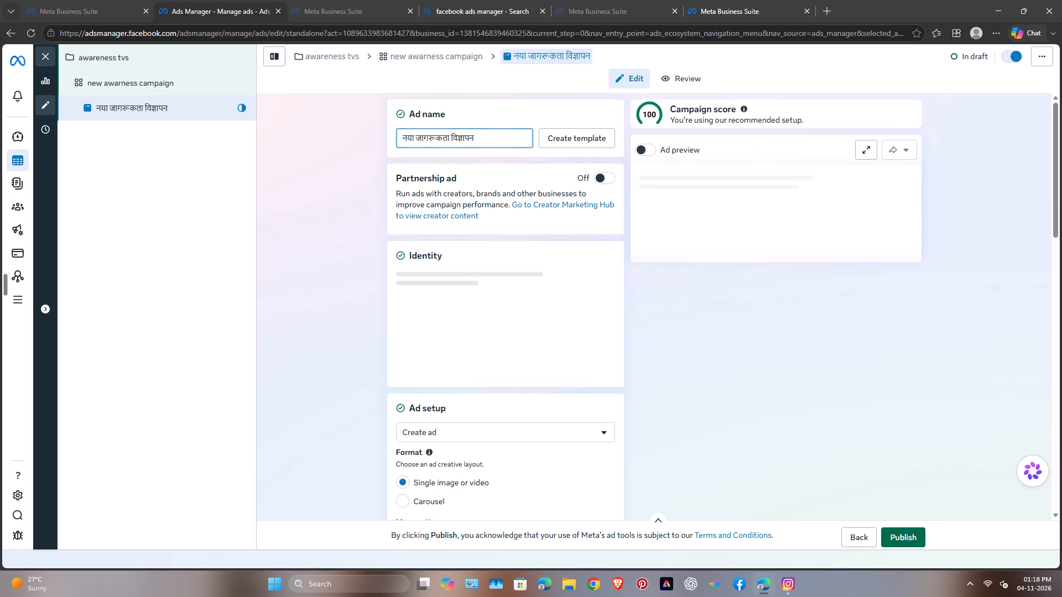
key("BackSpace")
key("BackSpace")
key("BackSpace")
key("BackSpace")
key("BackSpace")
key("BackSpace")
key("BackSpace")
key("BackSpace")
key("BackSpace")
key("BackSpace")
key("BackSpace")
key("BackSpace")
key("BackSpace")
key("BackSpace")
key("BackSpace")
key("BackSpace")
key("BackSpace")
key("BackSpace")
key("BackSpace")
key("BackSpace")
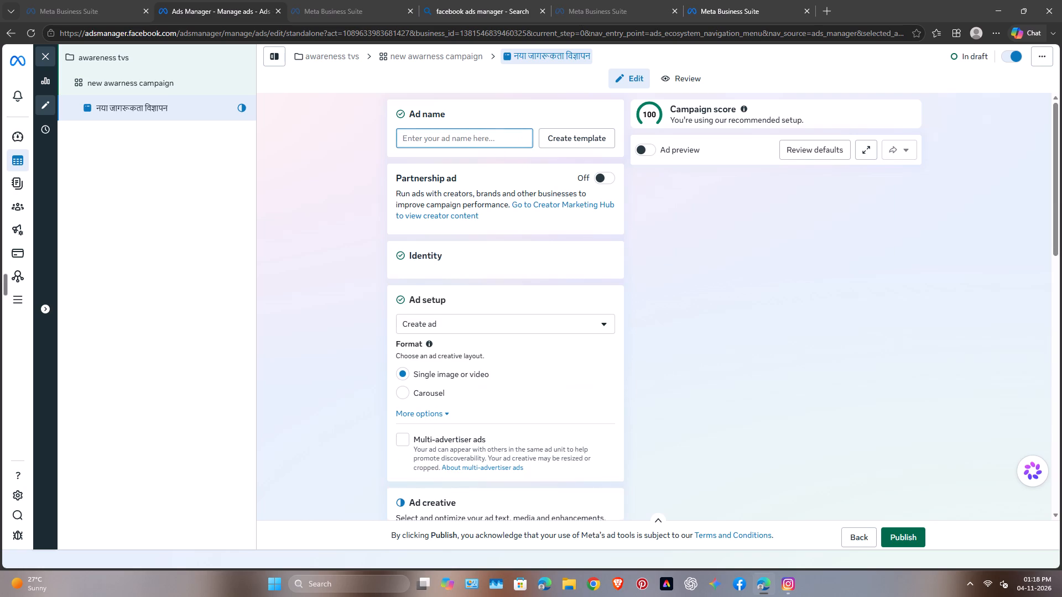
type("new awarnee")
key("BackSpace")
type("ss campaighn")
key("BackSpace")
key("BackSpace")
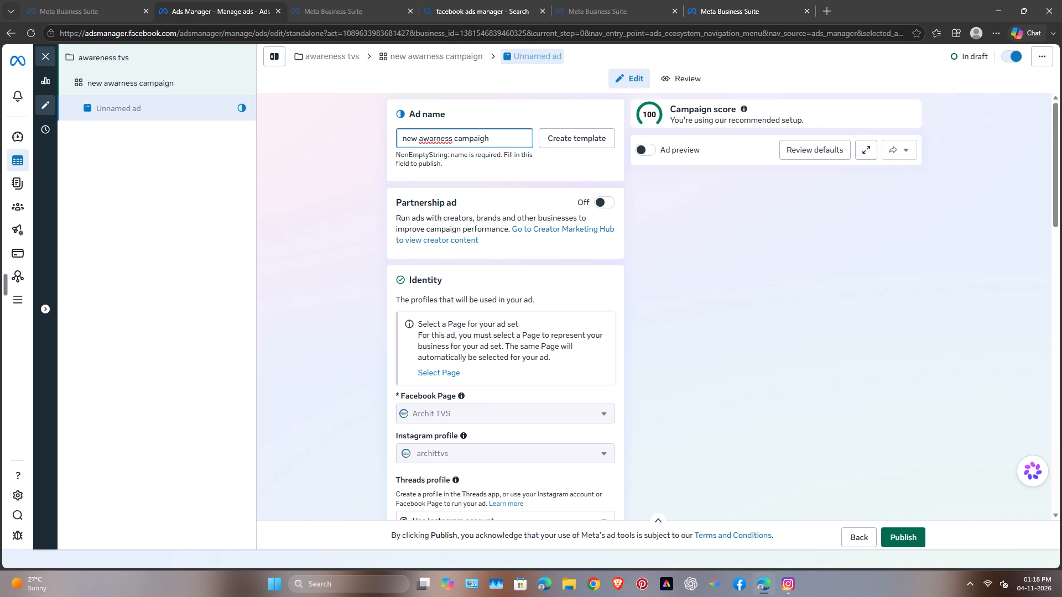
type("n")
key("space")
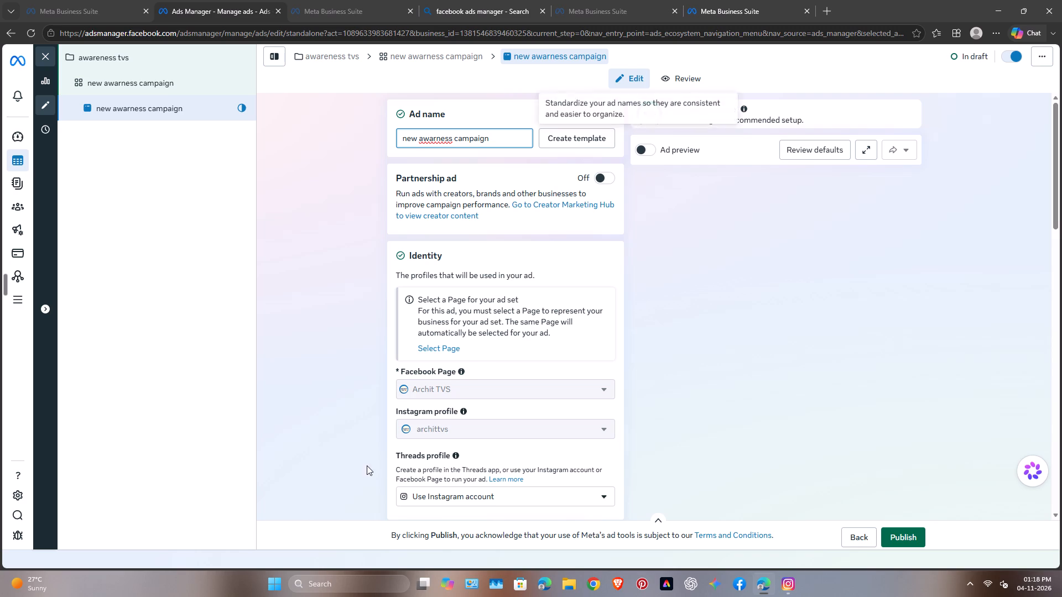
Switch the ad setup from creating an ad to using an existing post.
scroll(494, 238, "down", 1)
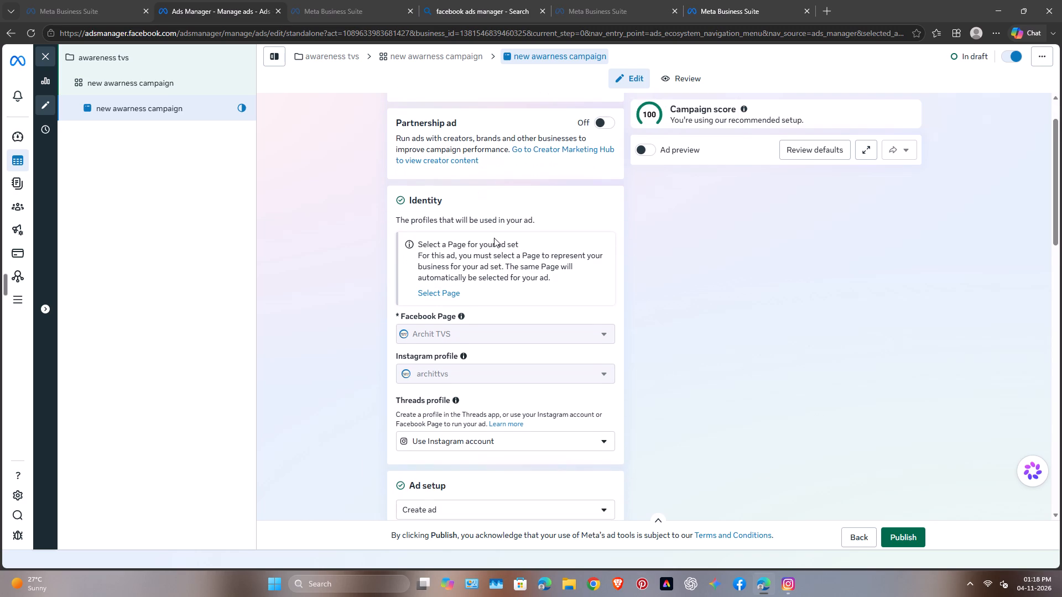
scroll(494, 238, "down", 6)
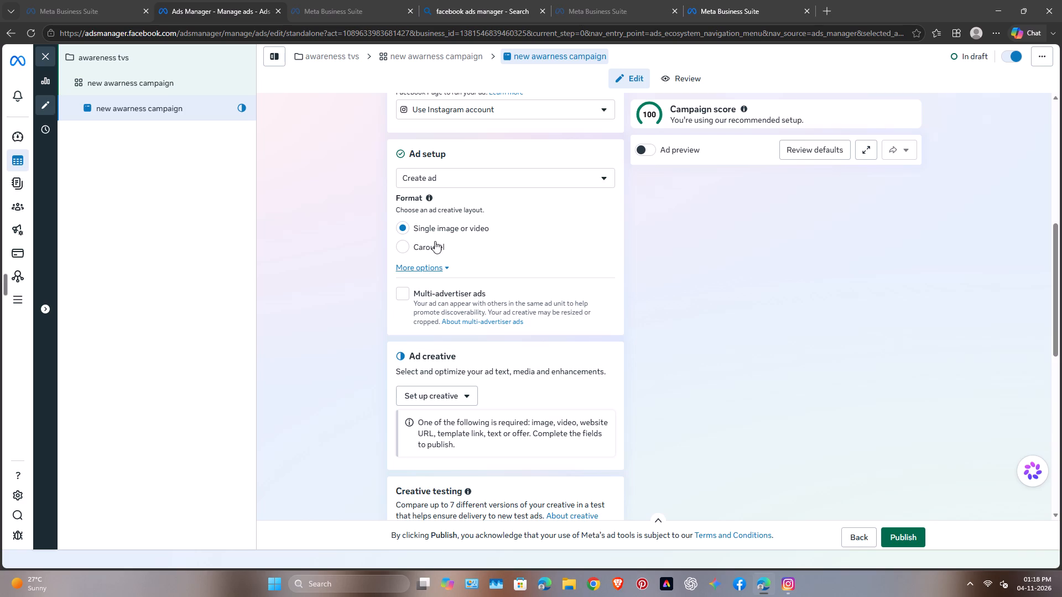
scroll(534, 263, "down", 2)
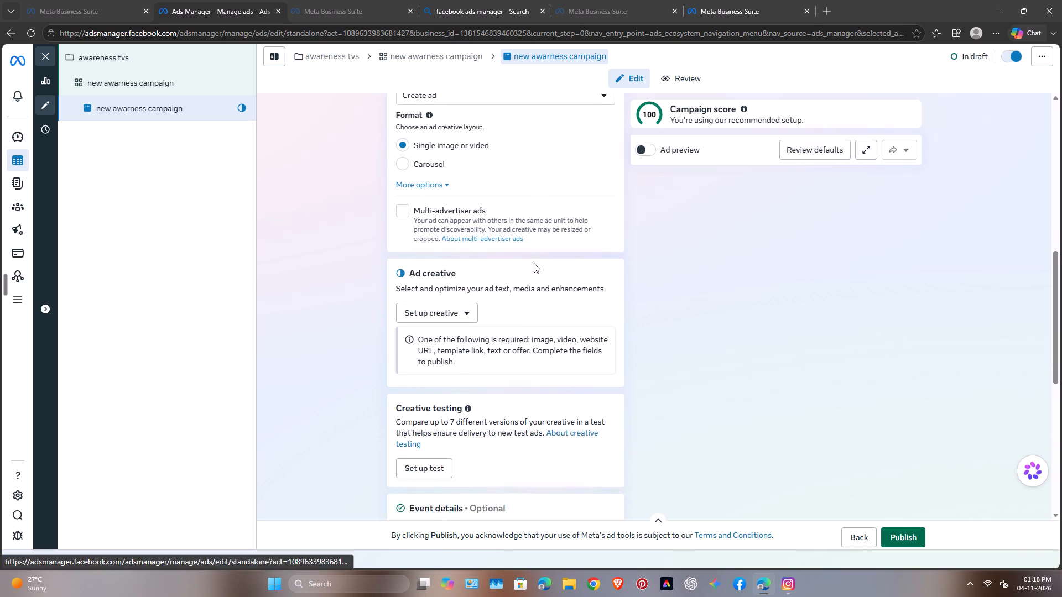
scroll(534, 263, "down", 2)
scroll(534, 263, "up", 5)
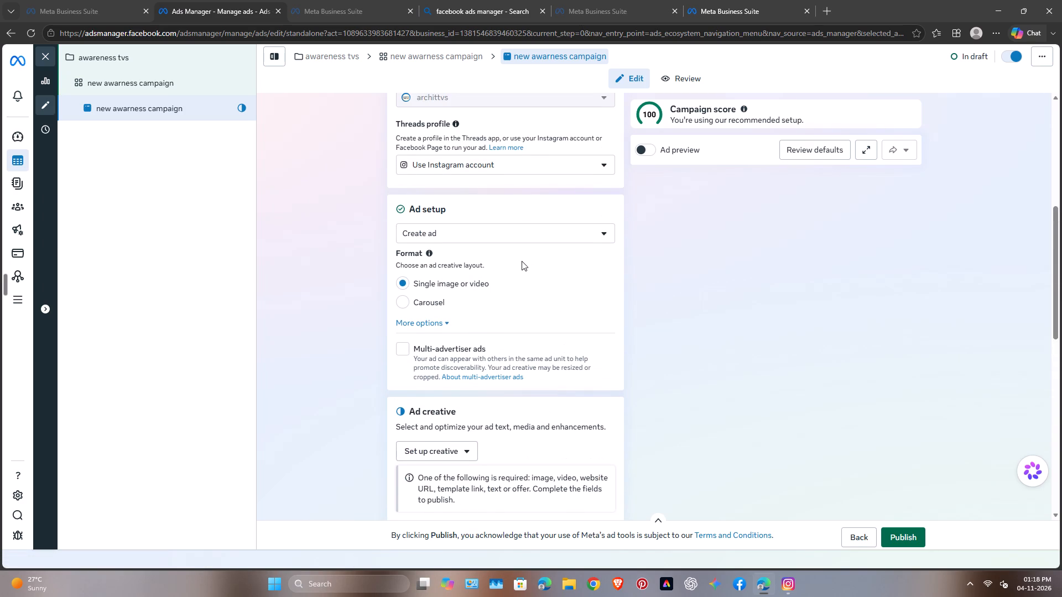
scroll(523, 250, "up", 1)
left_click(542, 291)
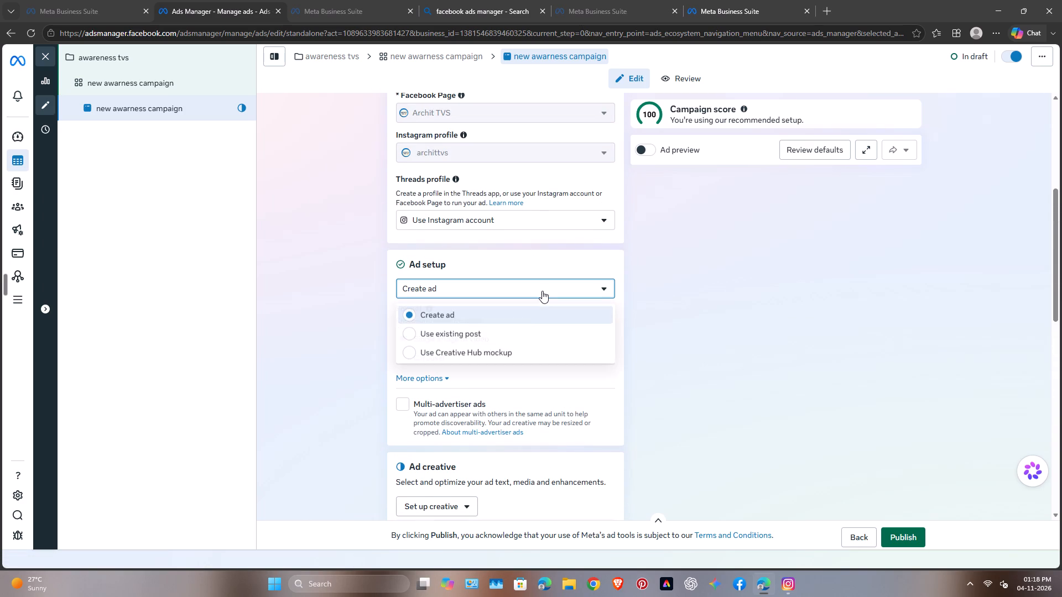
left_click(457, 338)
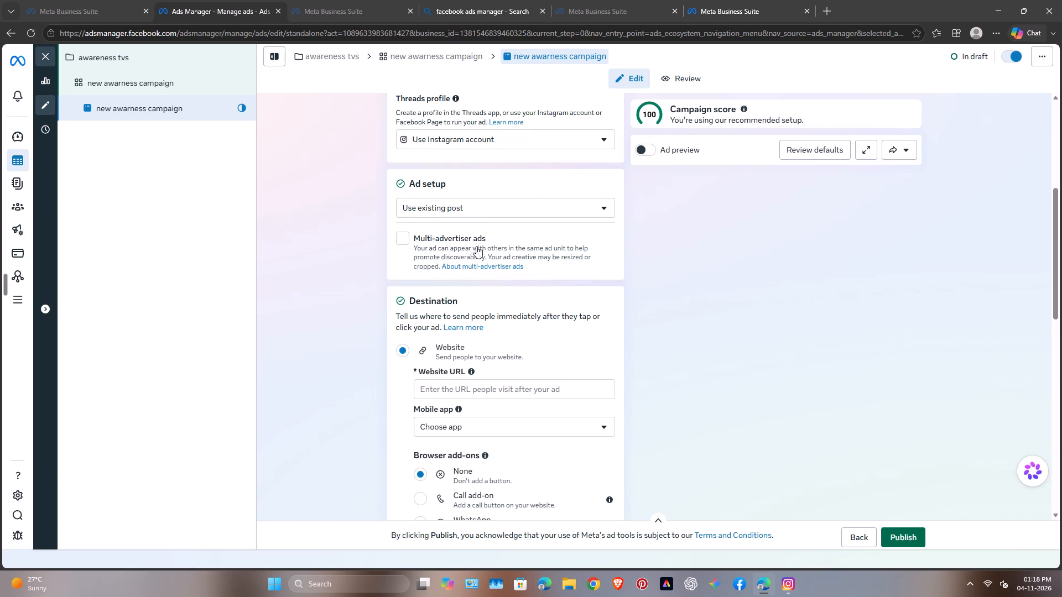
Select the Diwali & Dhanteras Lucky Draw Offer Instagram reel from Nov 4, 2026 as the ad's existing post.
scroll(522, 275, "down", 2)
scroll(521, 276, "up", 1)
scroll(521, 276, "down", 1)
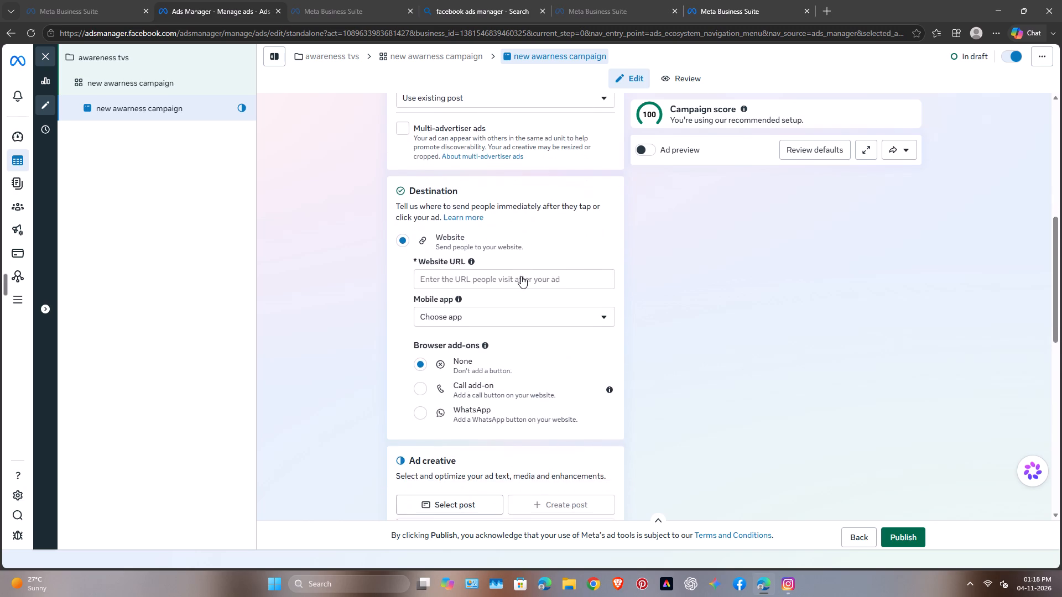
scroll(520, 278, "down", 2)
scroll(513, 379, "down", 1)
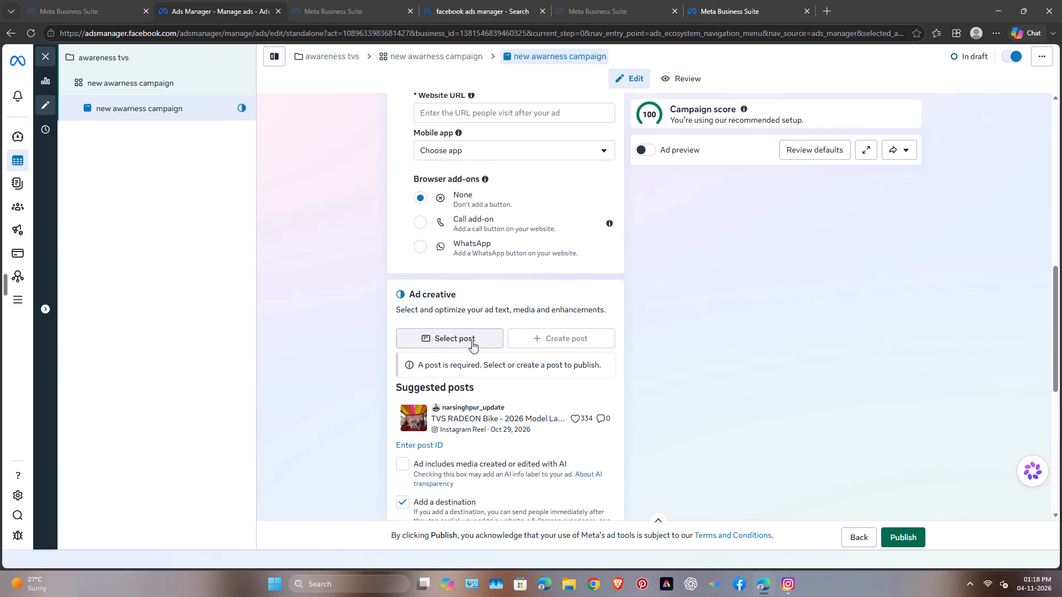
left_click(472, 341)
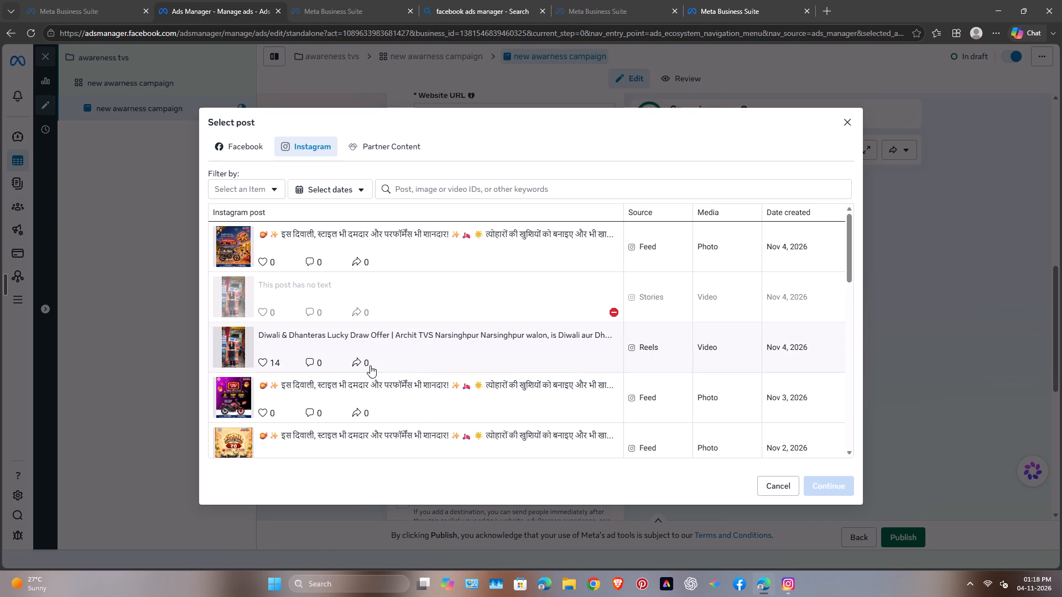
left_click(230, 352)
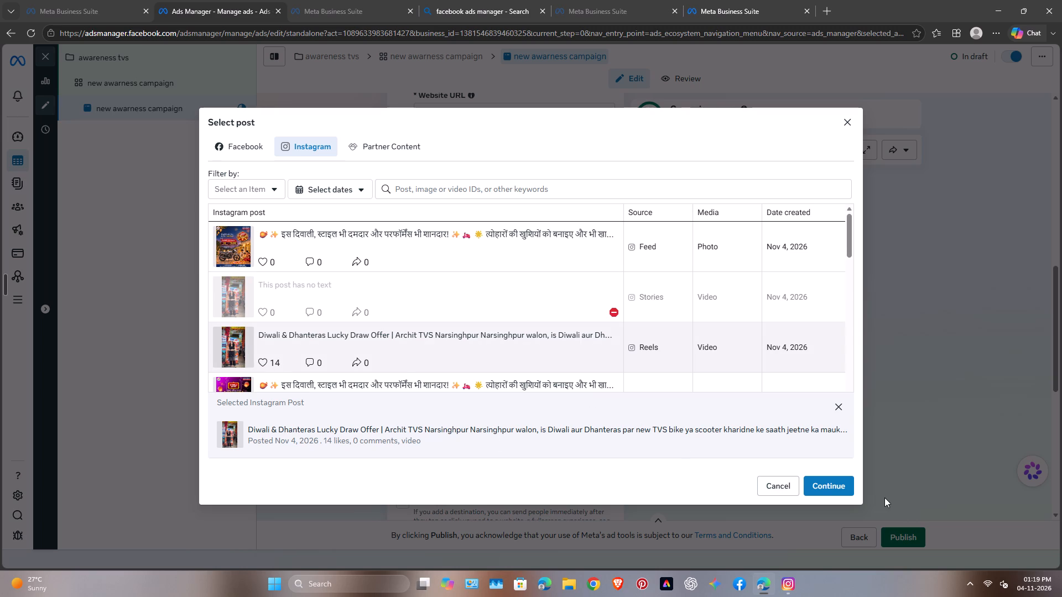
left_click(836, 488)
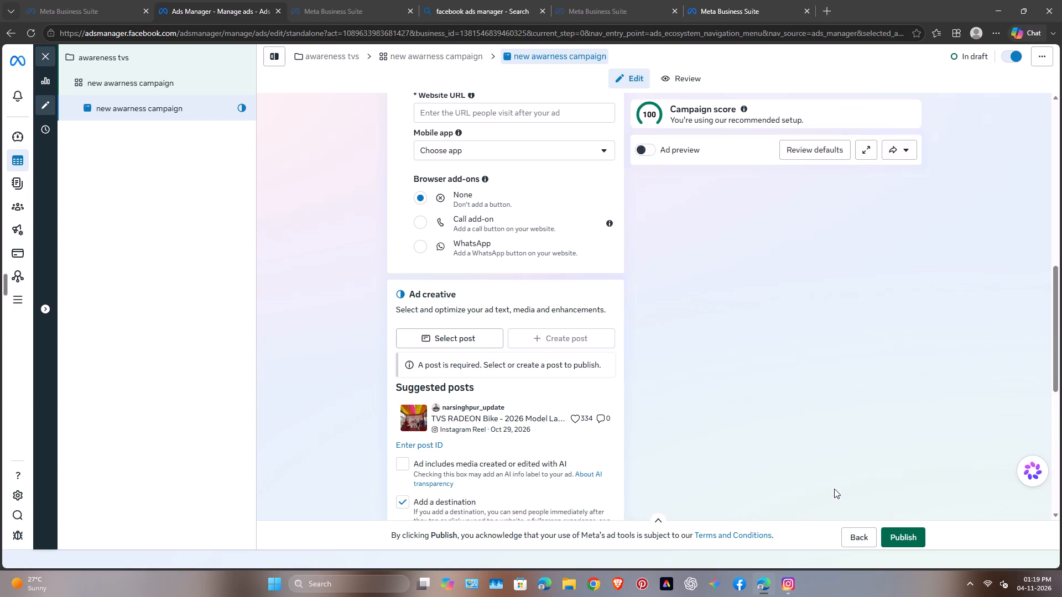
Review the ad's default creative enhancements, primary text, destination, call to action, creative testing and tracking settings.
scroll(683, 328, "down", 2)
scroll(715, 323, "up", 2)
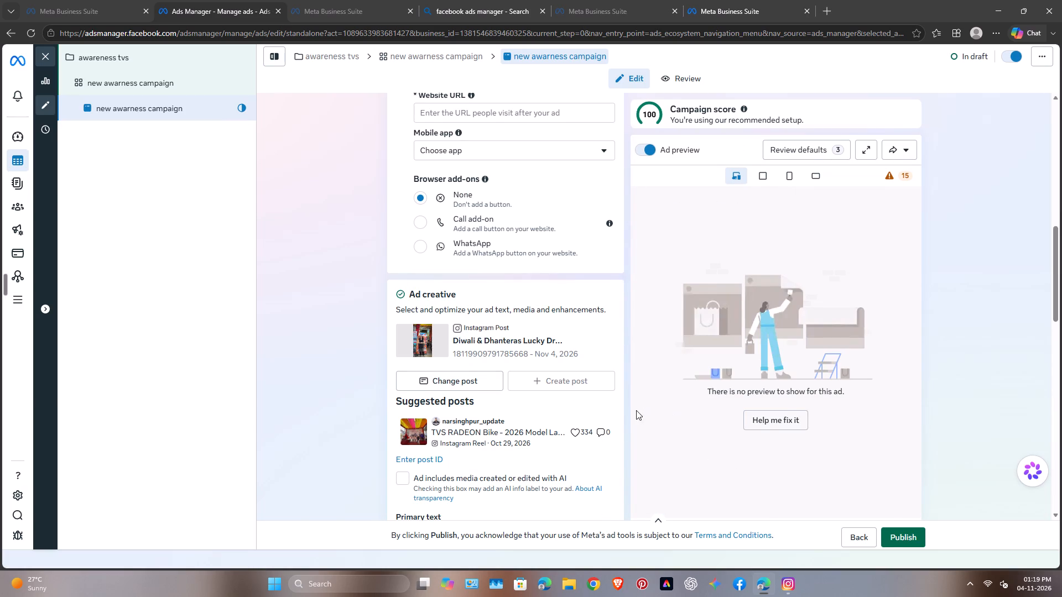
scroll(540, 403, "down", 2)
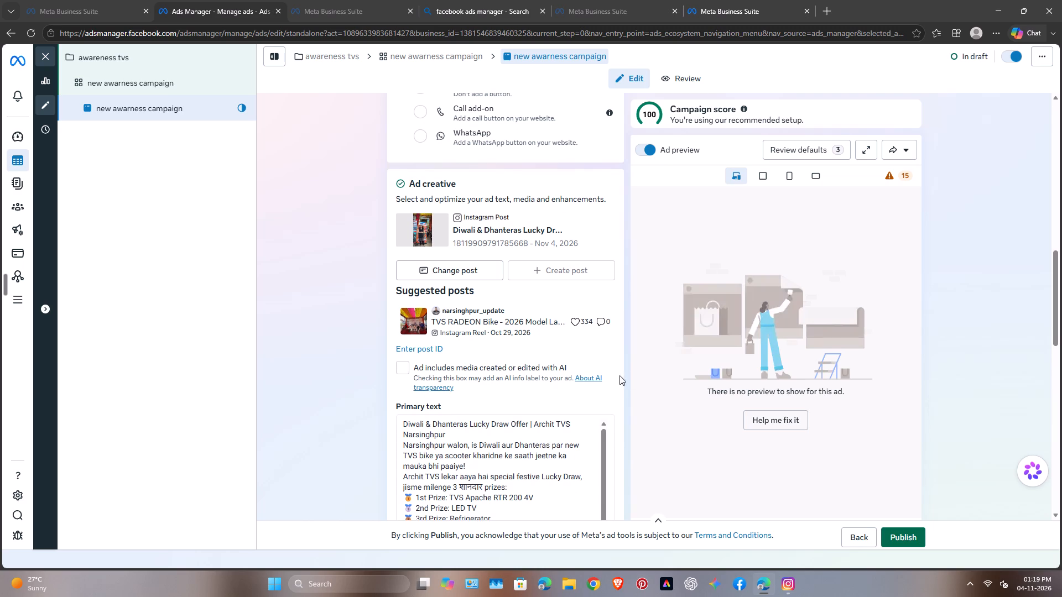
left_click(828, 151)
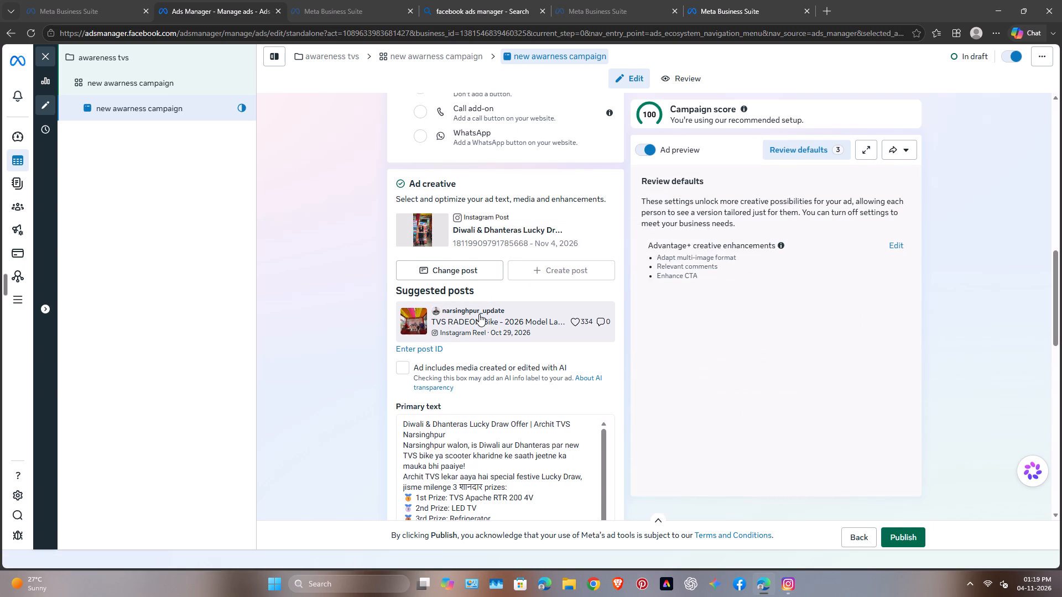
scroll(479, 314, "down", 1)
scroll(467, 294, "up", 1)
scroll(467, 294, "down", 8)
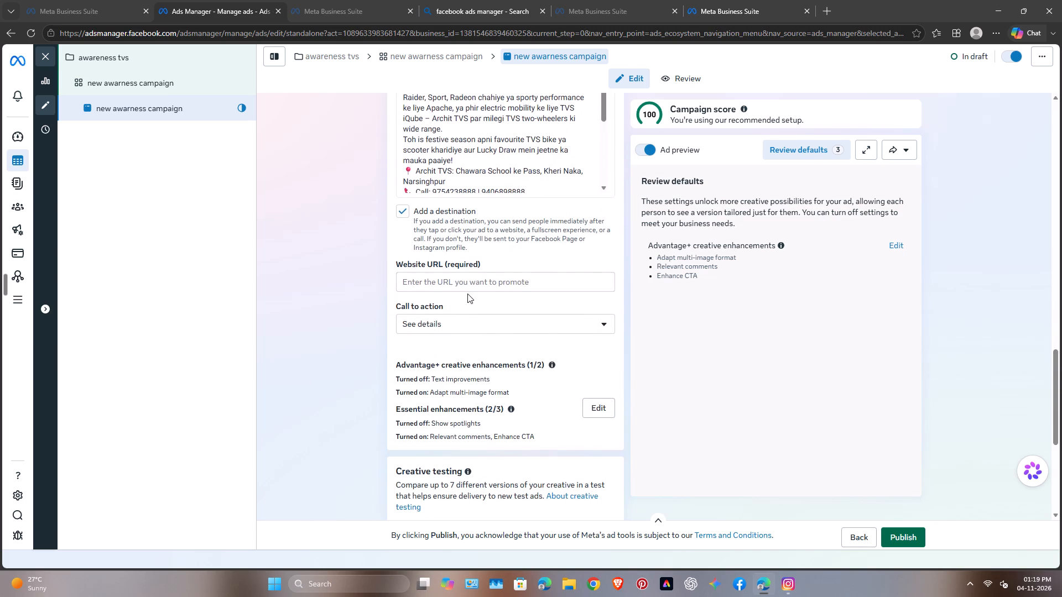
scroll(468, 294, "down", 8)
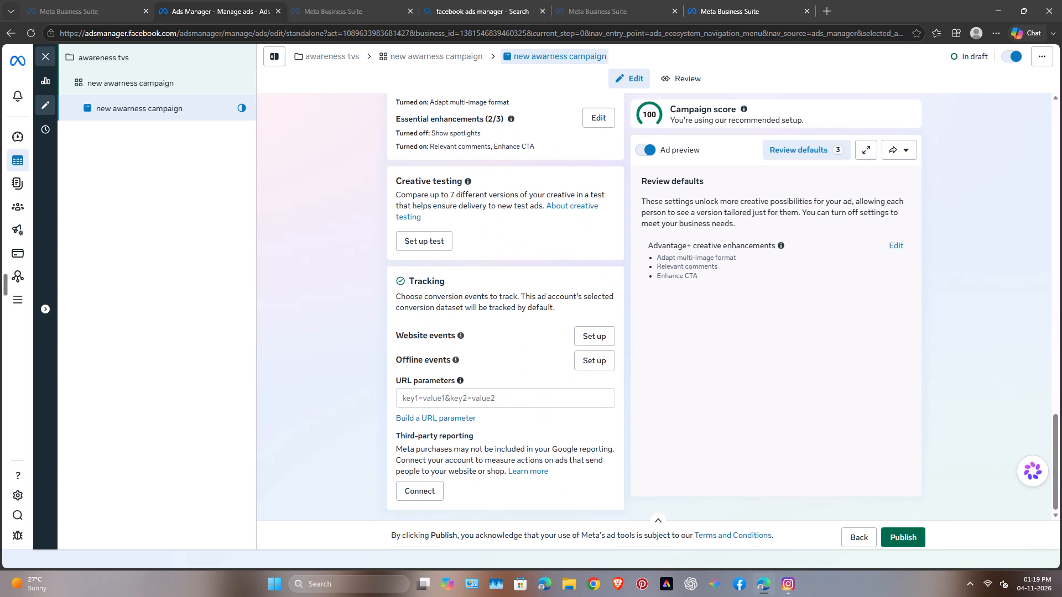
scroll(468, 294, "down", 2)
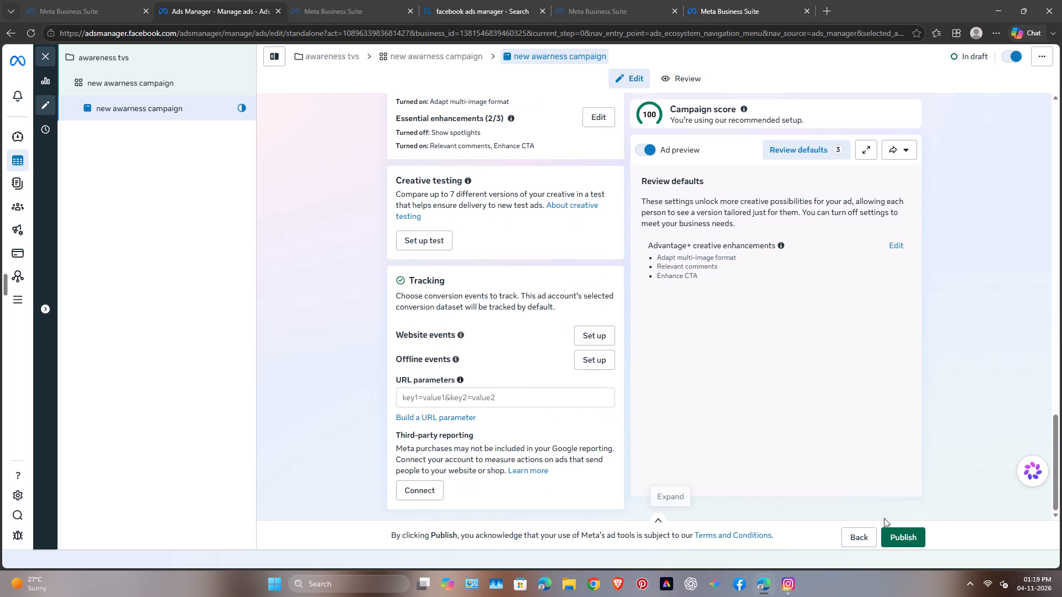
Set the ad's call to action to Contact us.
scroll(506, 434, "up", 5)
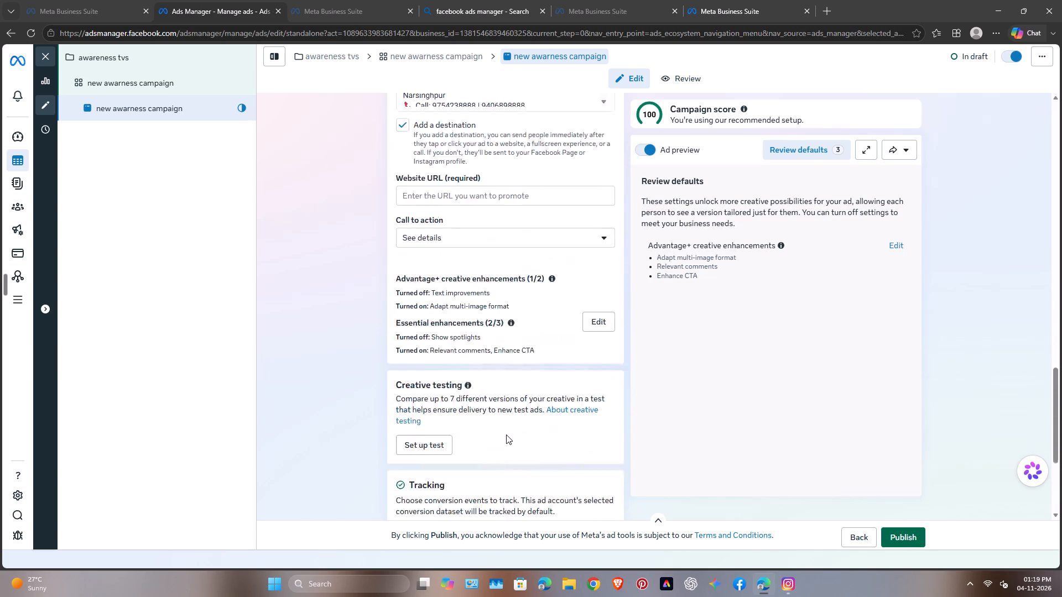
left_click(470, 308)
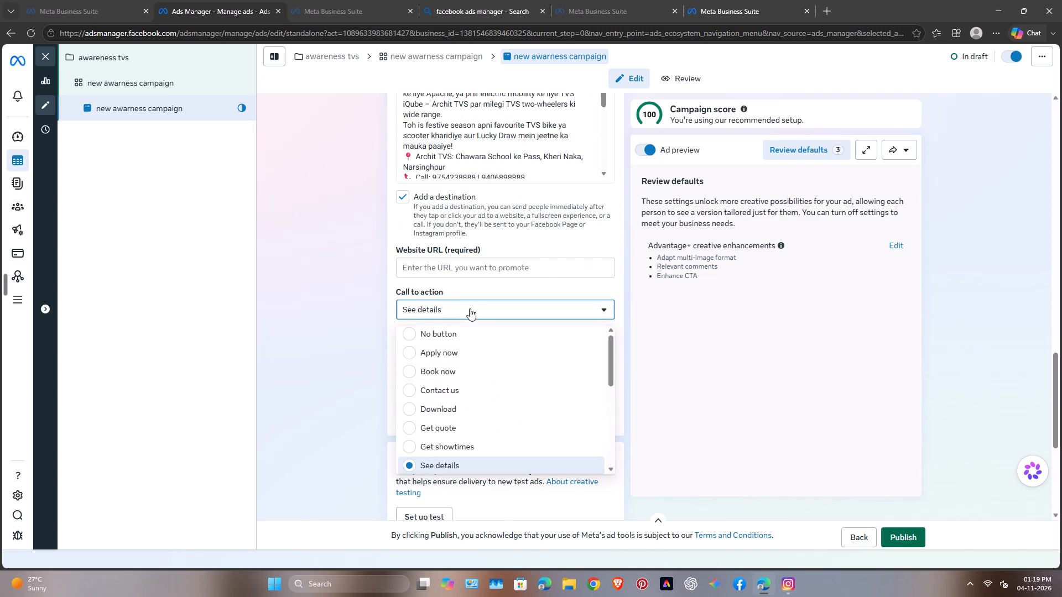
left_click(446, 388)
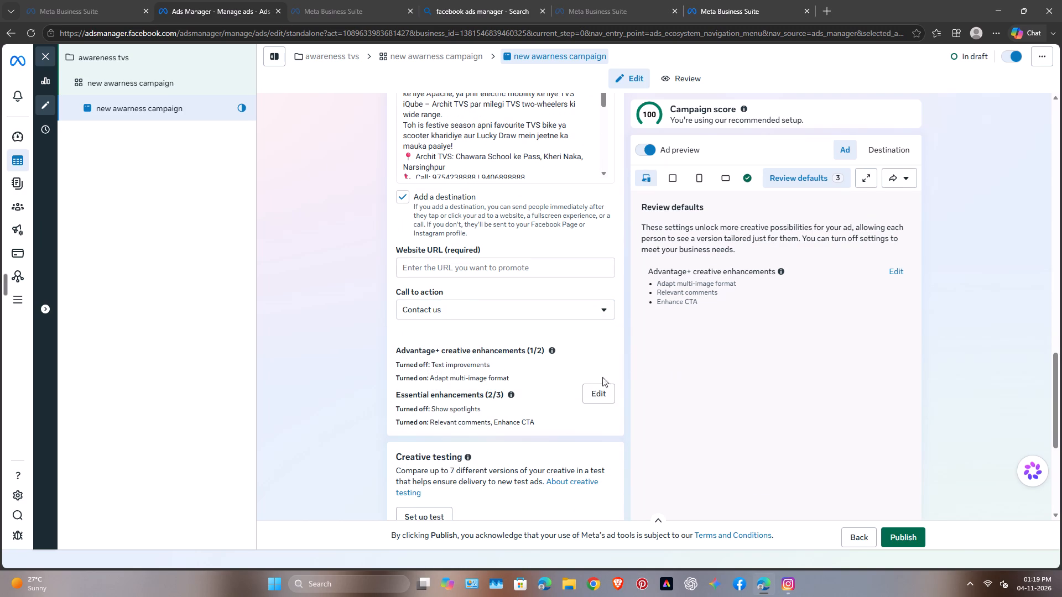
Review the ad's call-to-action choices, creative enhancements, tracking, identity, destination and ad creative settings before publishing.
left_click(518, 312)
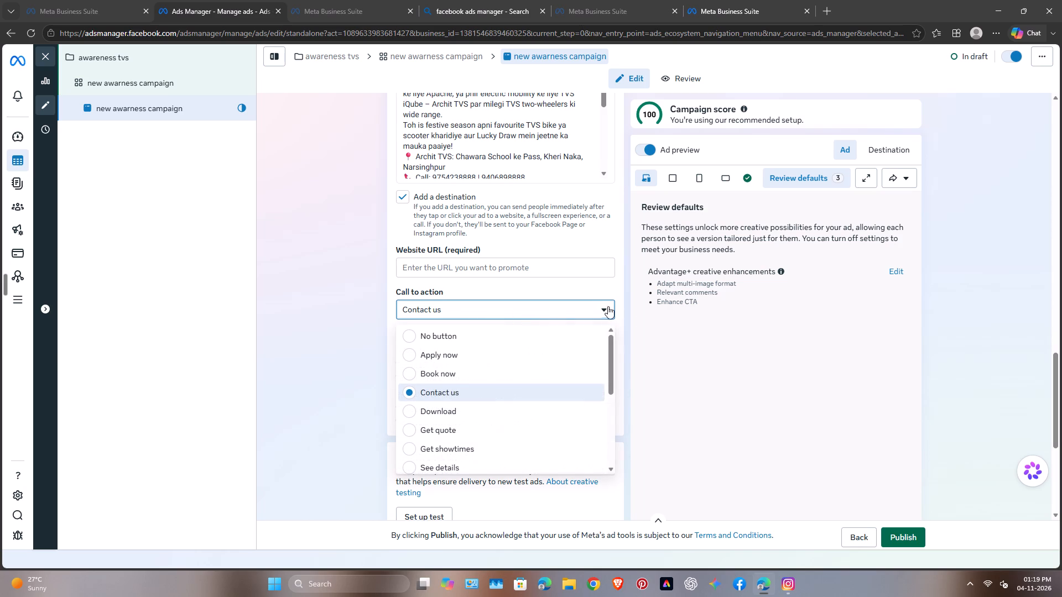
left_click(677, 373)
scroll(533, 405, "down", 4)
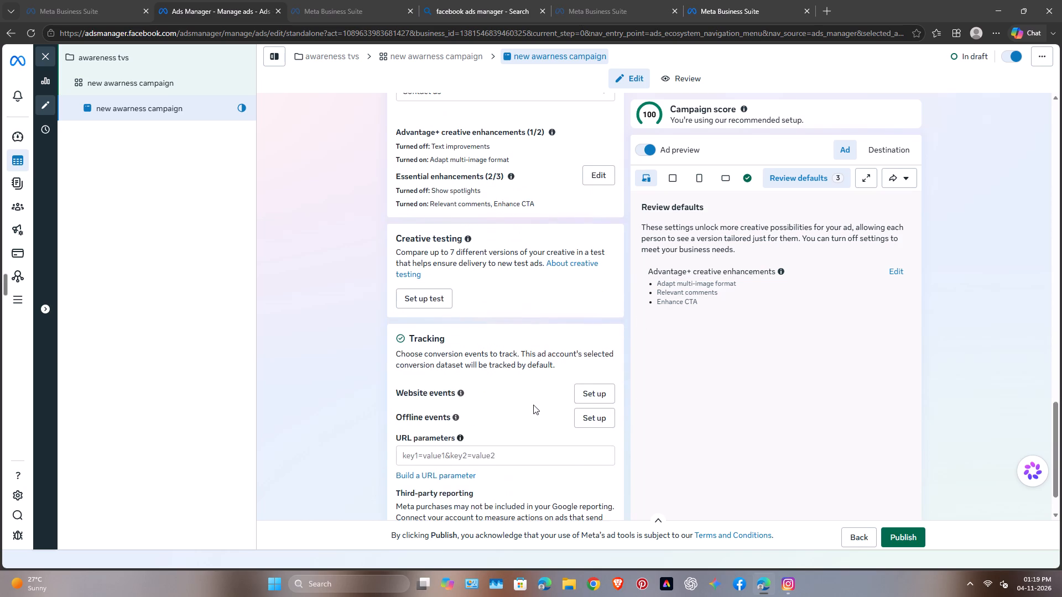
scroll(533, 405, "down", 5)
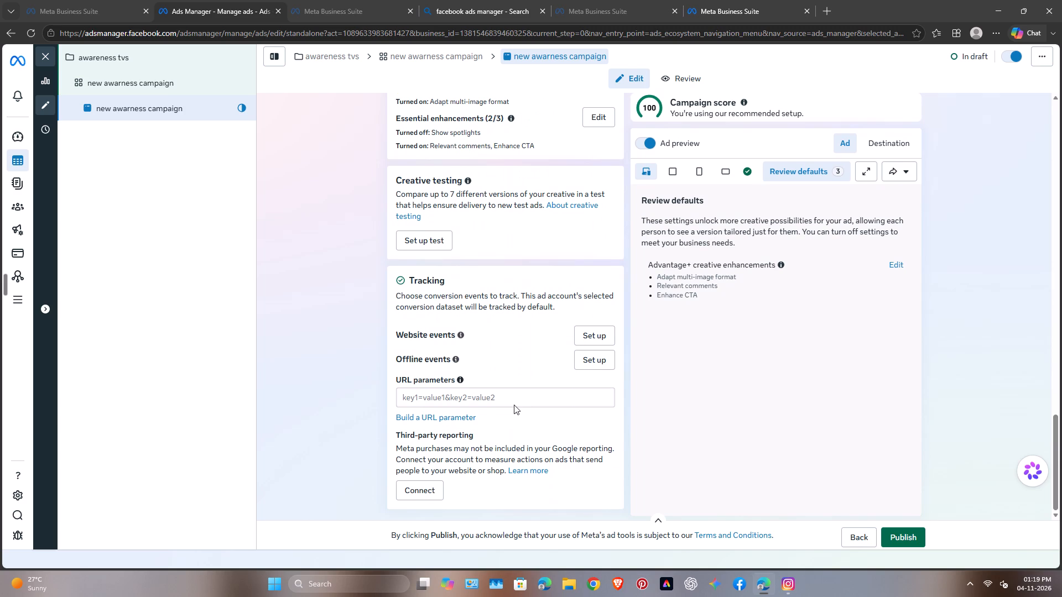
scroll(514, 405, "up", 15)
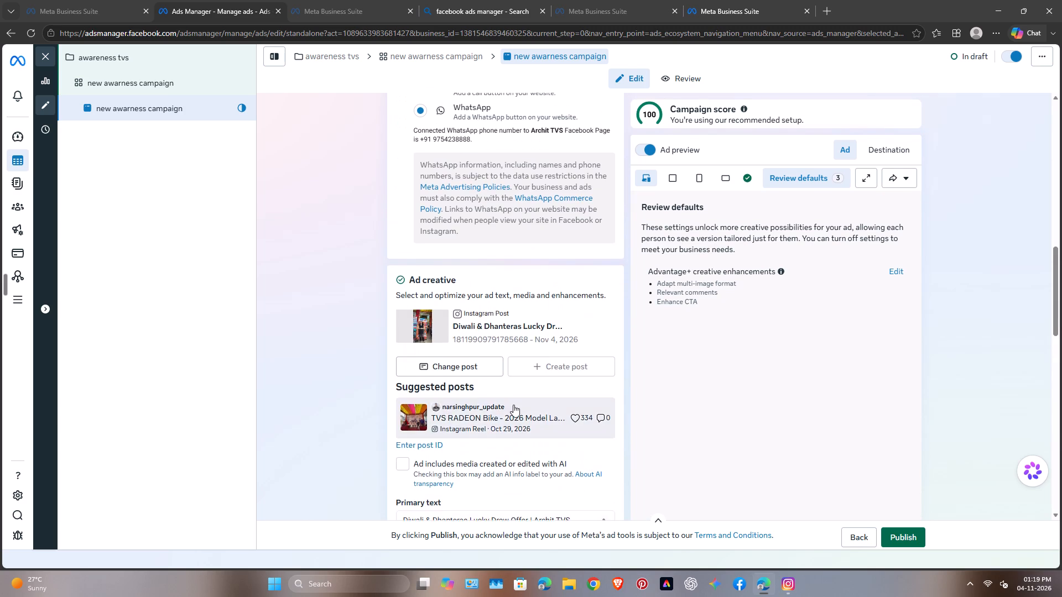
scroll(513, 405, "up", 10)
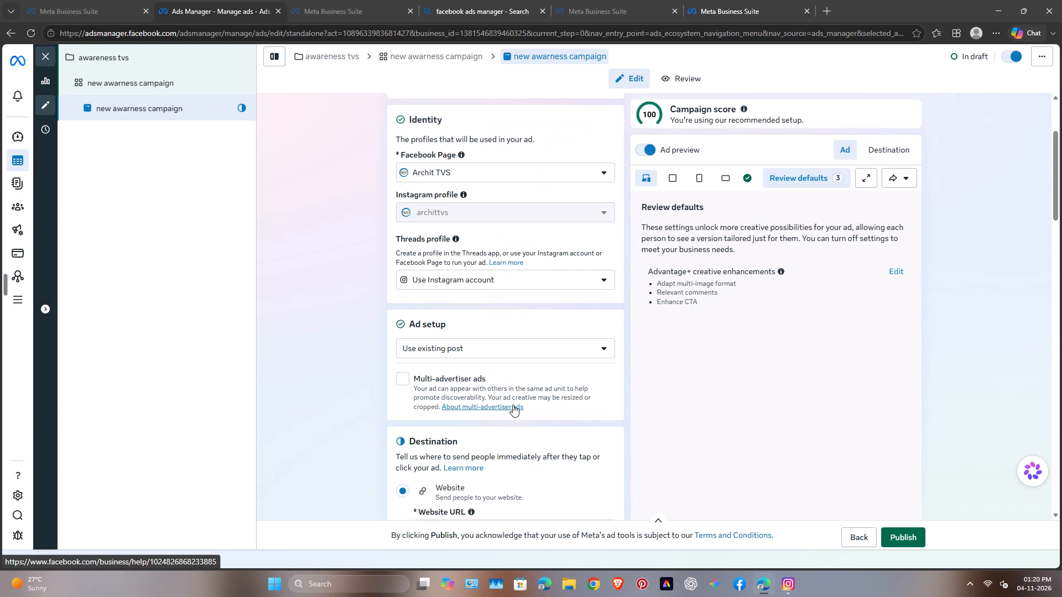
scroll(508, 387, "down", 13)
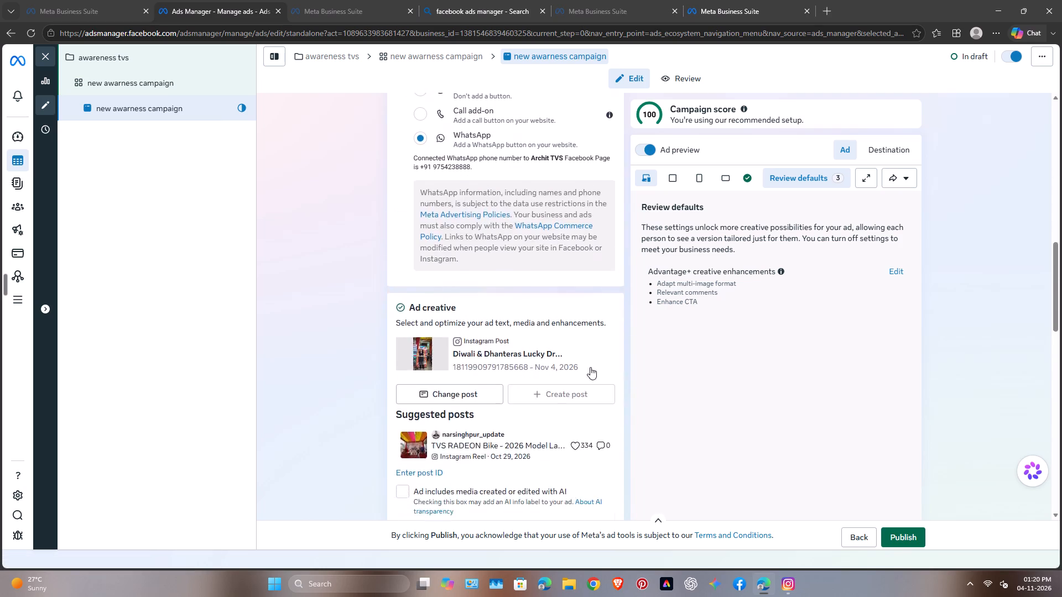
scroll(723, 349, "down", 3)
scroll(492, 391, "down", 8)
scroll(537, 428, "down", 2)
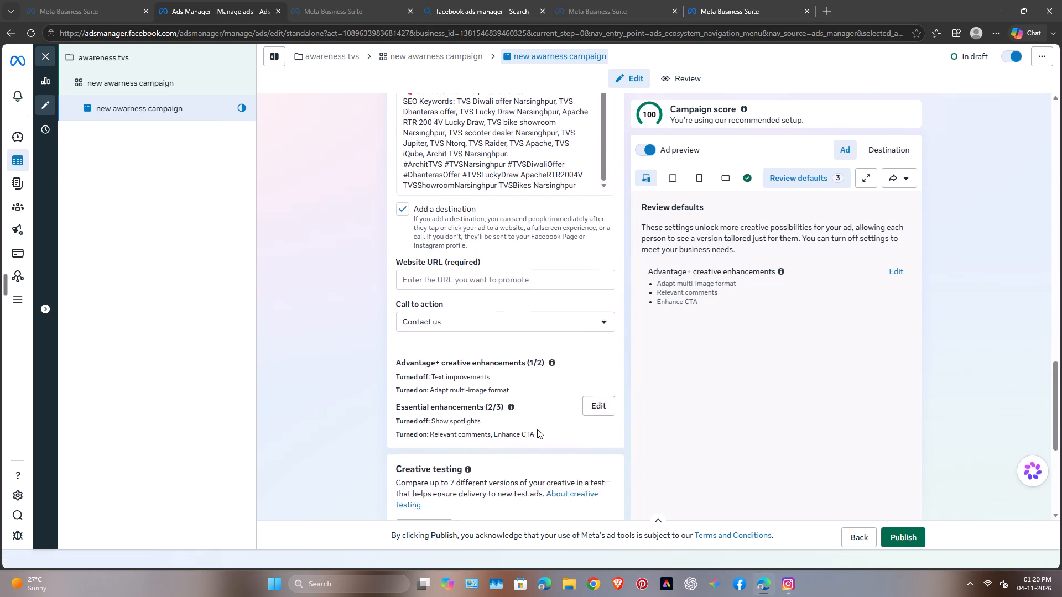
scroll(537, 429, "down", 8)
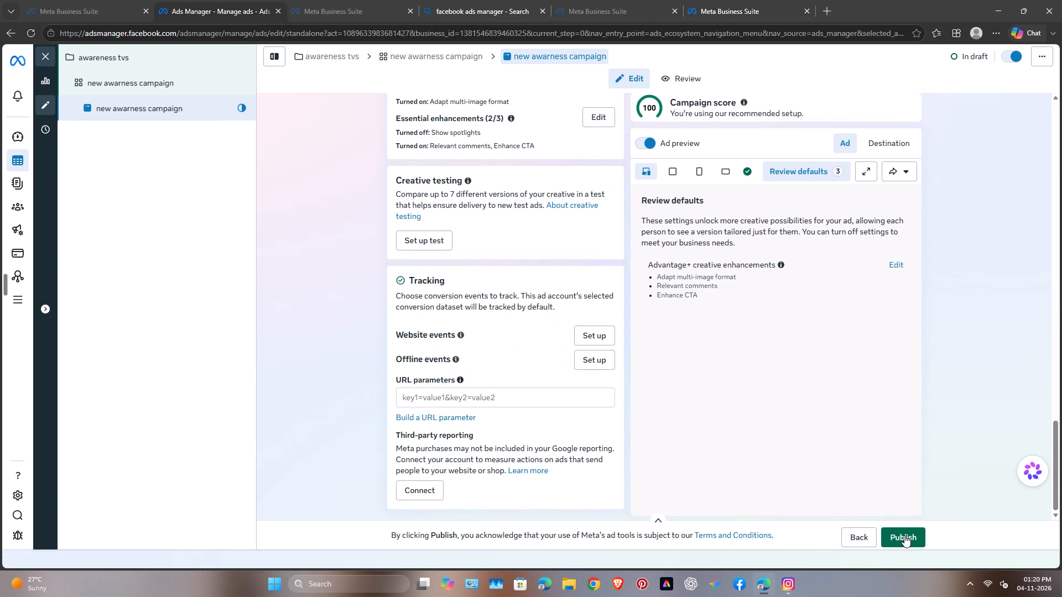
Publish the awareness tvs campaign with its ad set and ad, and dismiss the hidden-results notice.
left_click(904, 536)
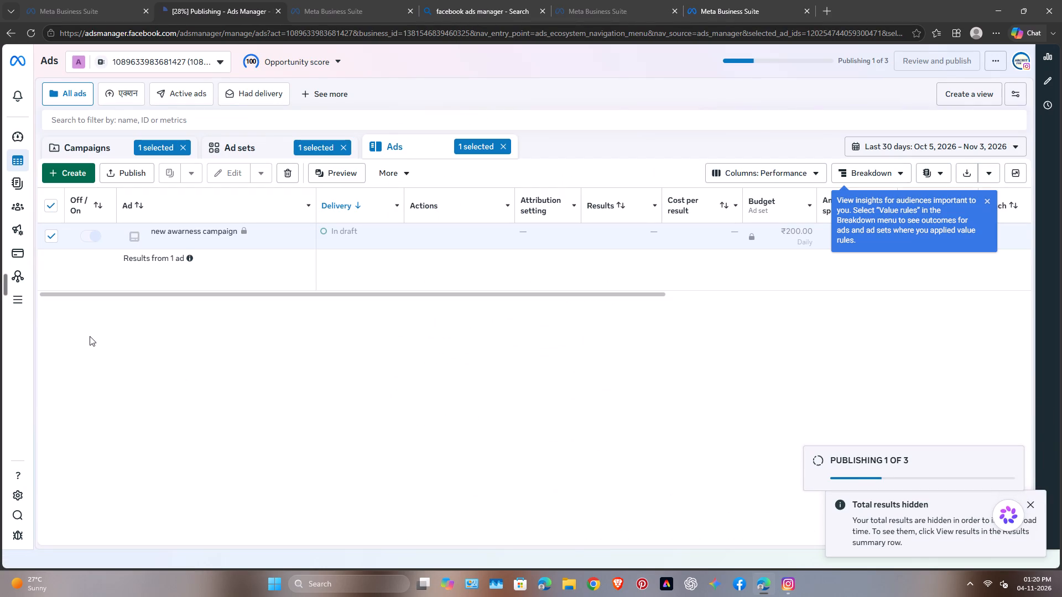
left_click(1035, 501)
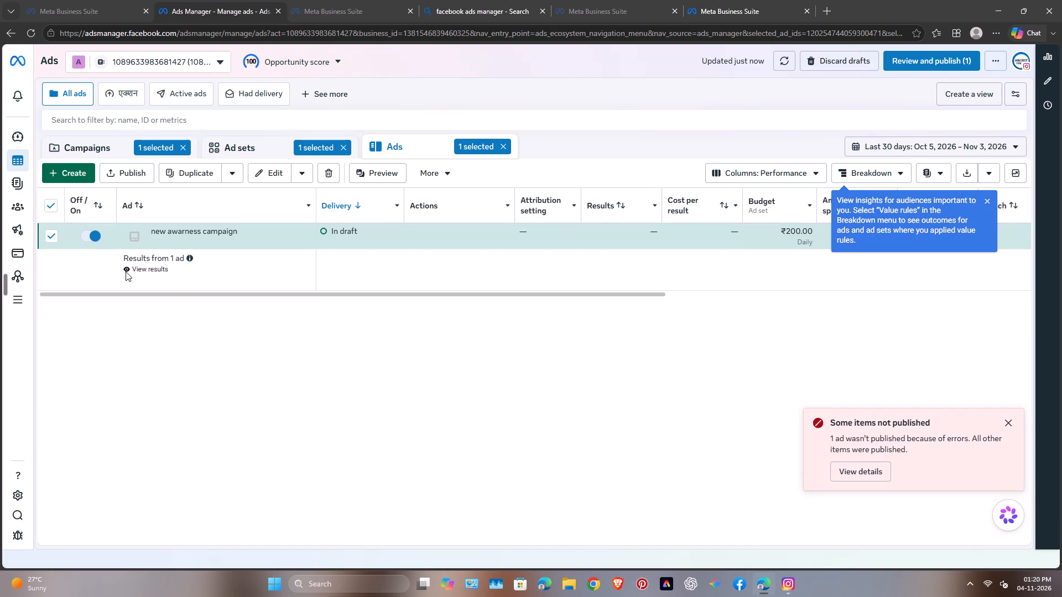
Open the ad's publishing error details and go to the field in the ad editor that needs fixing.
left_click(127, 270)
left_click(127, 270)
left_click(866, 471)
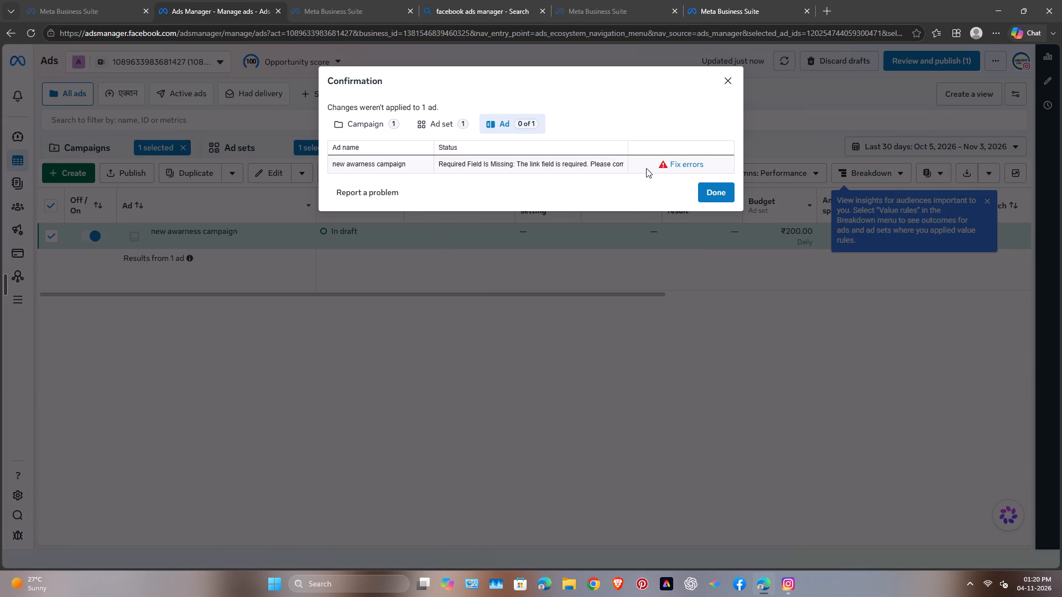
left_click(673, 165)
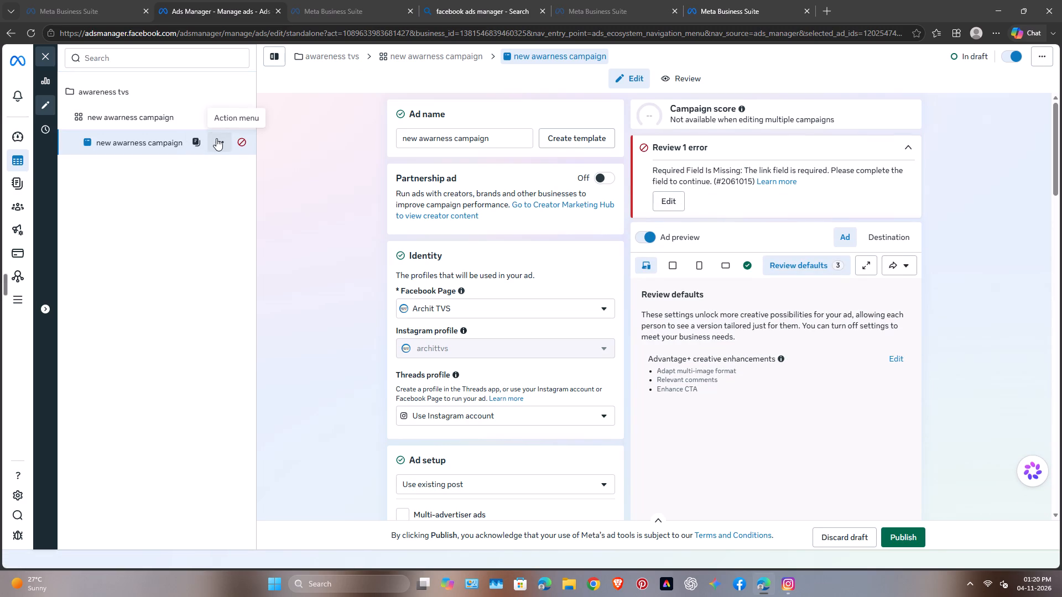
left_click(245, 142)
left_click(245, 142)
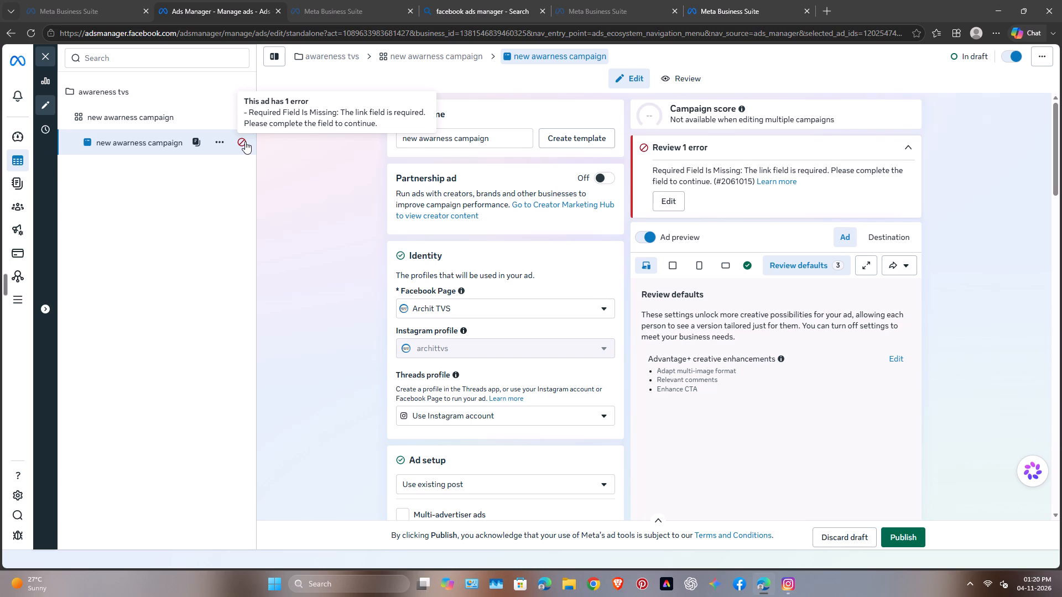
left_click(660, 197)
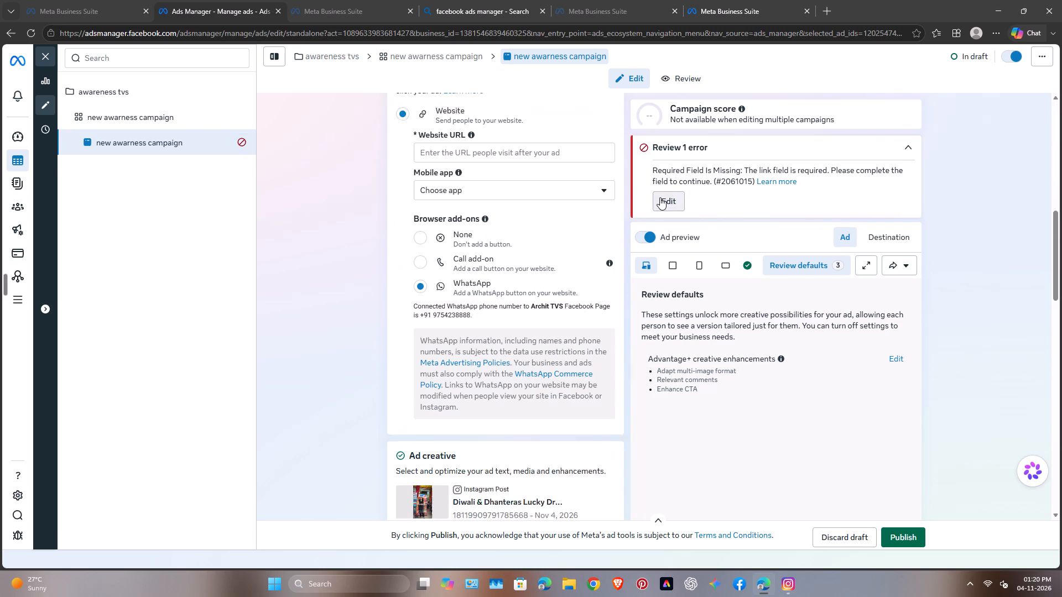
left_click(660, 197)
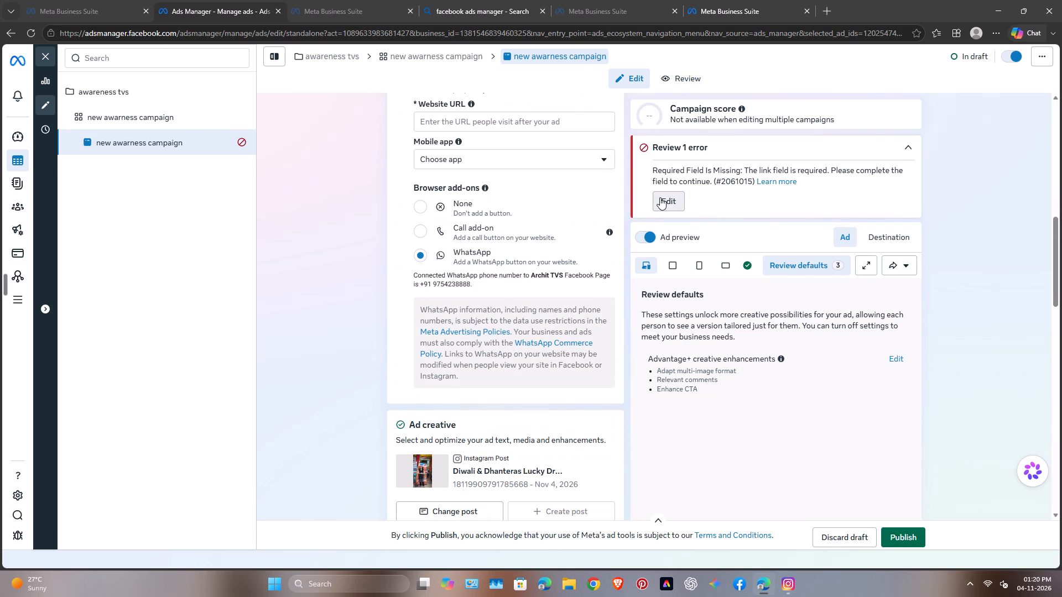
Change the browser add-on under the ad's website destination to Call add-on and check its call settings.
scroll(433, 250, "up", 1)
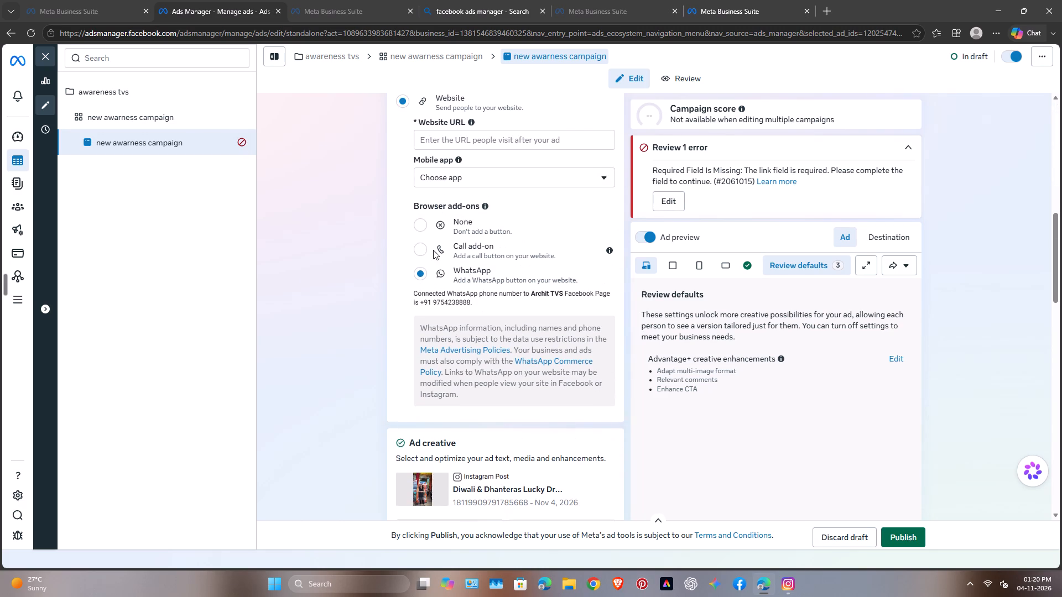
left_click(457, 214)
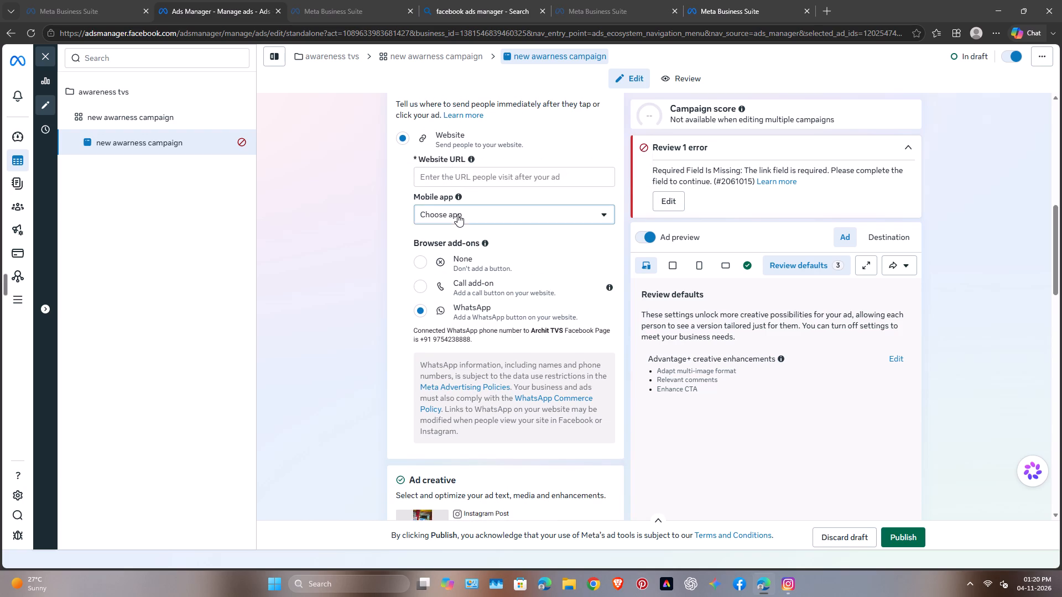
left_click(482, 242)
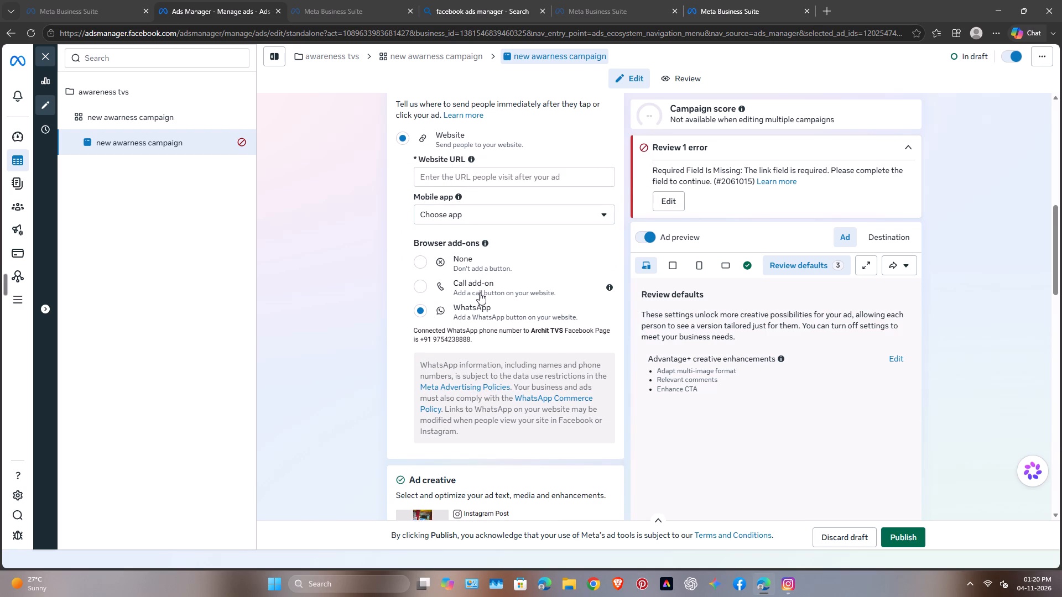
left_click(447, 289)
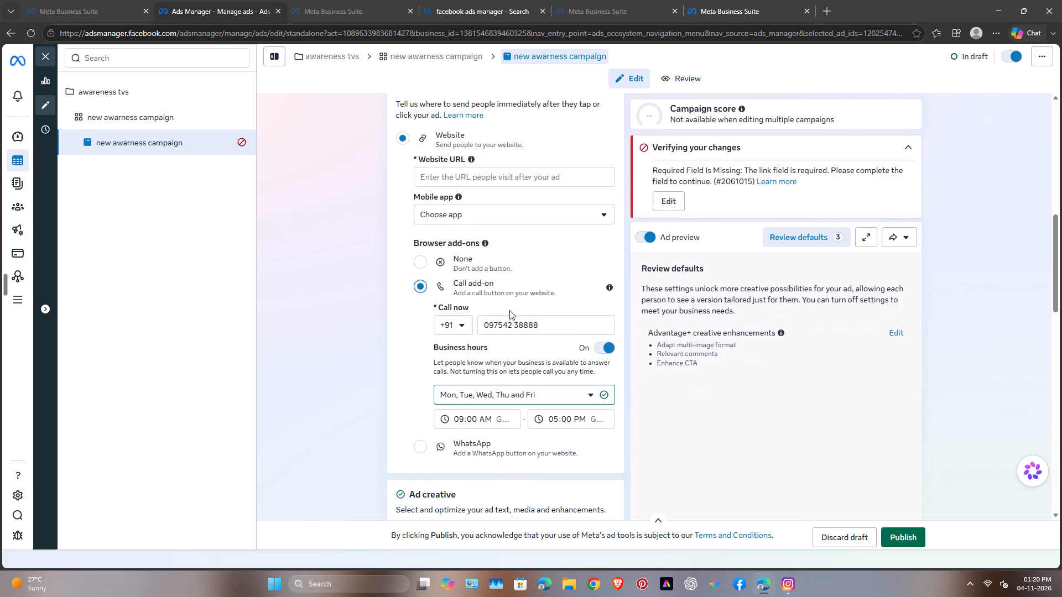
left_click(539, 321)
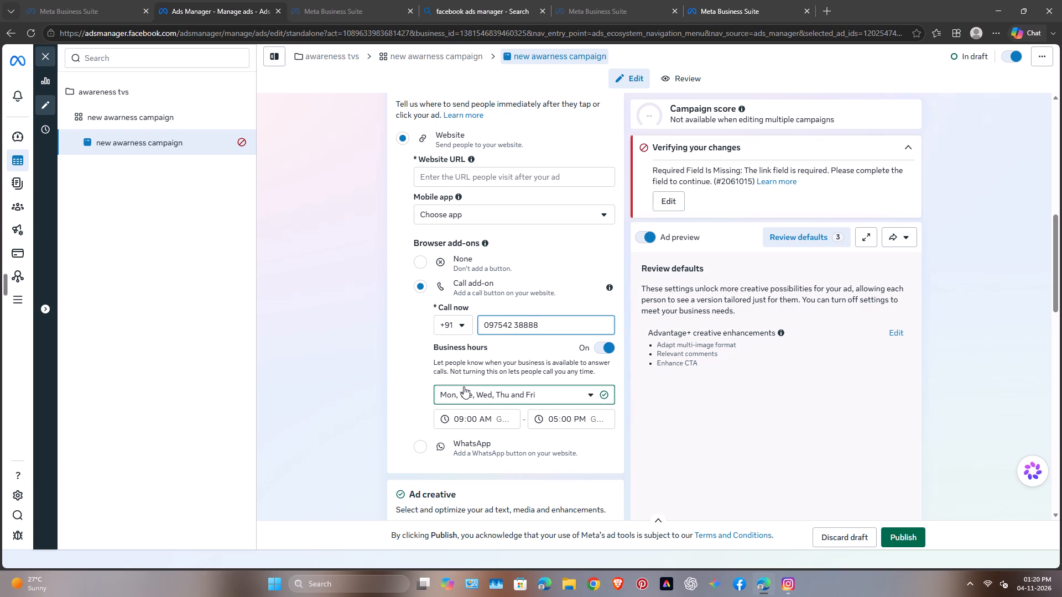
scroll(464, 386, "down", 1)
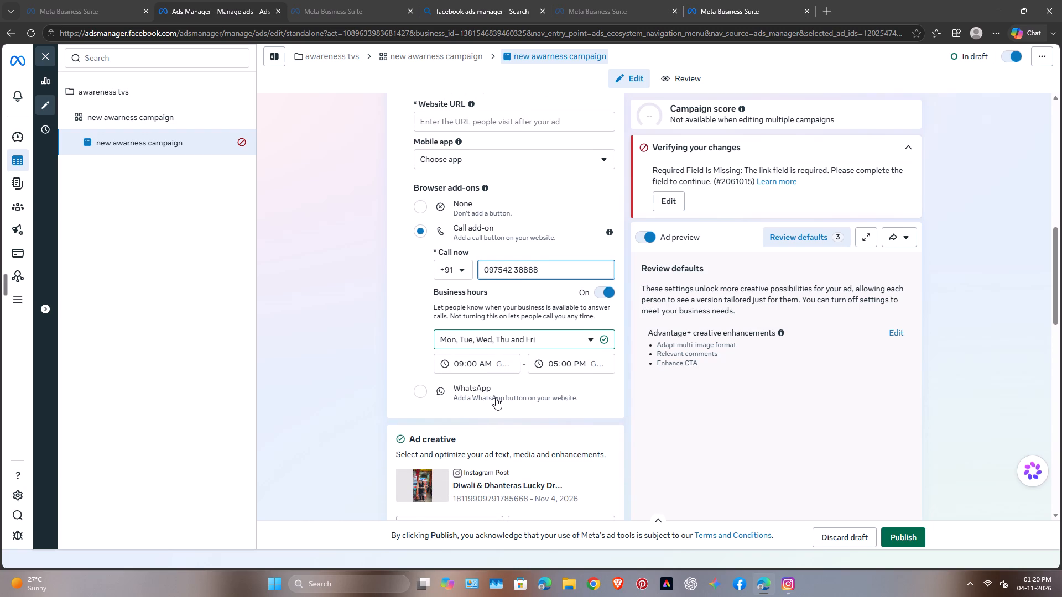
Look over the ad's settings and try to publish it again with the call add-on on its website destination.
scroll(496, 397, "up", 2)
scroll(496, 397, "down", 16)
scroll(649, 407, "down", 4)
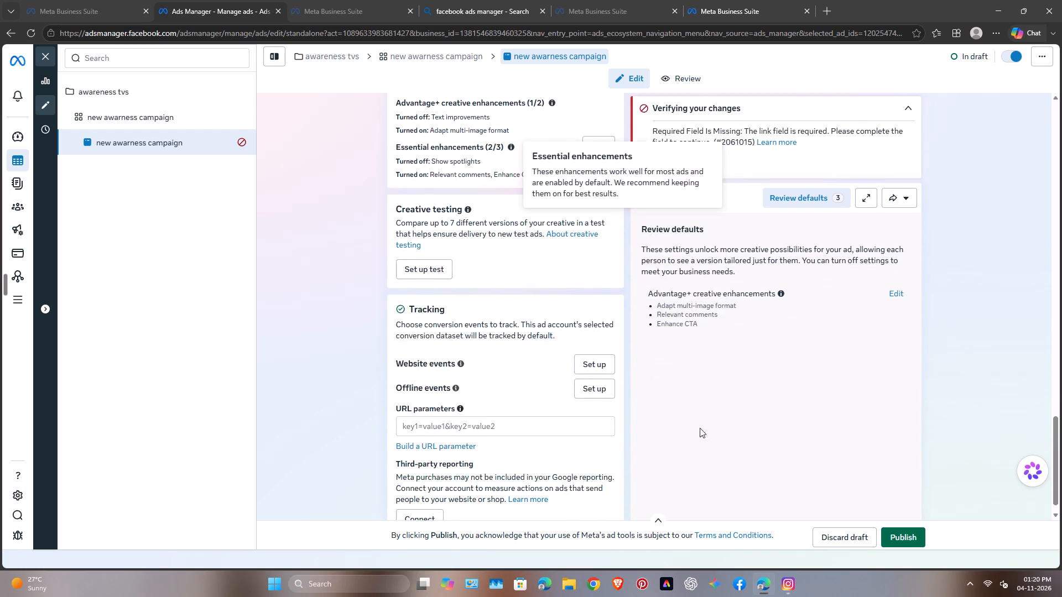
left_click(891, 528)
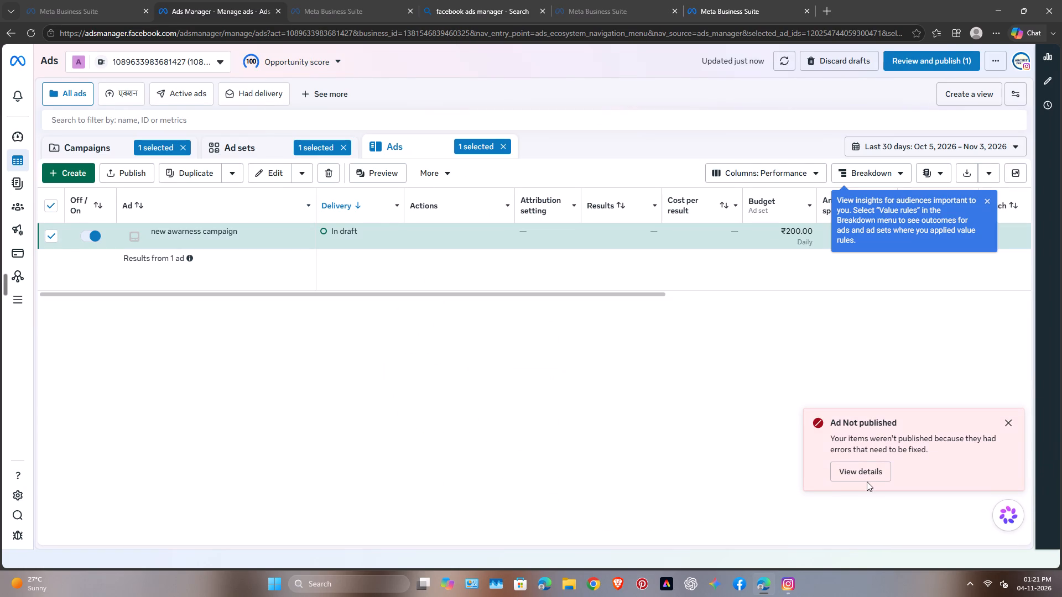
Open the unpublished ad's error details and go to the ad field that needs fixing.
left_click(867, 474)
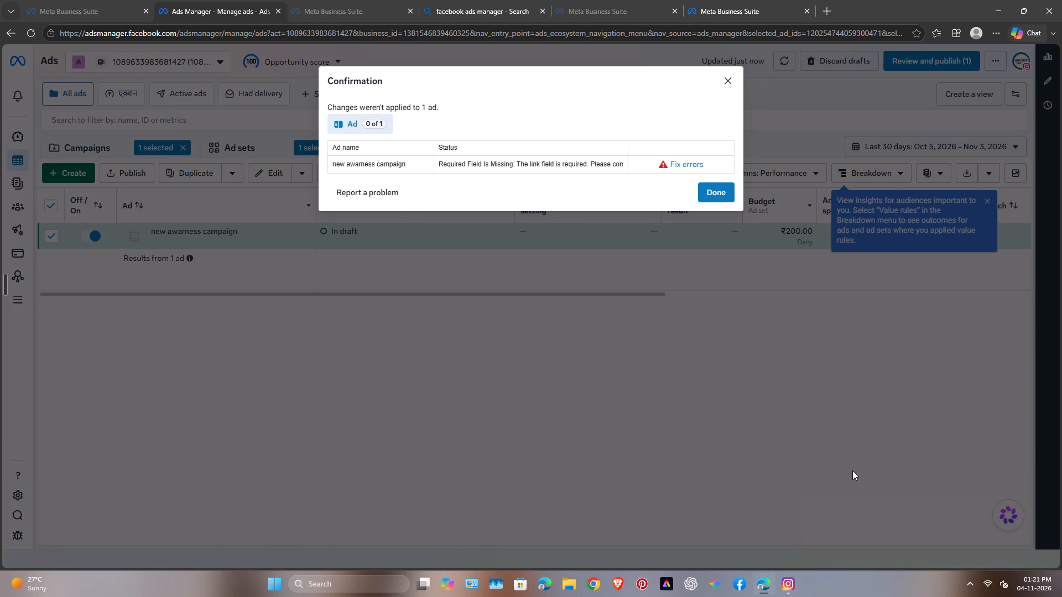
left_click(695, 163)
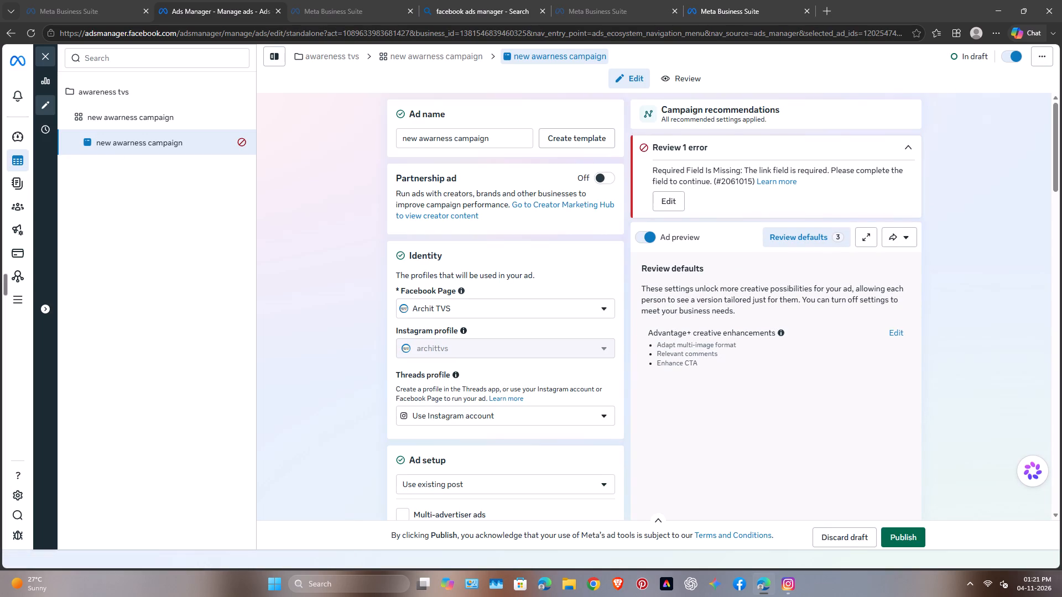
left_click(678, 203)
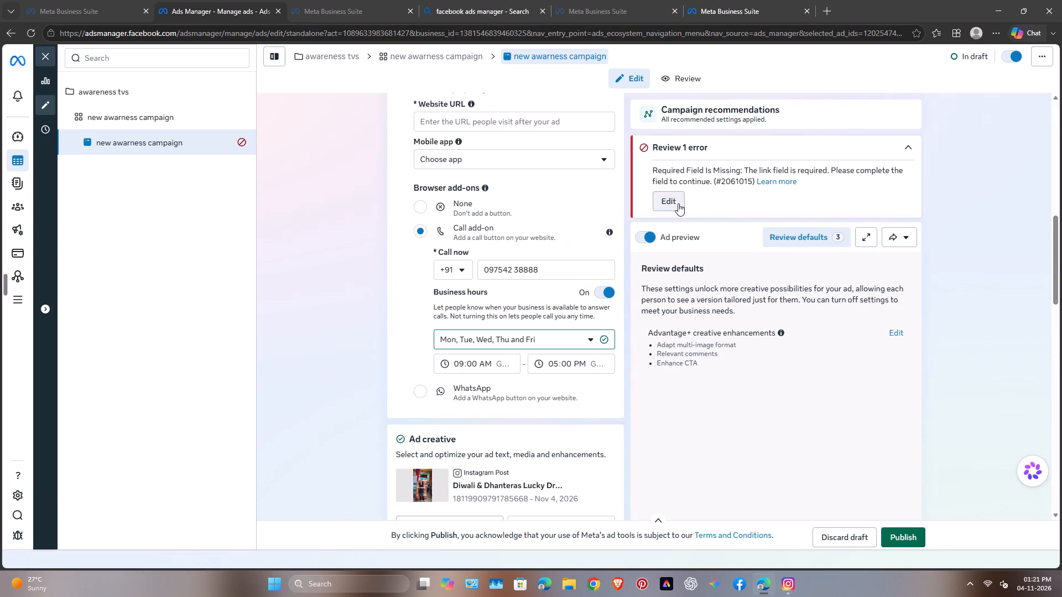
left_click(678, 203)
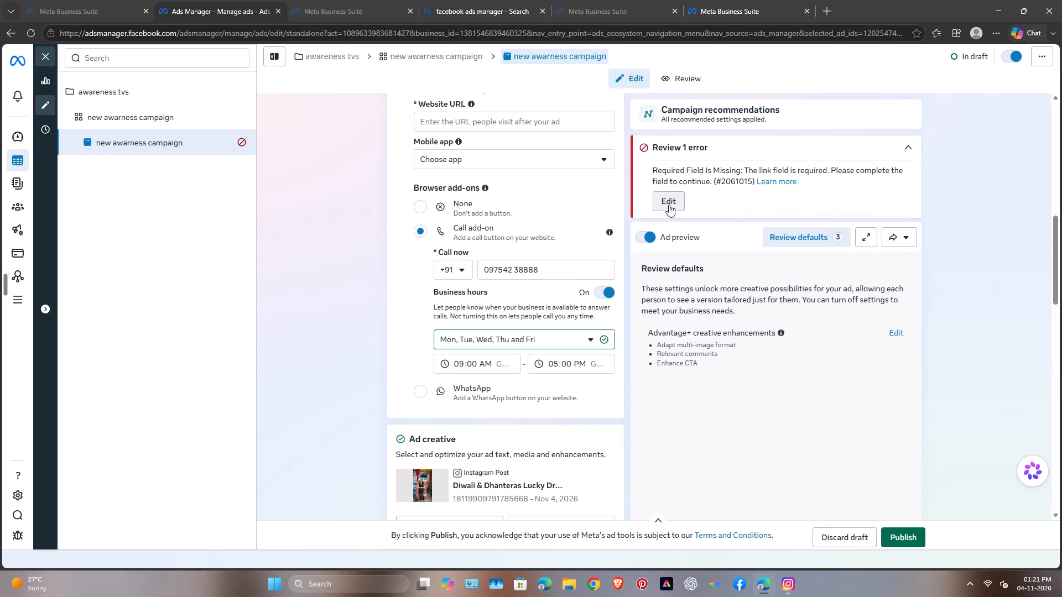
left_click(662, 206)
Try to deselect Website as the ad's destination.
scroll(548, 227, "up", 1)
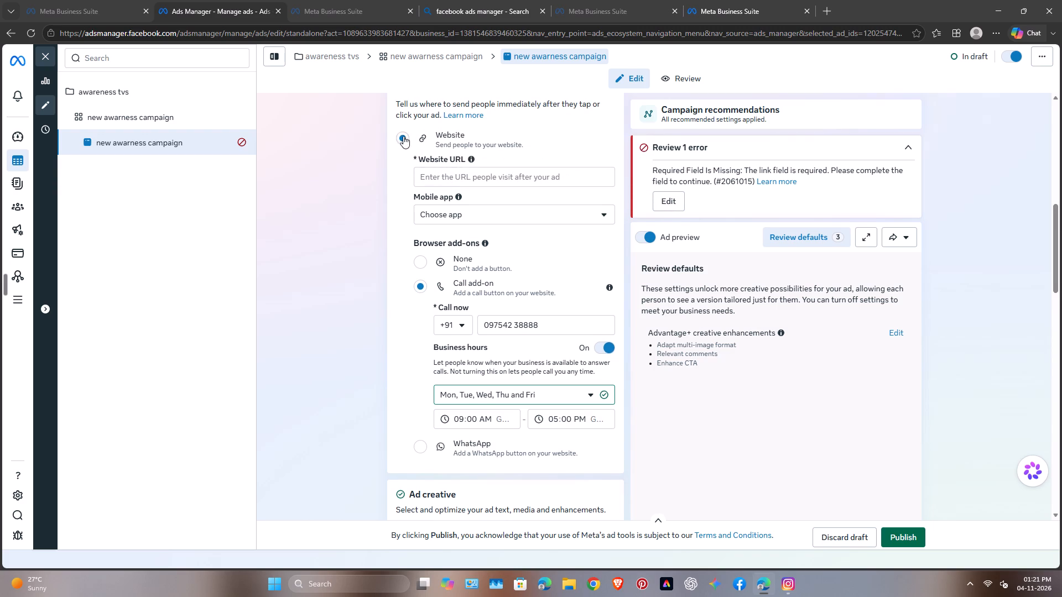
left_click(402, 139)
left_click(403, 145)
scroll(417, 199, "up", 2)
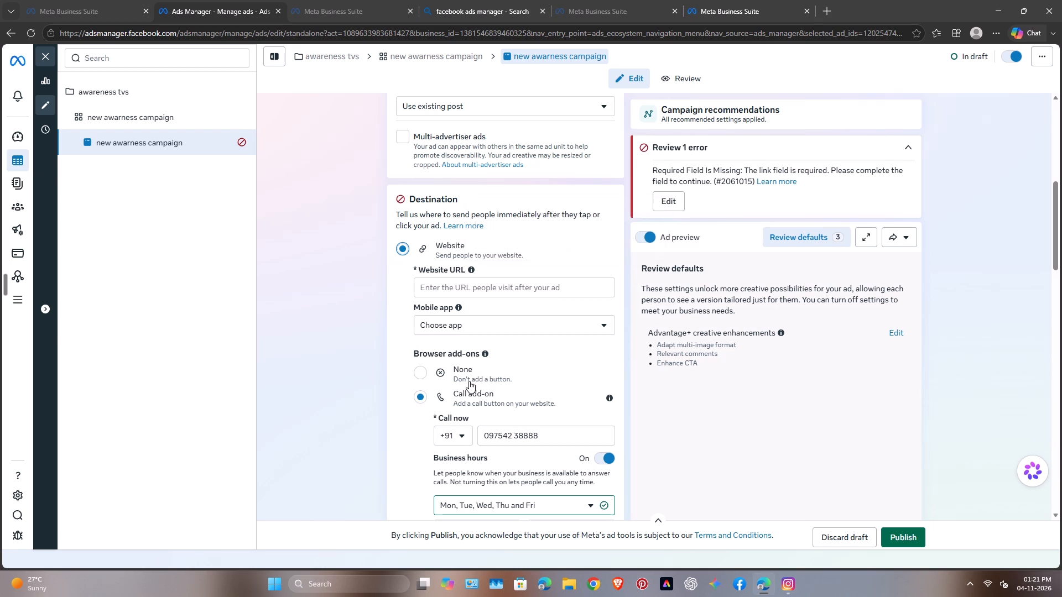
Switch the website destination's browser add-on to WhatsApp.
scroll(523, 370, "down", 1)
scroll(421, 336, "down", 3)
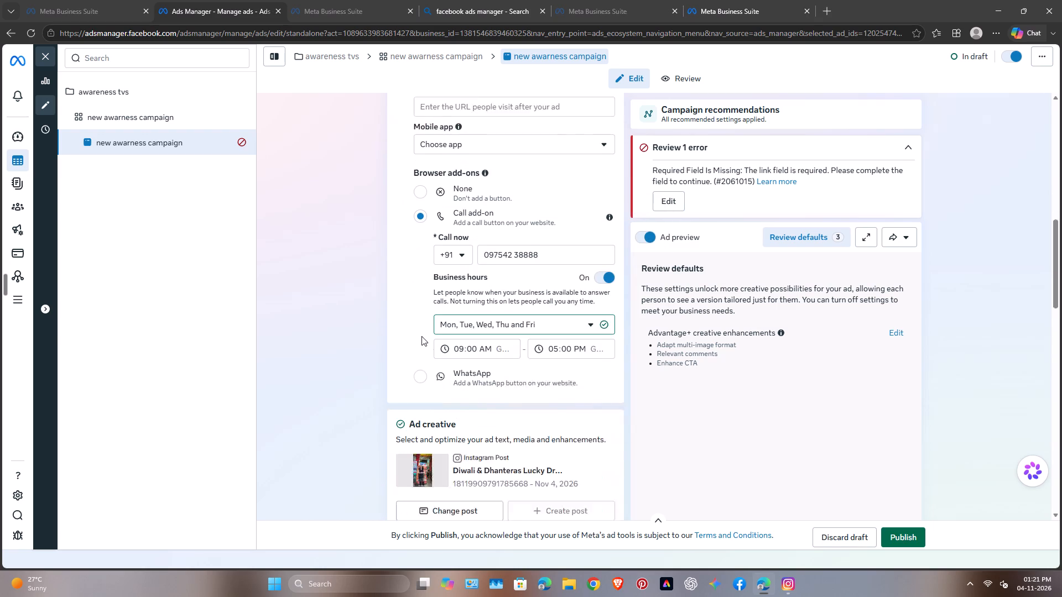
left_click(425, 335)
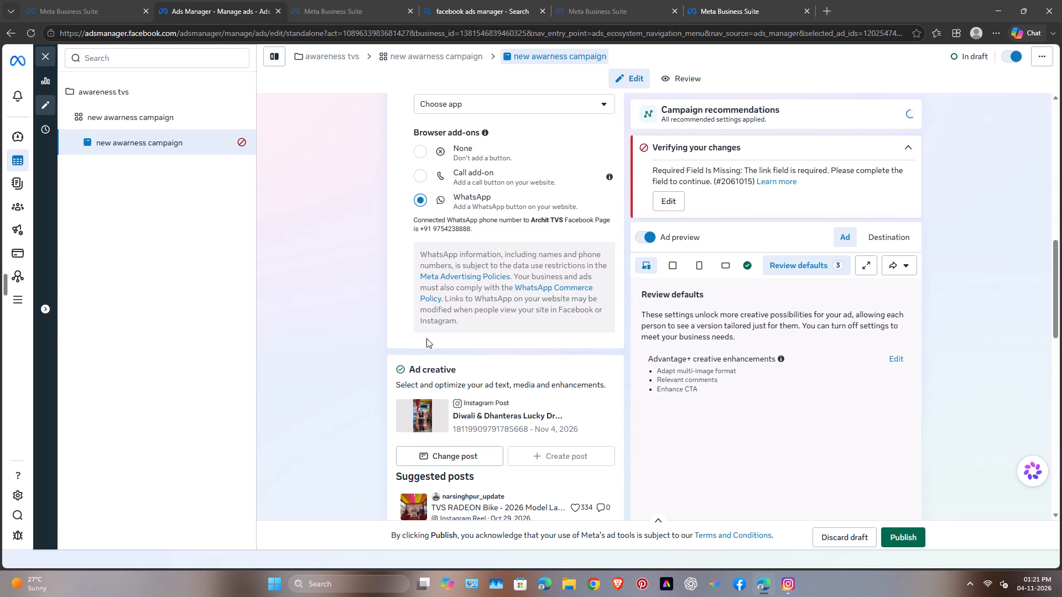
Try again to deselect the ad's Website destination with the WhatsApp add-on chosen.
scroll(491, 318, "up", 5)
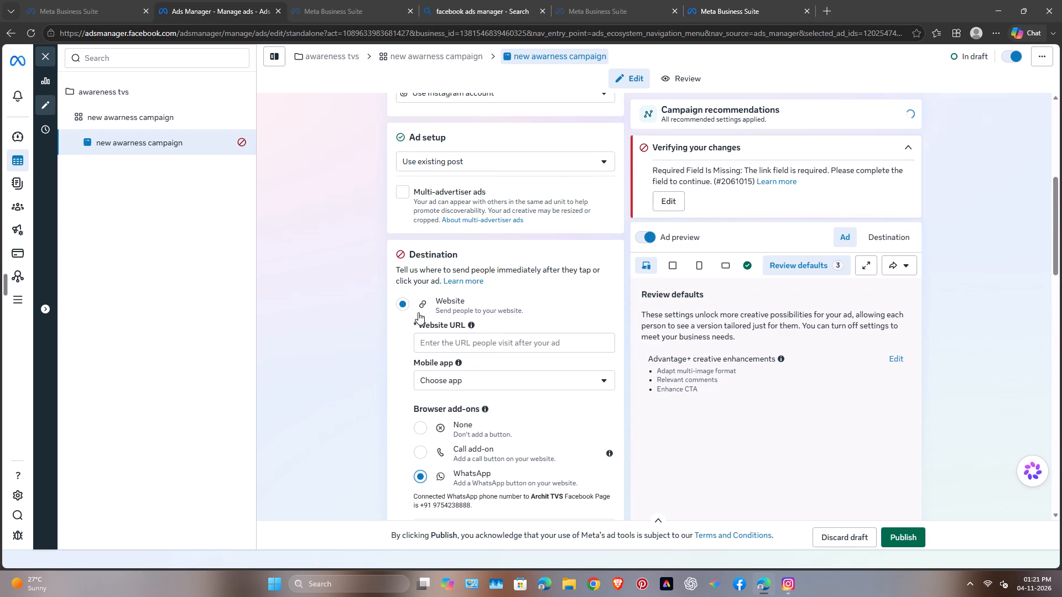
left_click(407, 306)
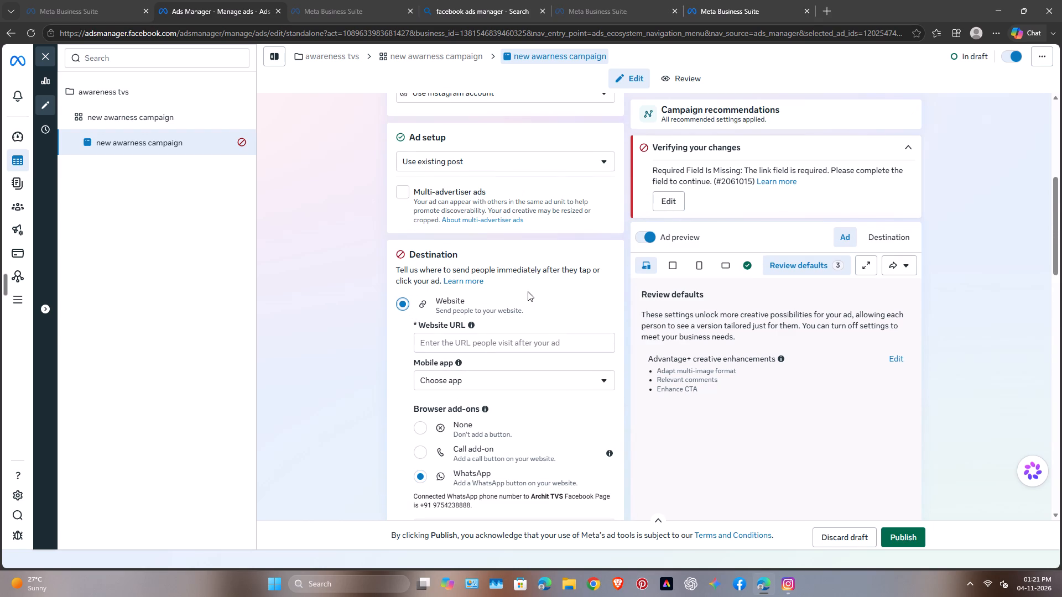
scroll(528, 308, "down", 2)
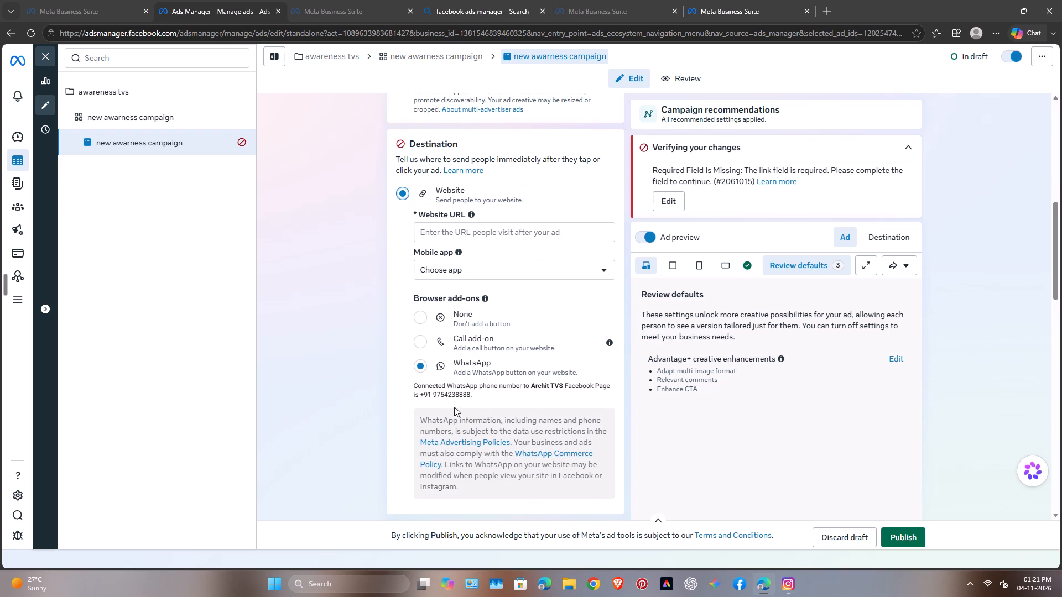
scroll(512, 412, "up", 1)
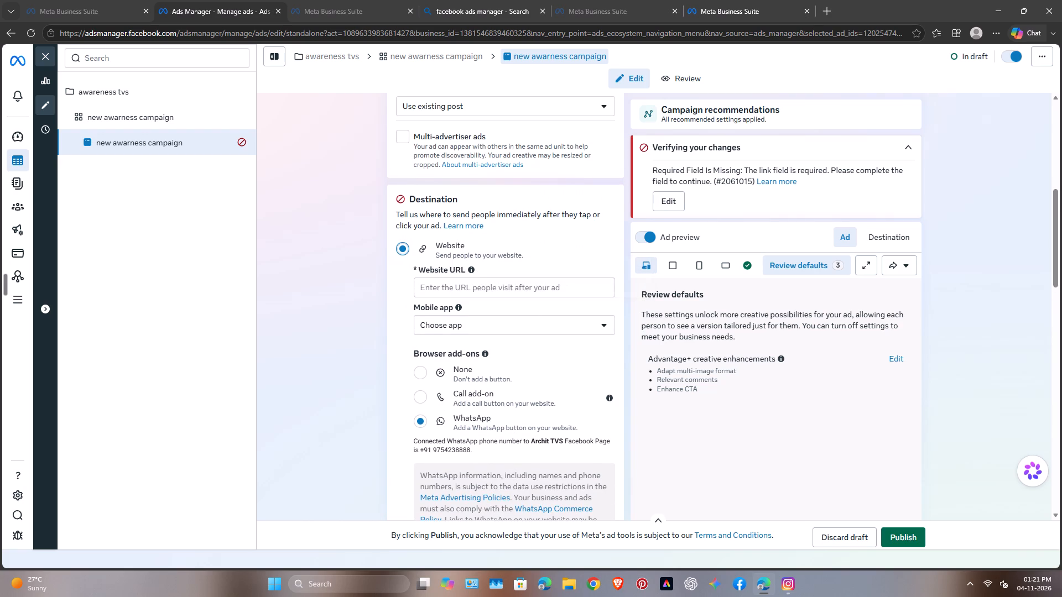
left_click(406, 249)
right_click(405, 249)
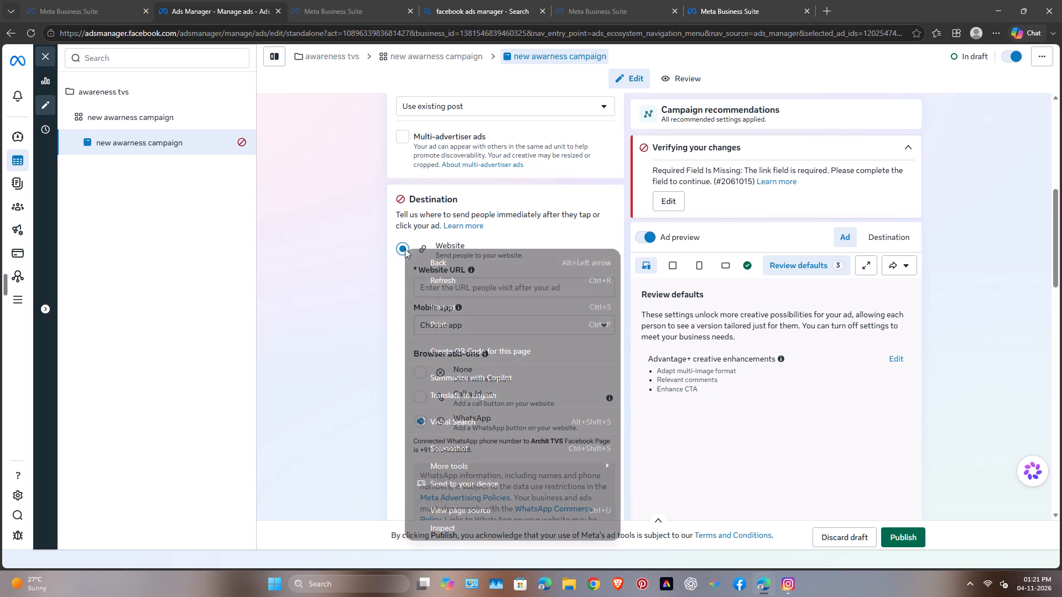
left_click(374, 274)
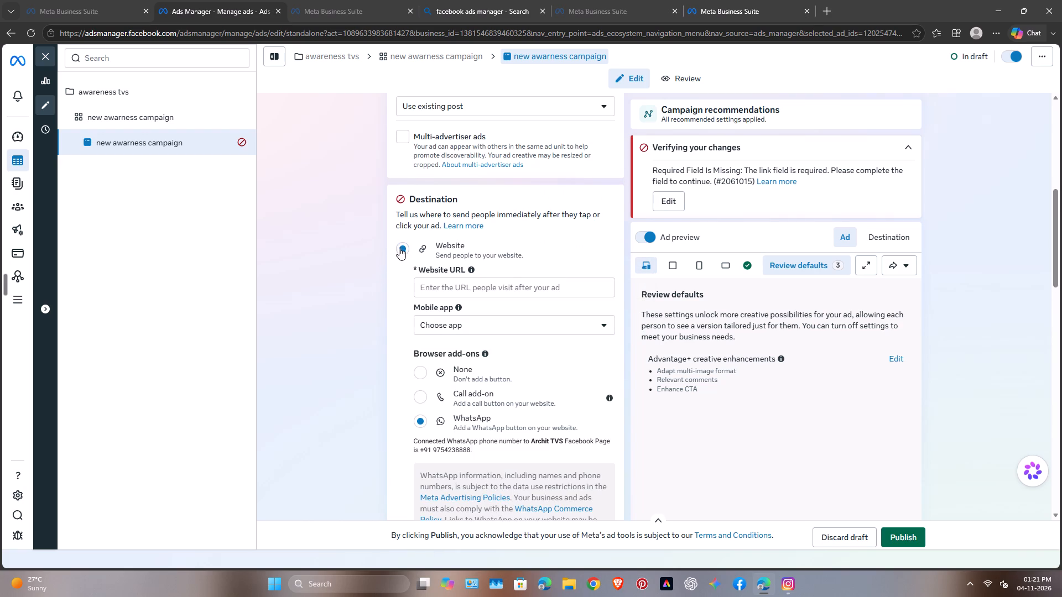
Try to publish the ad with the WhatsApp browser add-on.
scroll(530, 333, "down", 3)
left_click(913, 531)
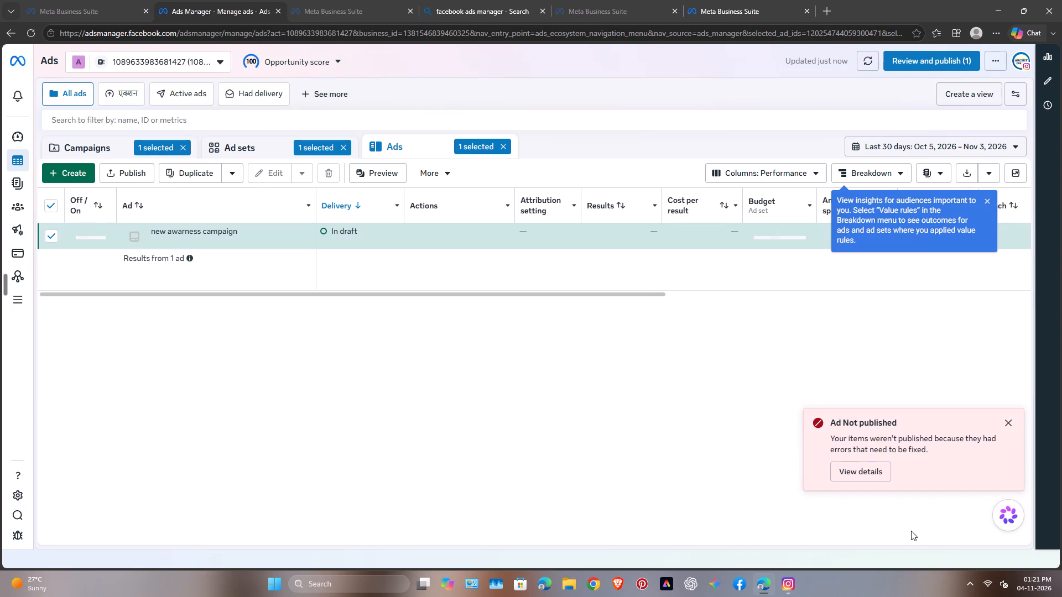
Open the ad's publishing error details again and go to the destination field that needs fixing.
left_click(860, 470)
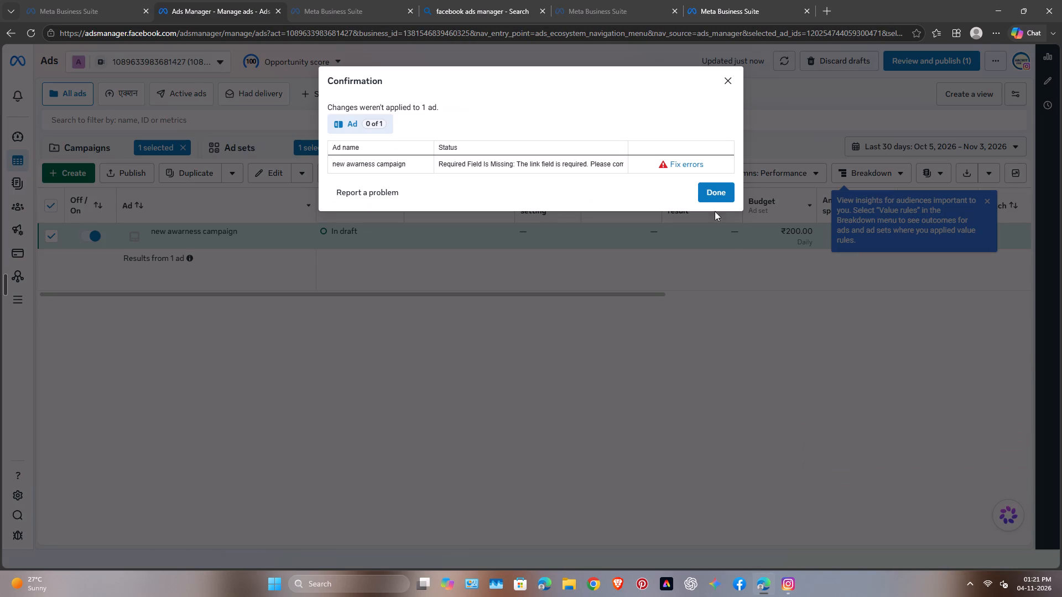
left_click(680, 167)
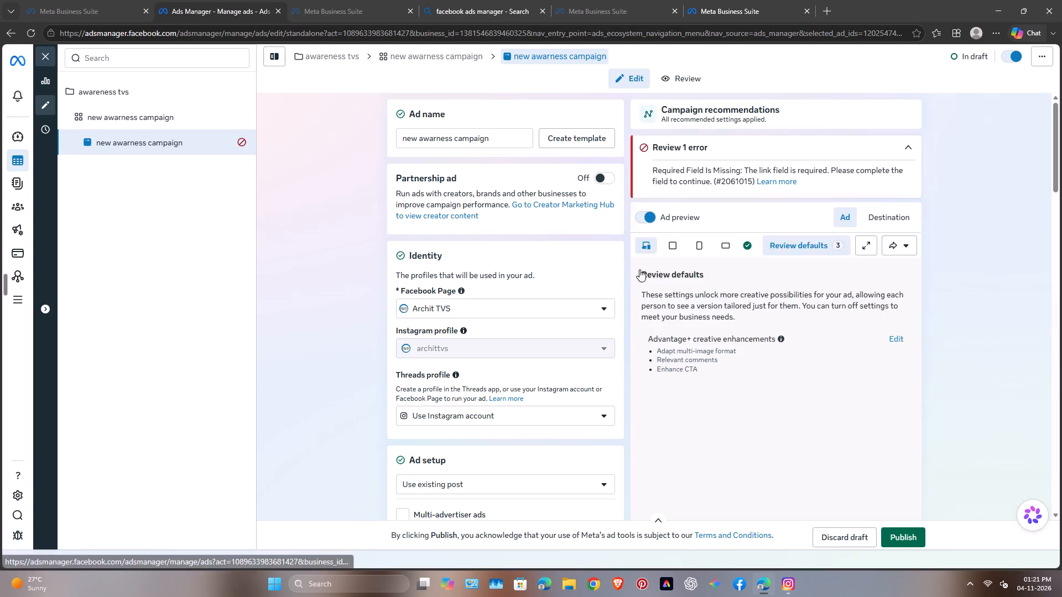
left_click(667, 201)
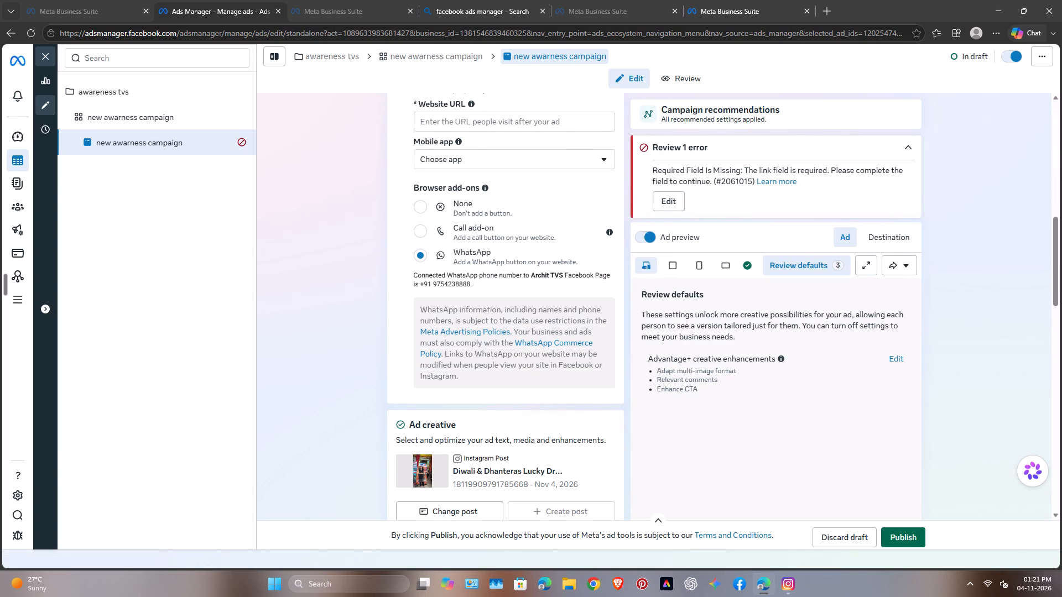
Open a new browser tab alongside the ad's unfinished Destination settings.
scroll(493, 355, "up", 2)
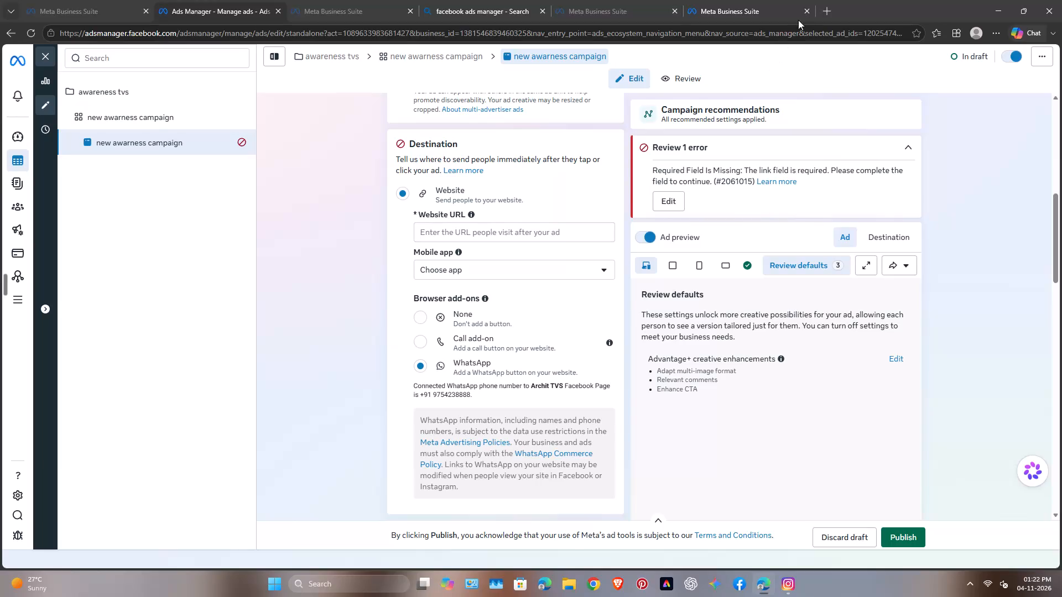
left_click(823, 11)
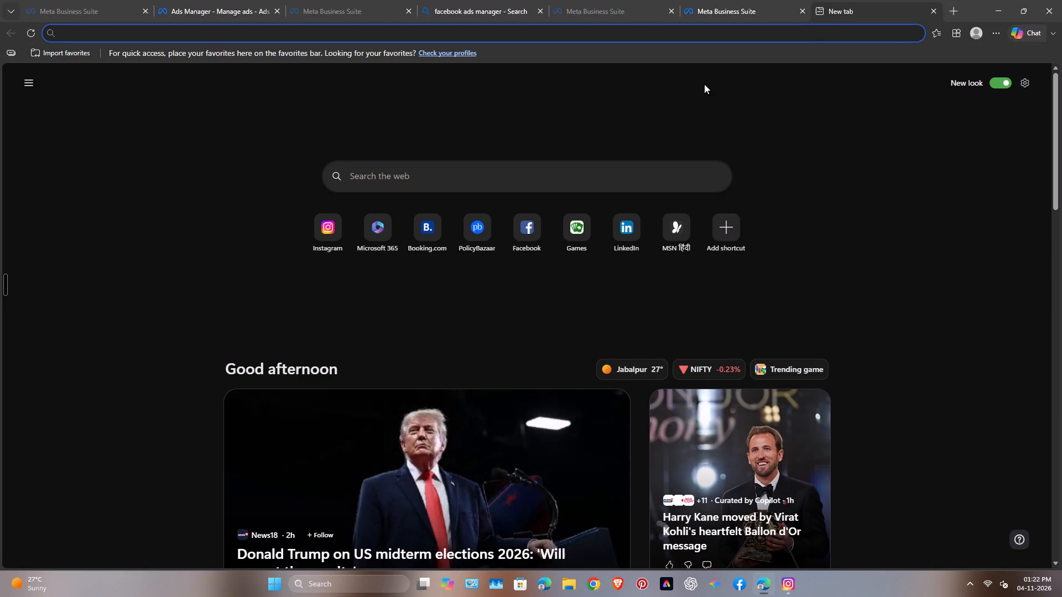
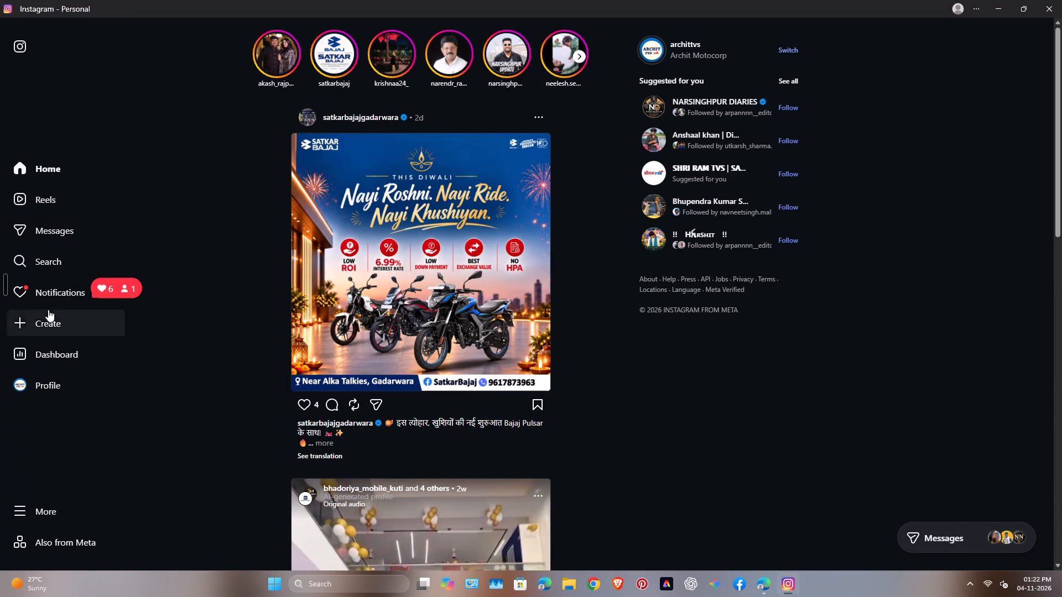
Open the edit page of the archittvs Instagram profile and examine its website field and other profile details.
left_click(28, 386)
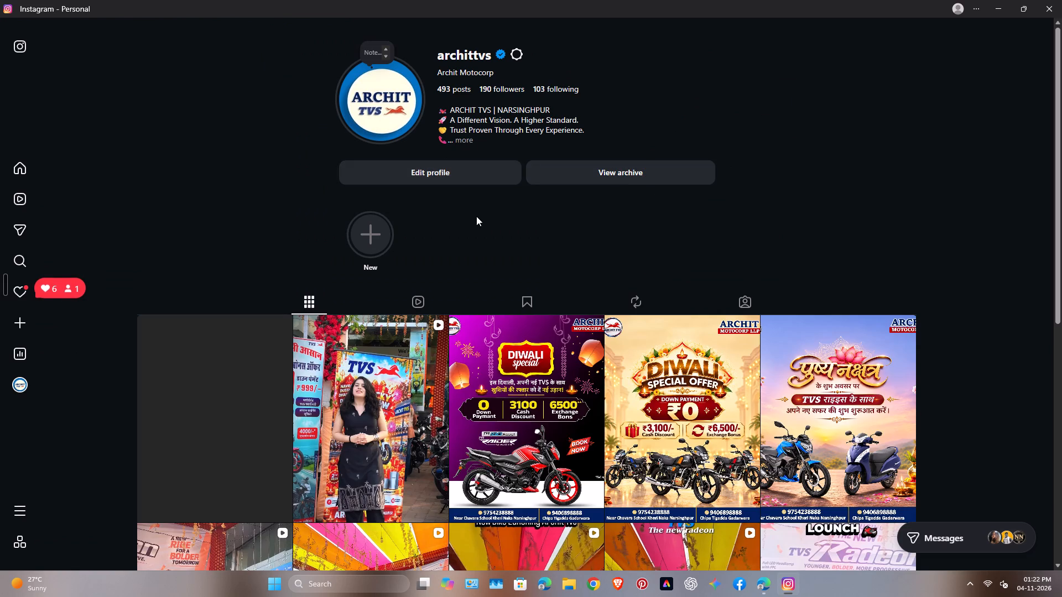
scroll(476, 216, "up", 3)
left_click(463, 166)
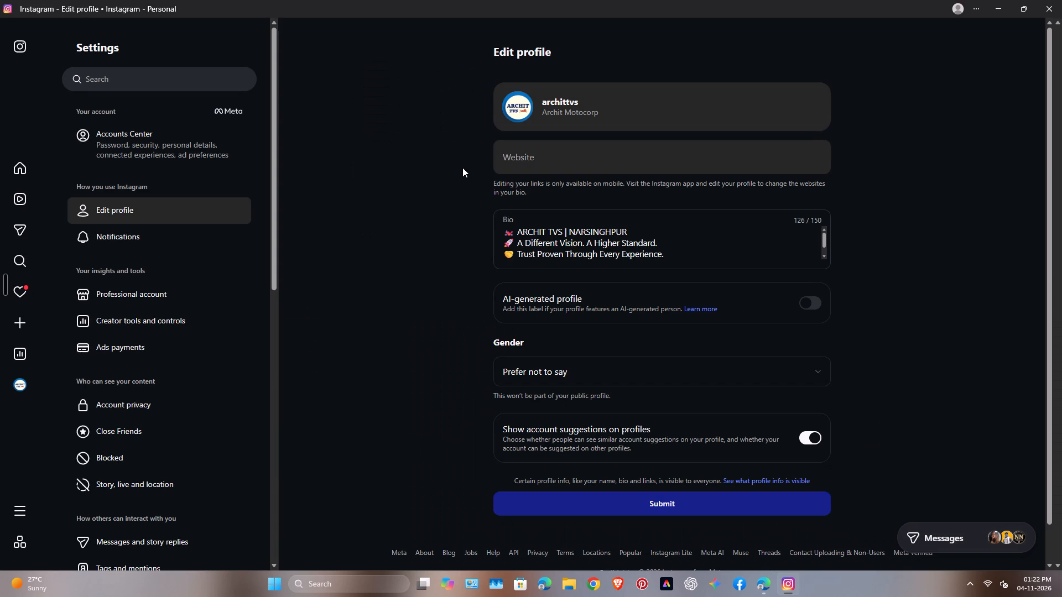
scroll(494, 235, "down", 4)
scroll(616, 296, "up", 3)
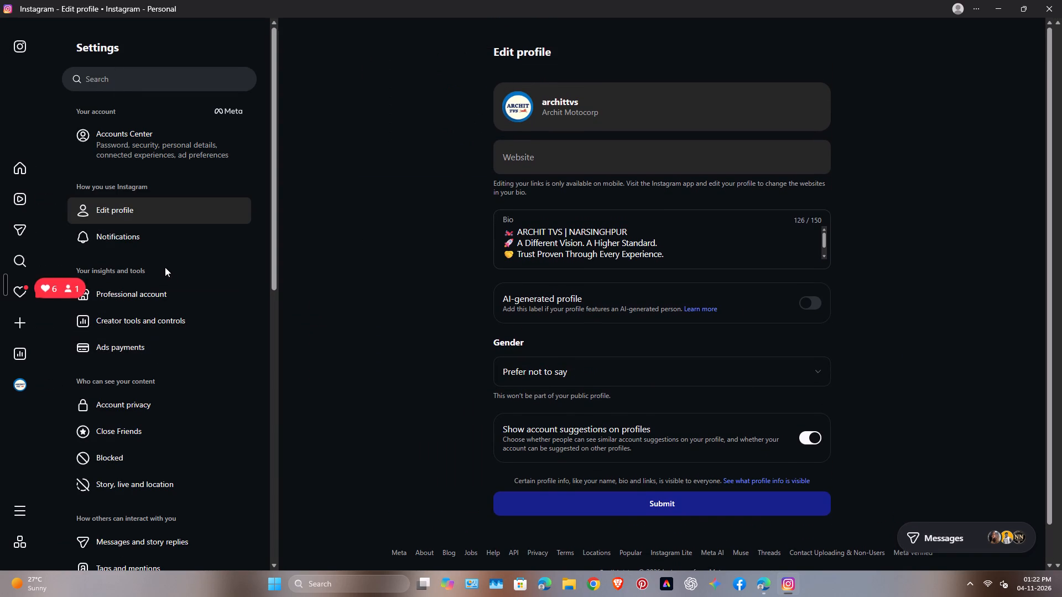
left_click(30, 384)
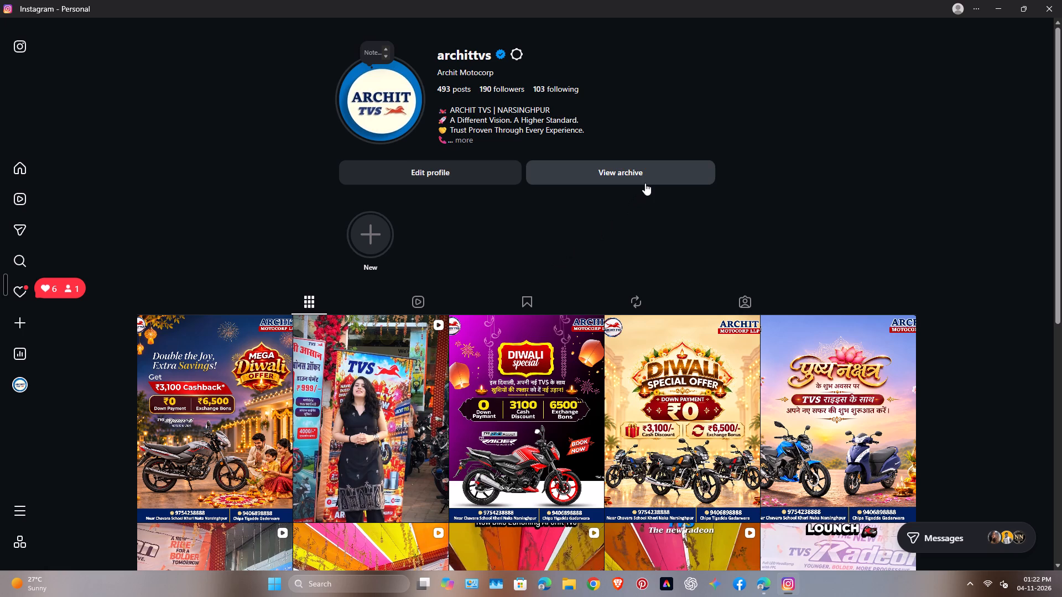
scroll(464, 309, "down", 7)
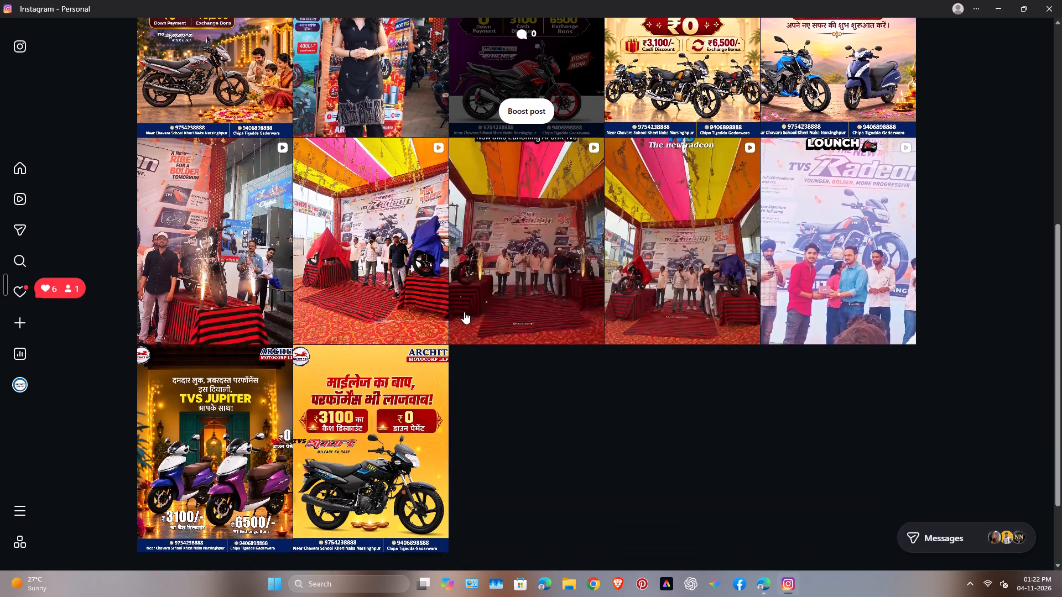
scroll(464, 312, "up", 8)
scroll(408, 201, "up", 2)
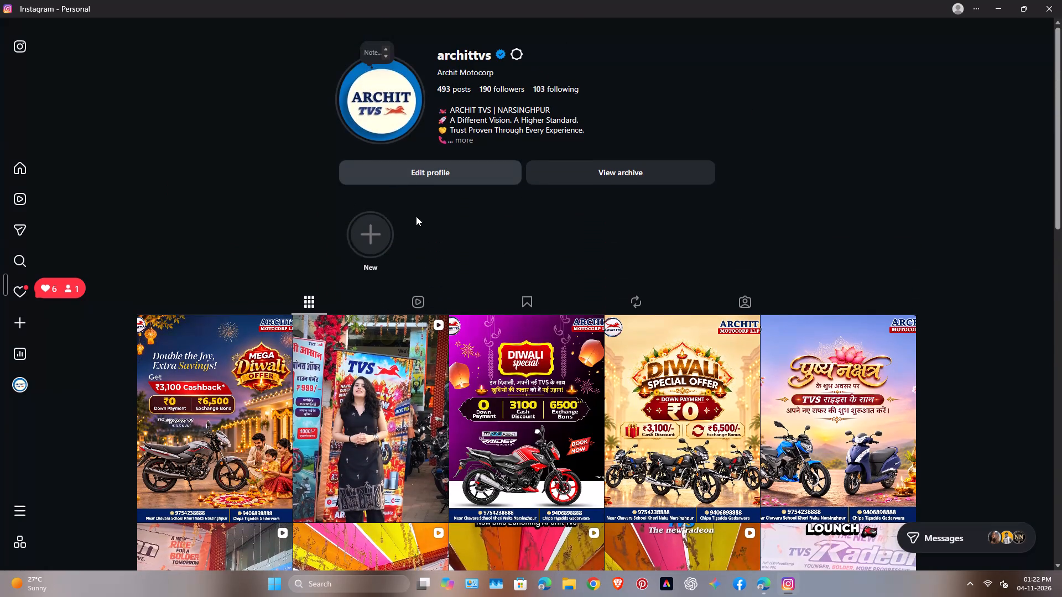
right_click(19, 389)
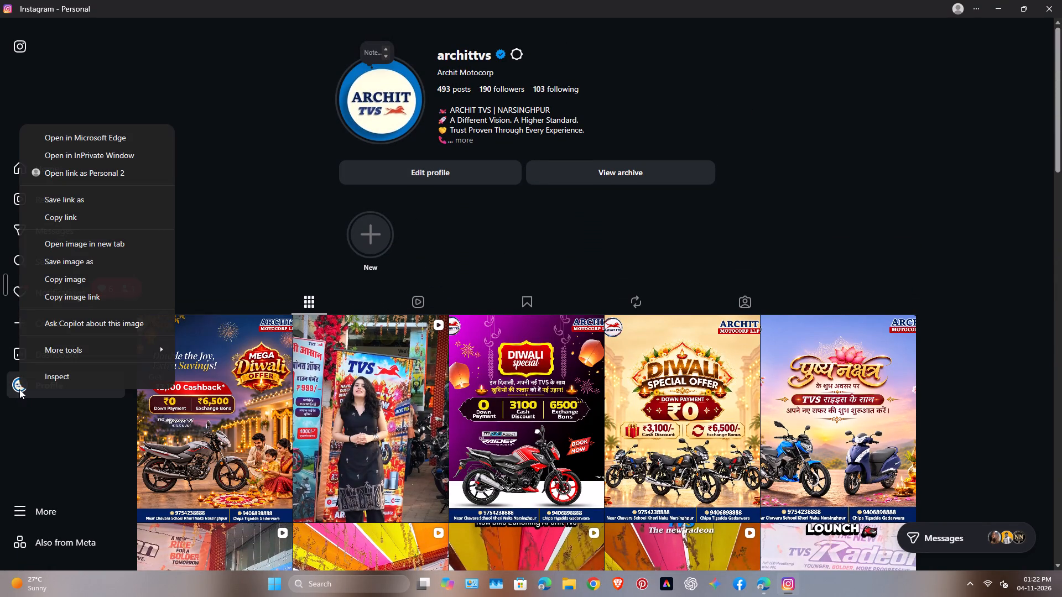
left_click(71, 216)
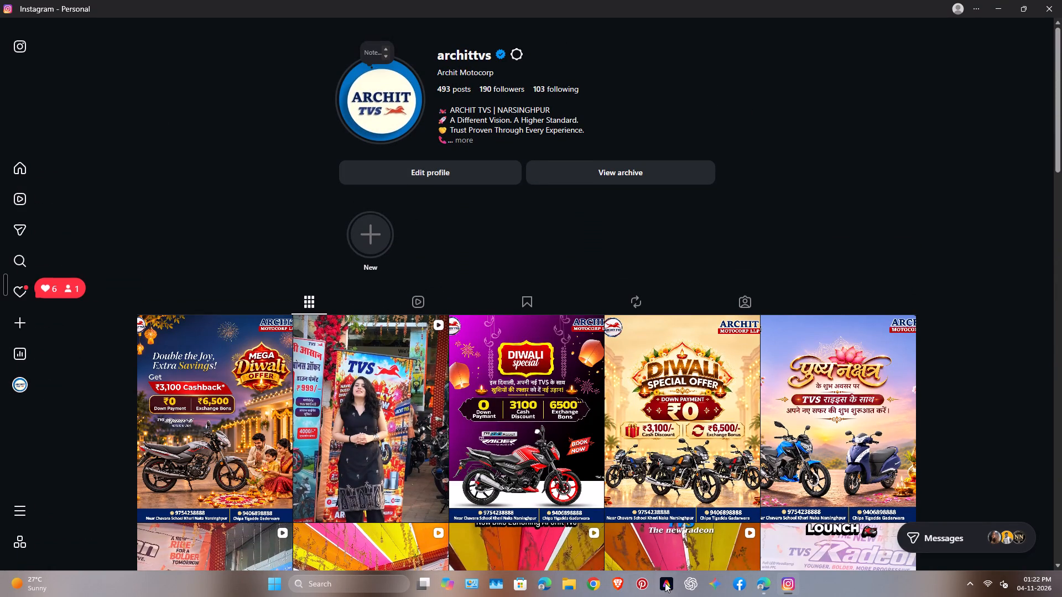
left_click(594, 582)
left_click(800, 73)
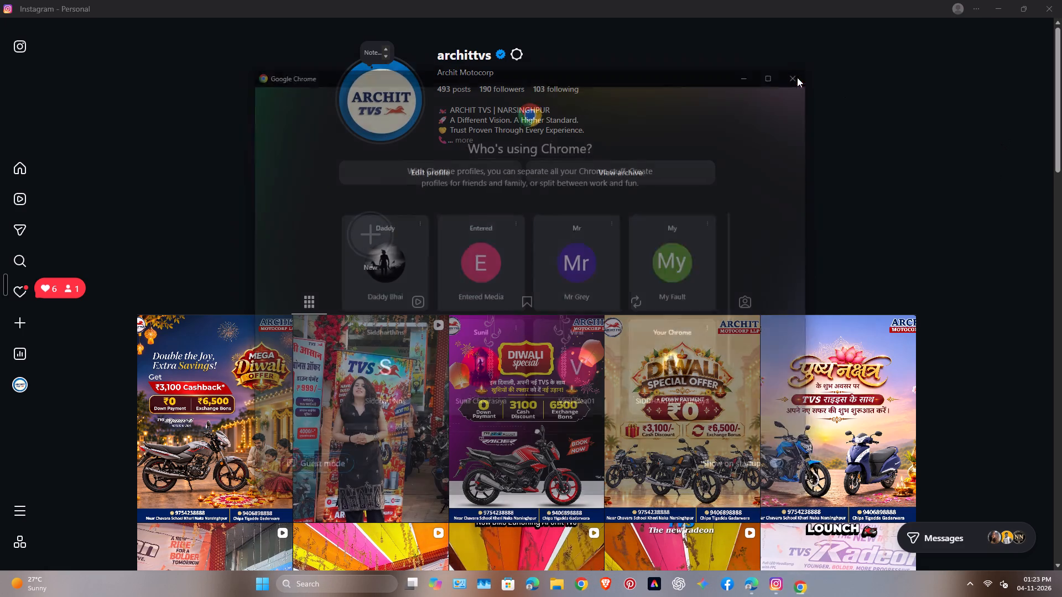
left_click_drag(787, 460, 758, 580)
left_click(758, 580)
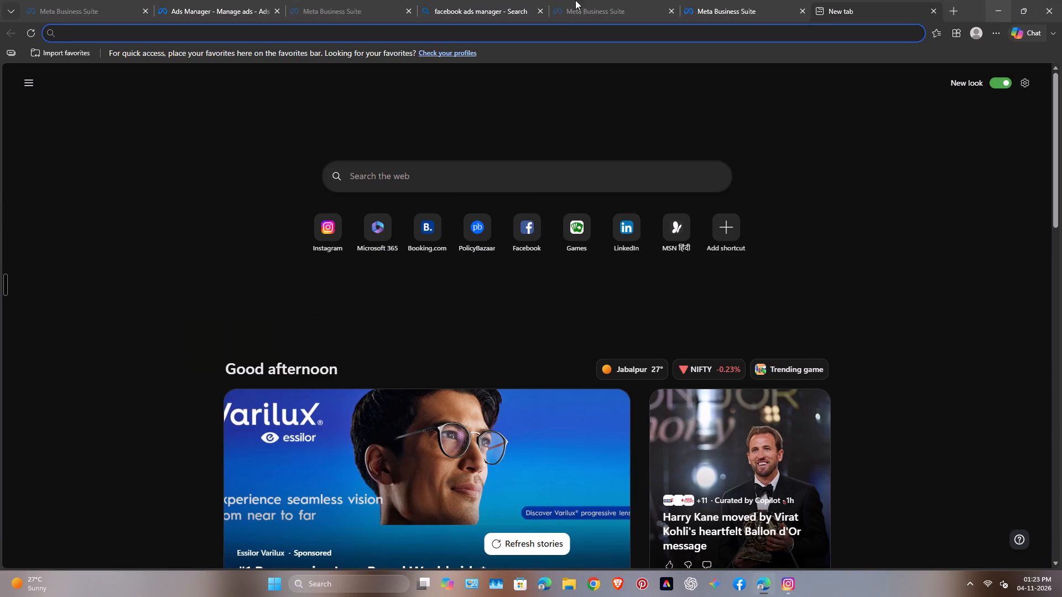
left_click(499, 17)
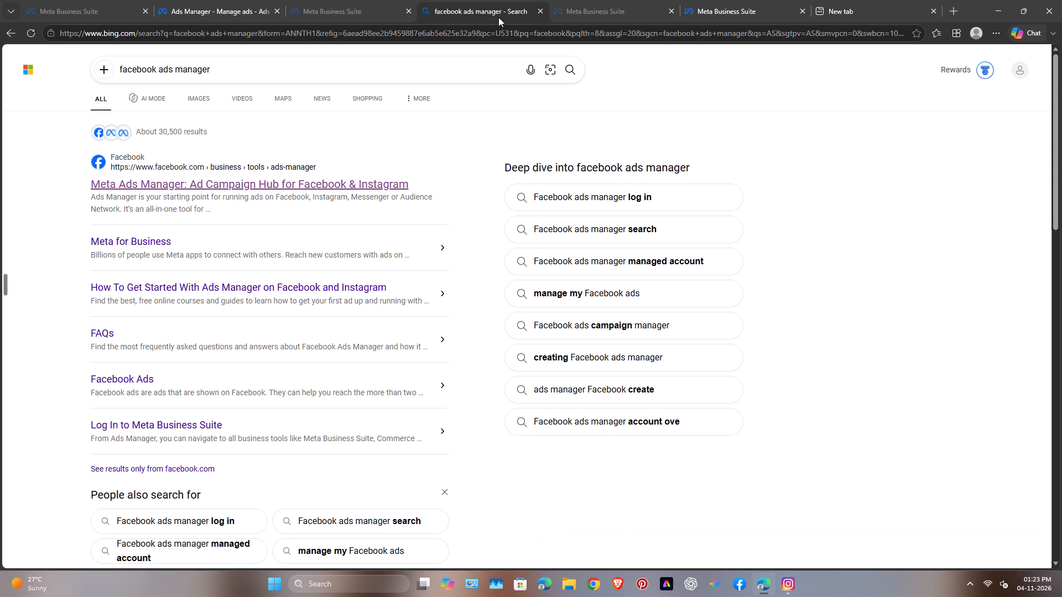
left_click(735, 12)
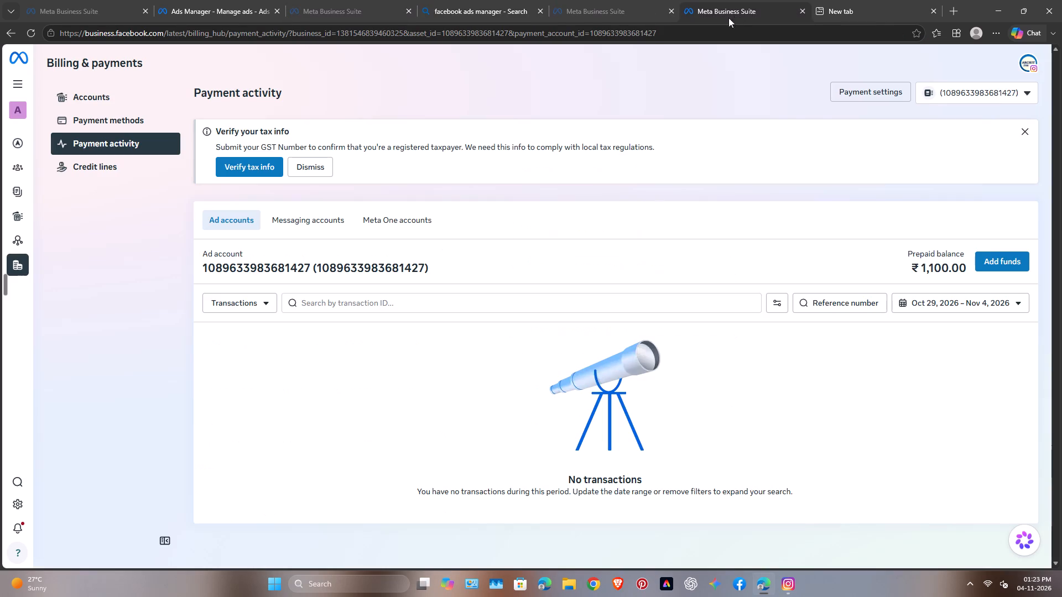
left_click(564, 6)
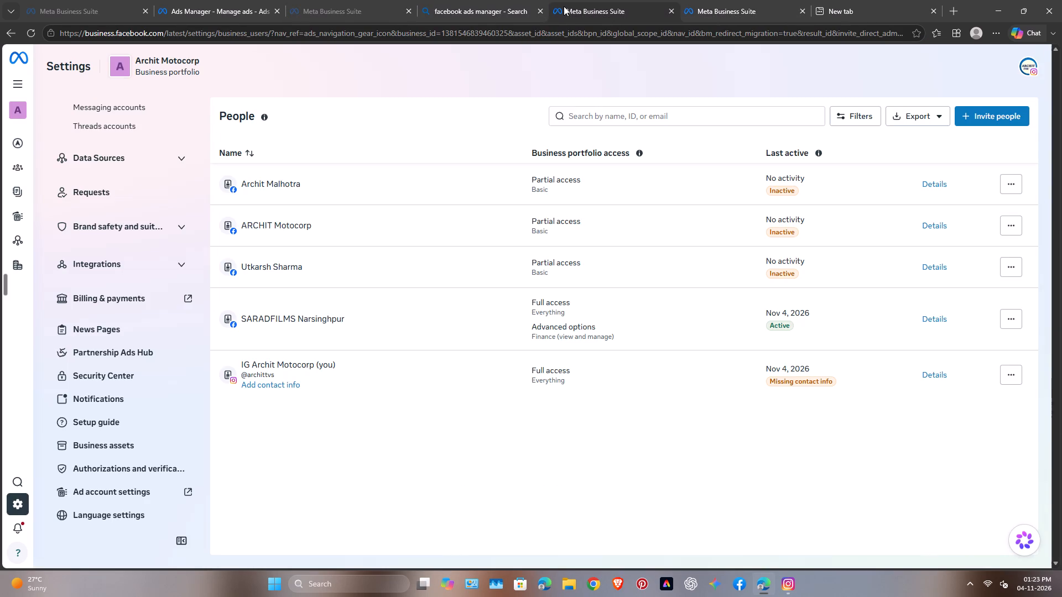
left_click(131, 11)
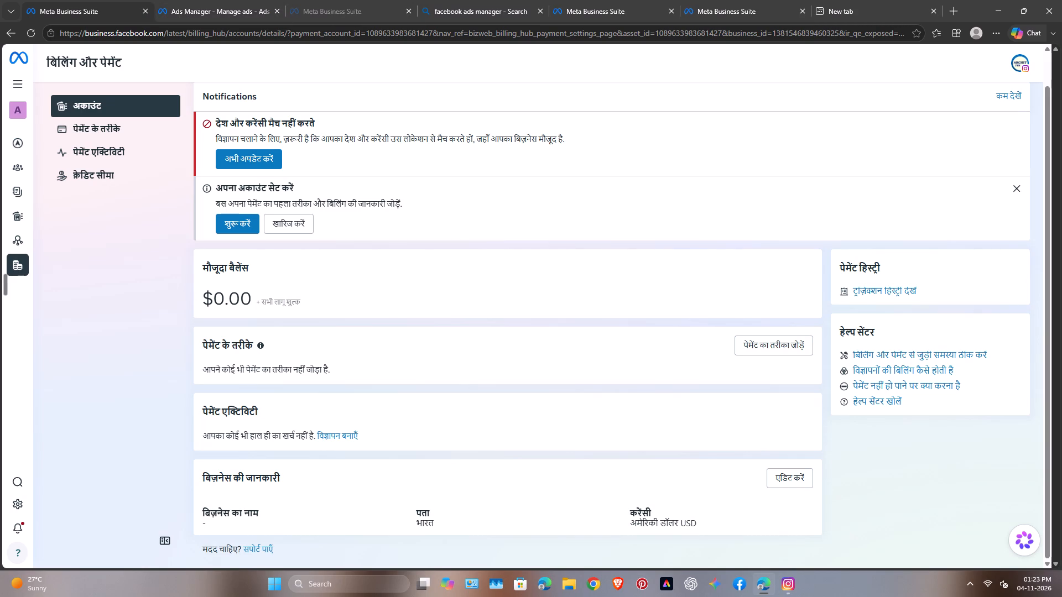
double_click(238, 12)
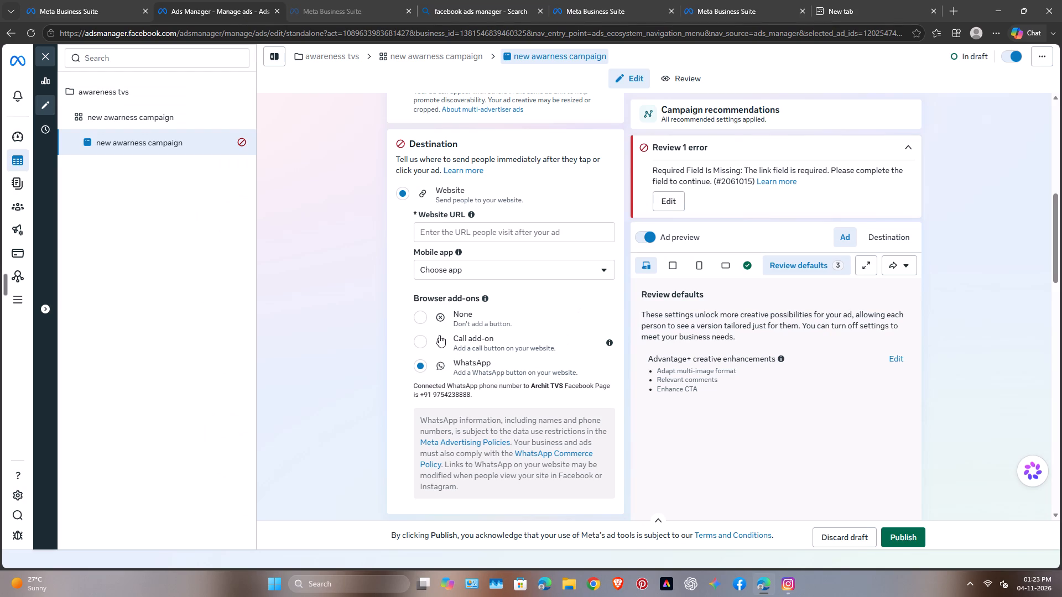
right_click(528, 234)
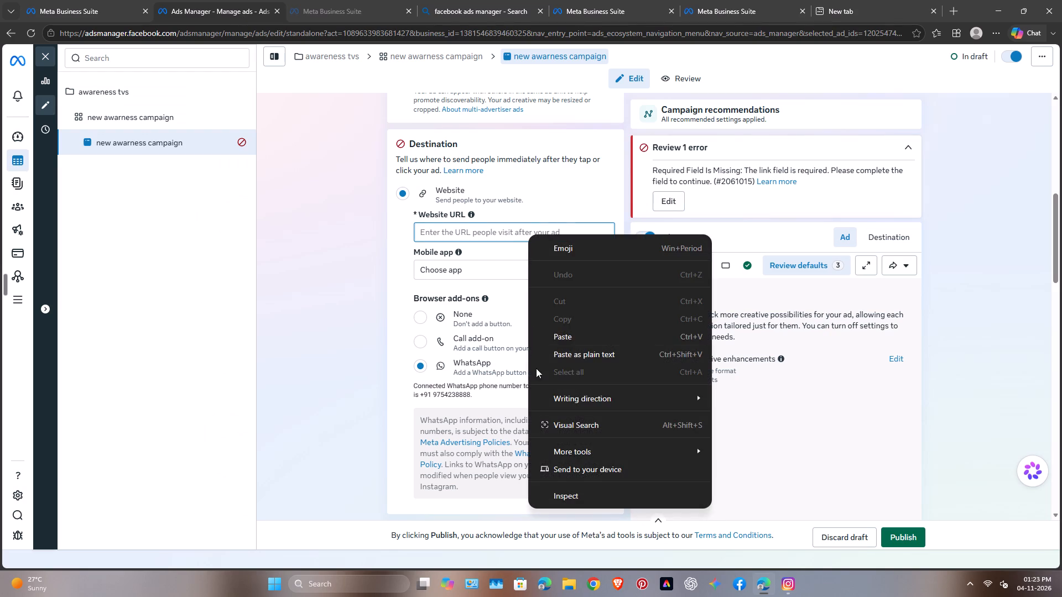
left_click(556, 332)
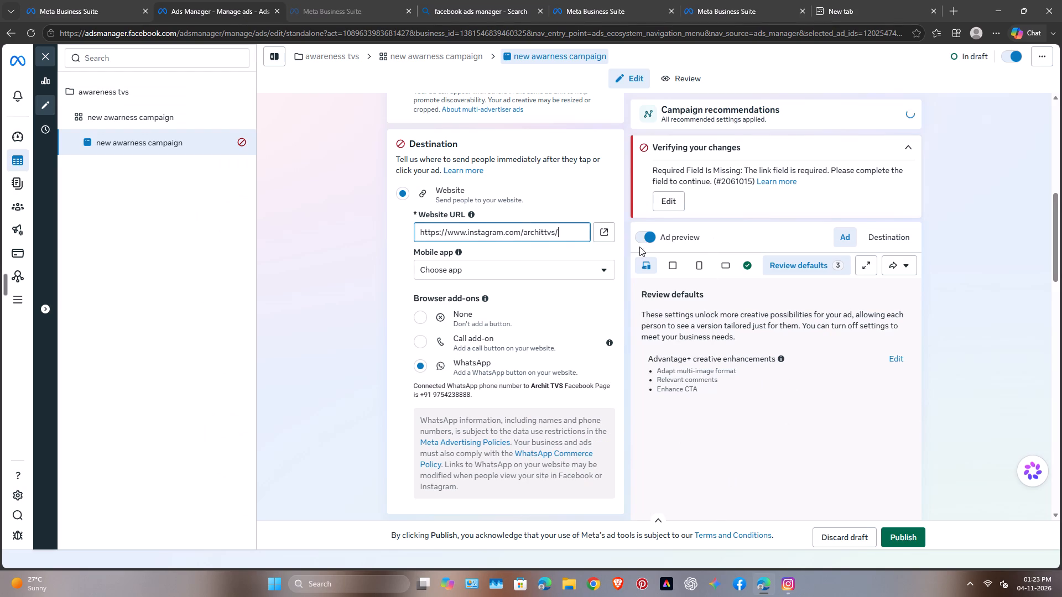
left_click(595, 270)
left_click(595, 270)
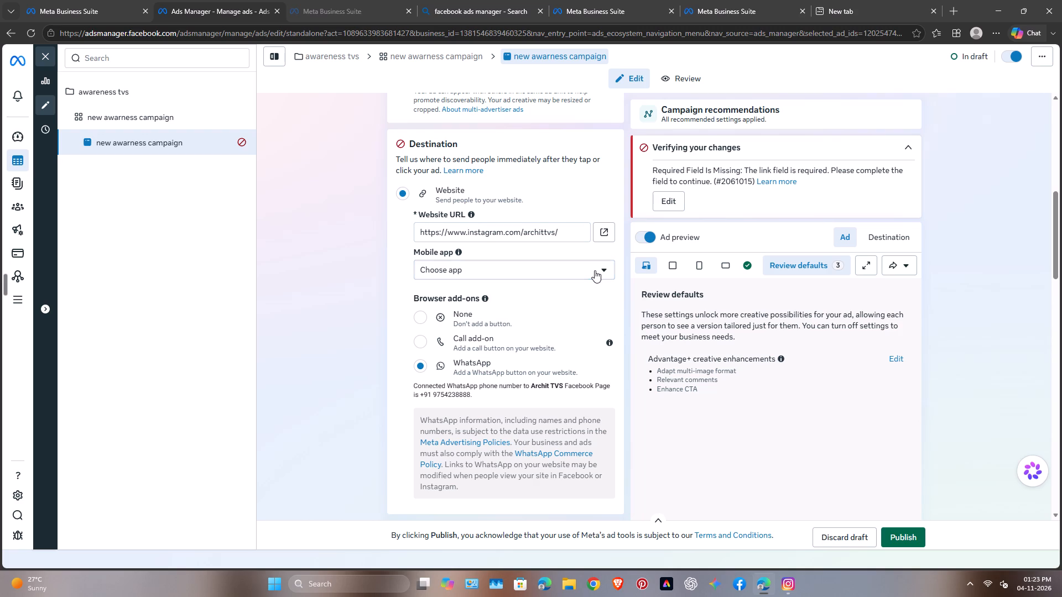
Publish the new awarness campaign ad with its website link, review the publishing details, and reload the ads list.
left_click(913, 536)
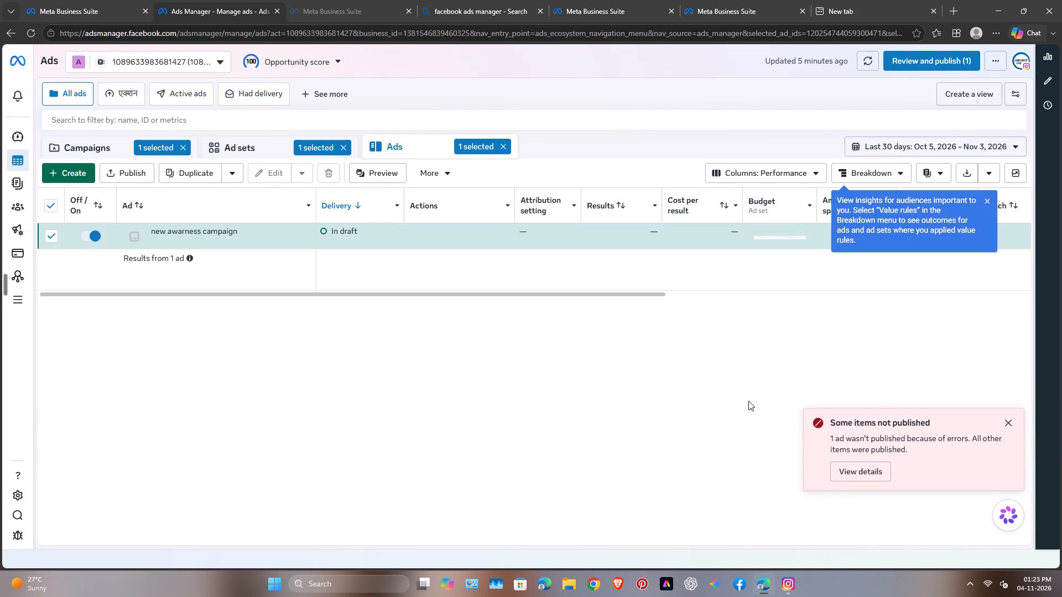
left_click(887, 474)
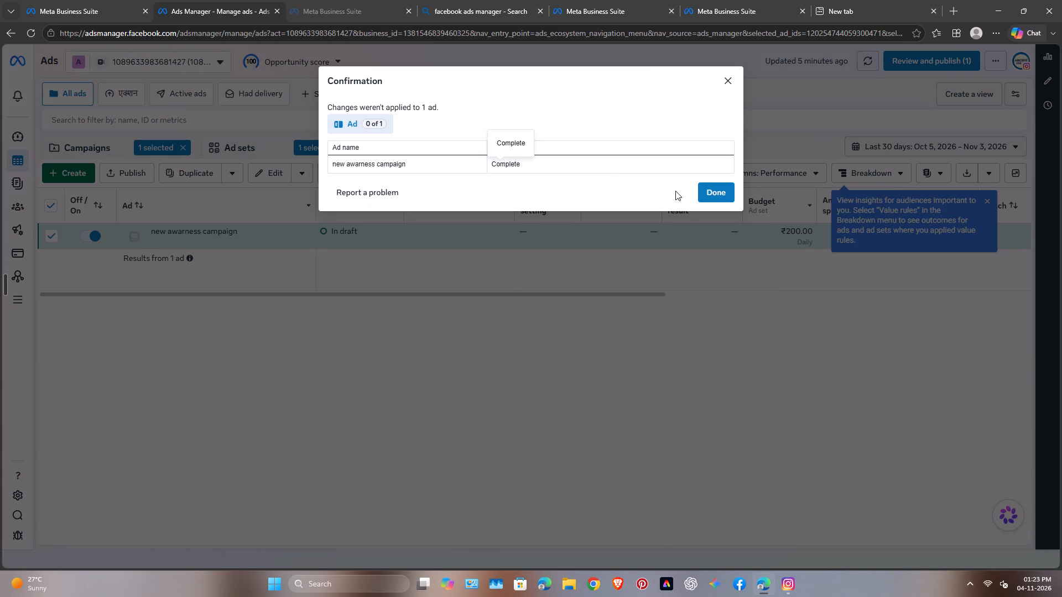
left_click(701, 192)
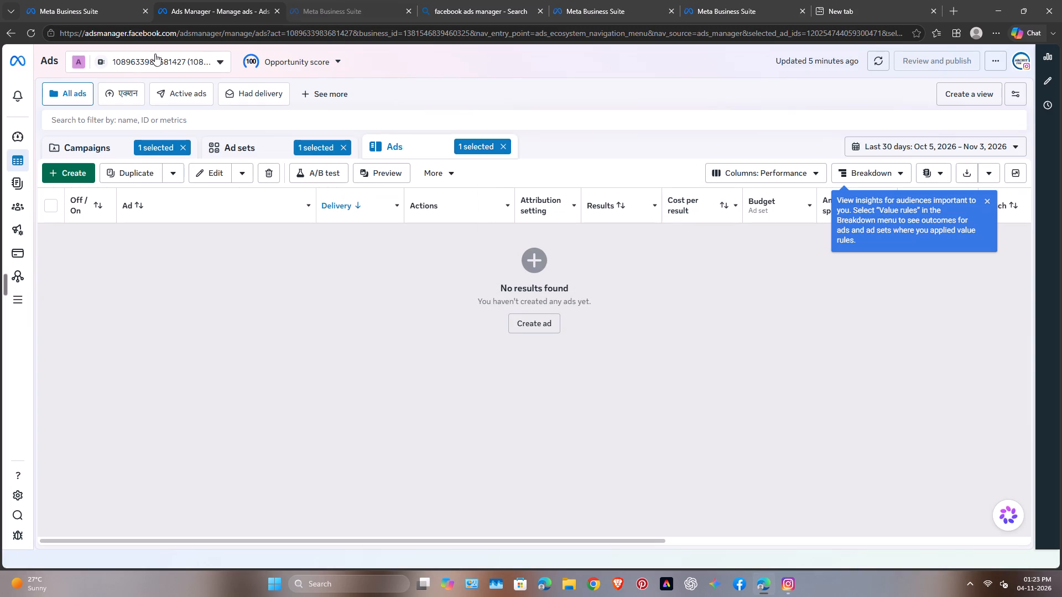
left_click(34, 28)
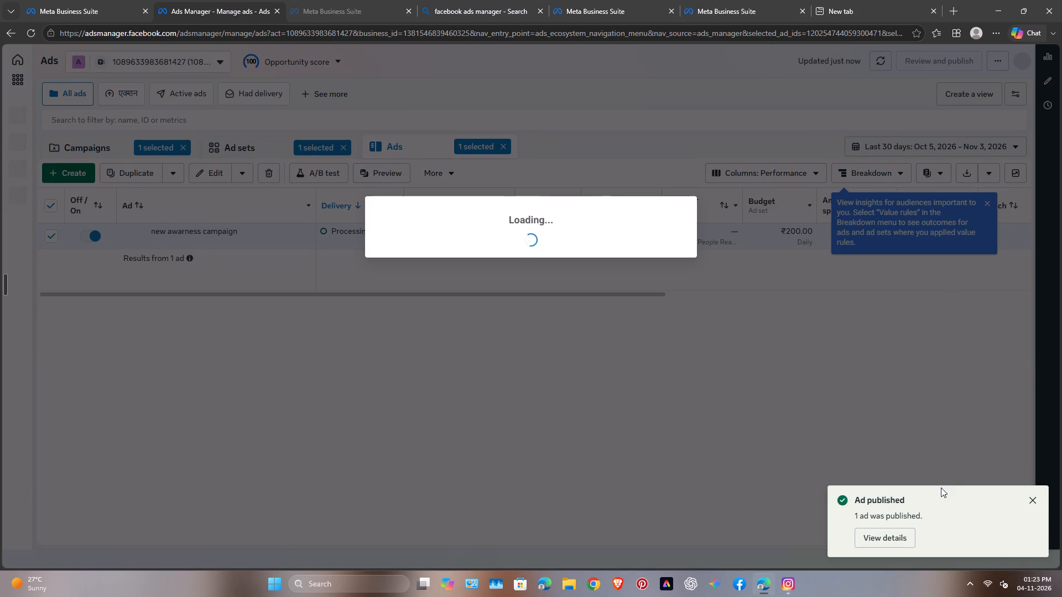
Dismiss the ad publishing notification.
left_click(1039, 505)
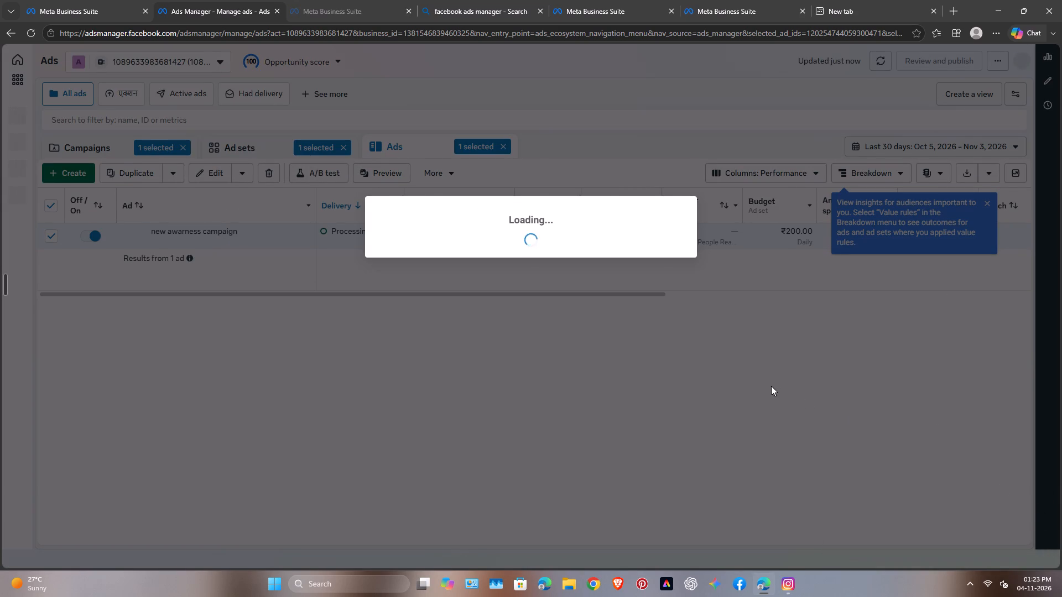
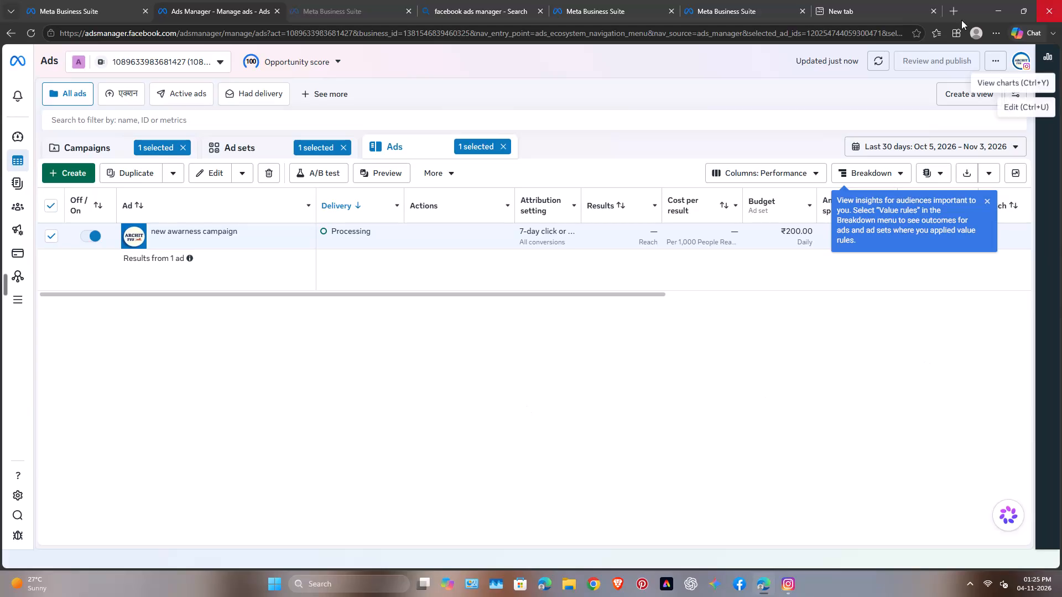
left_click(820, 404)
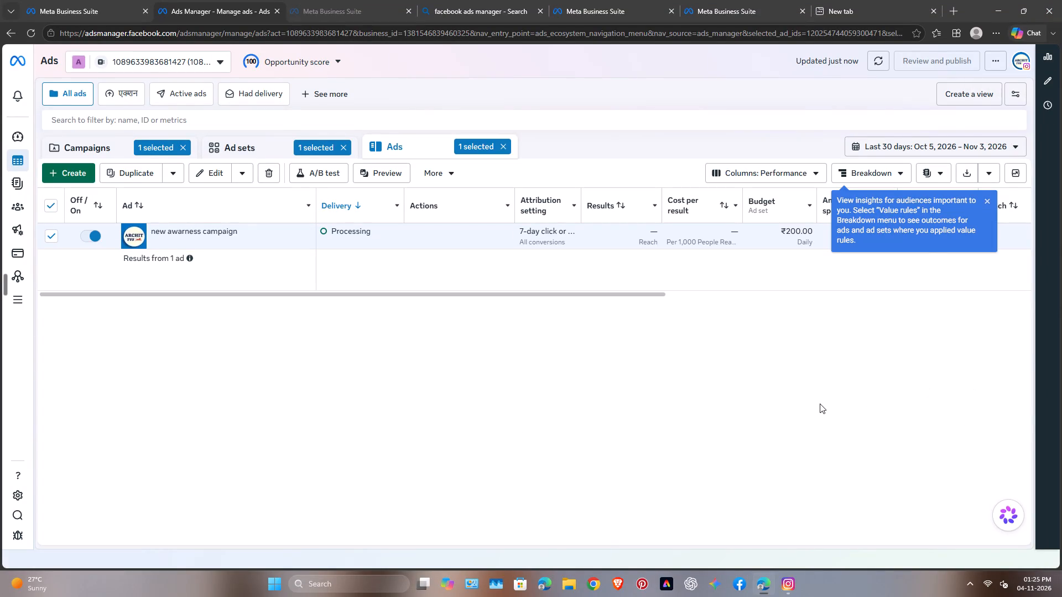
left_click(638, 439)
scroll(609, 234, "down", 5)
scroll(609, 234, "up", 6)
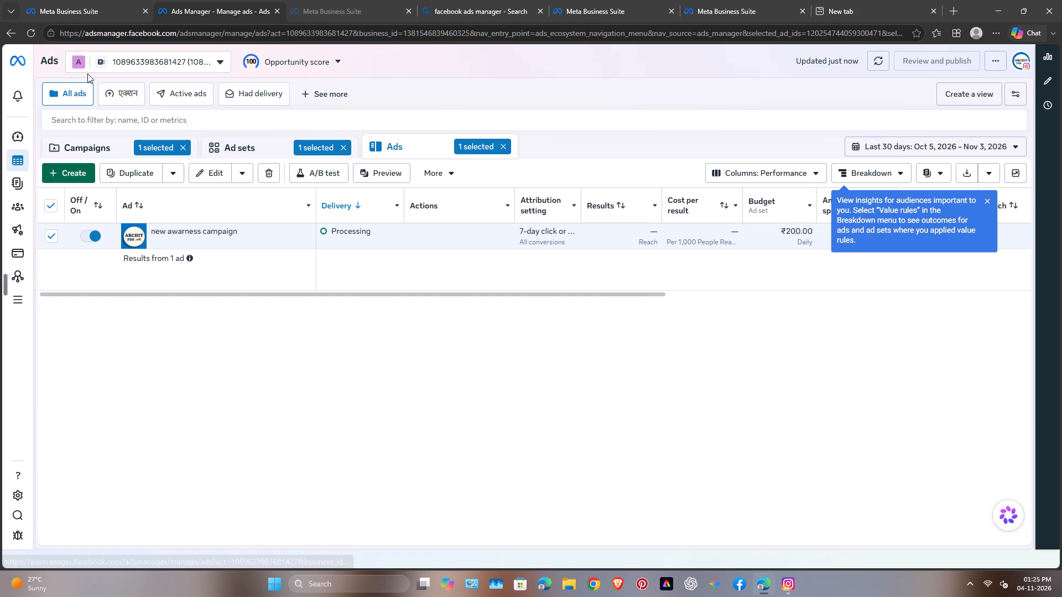
Reload the ads page to check the delivery status of the new awarness campaign ad.
left_click(34, 35)
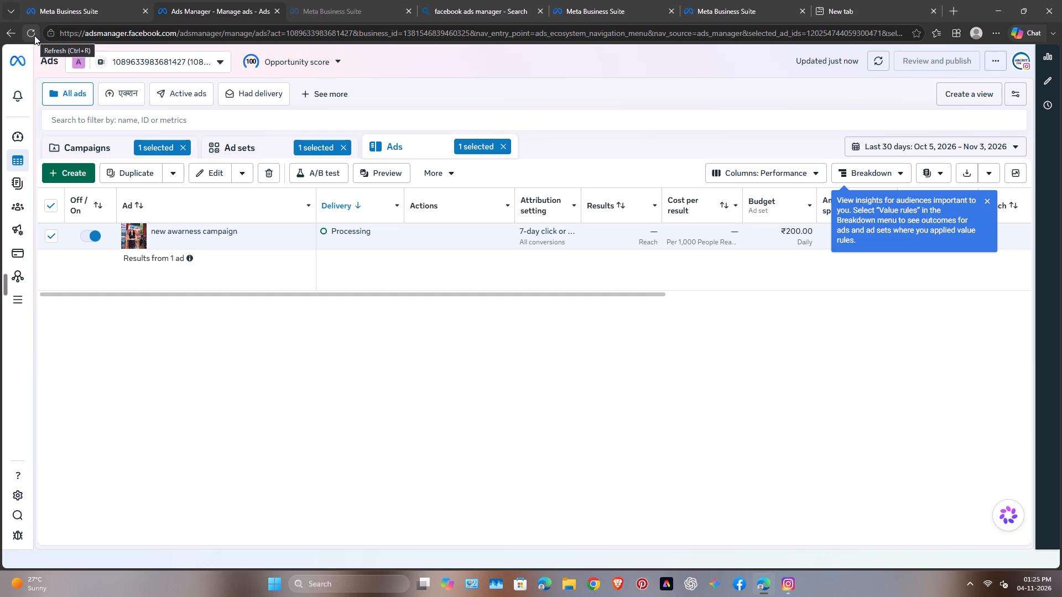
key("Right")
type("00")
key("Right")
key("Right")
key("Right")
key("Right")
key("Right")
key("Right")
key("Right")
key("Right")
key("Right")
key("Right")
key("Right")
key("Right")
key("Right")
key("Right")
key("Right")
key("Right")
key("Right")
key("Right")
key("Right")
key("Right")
Reload the ads page again to check whether the new awarness campaign ad's delivery status has updated.
left_click(26, 30)
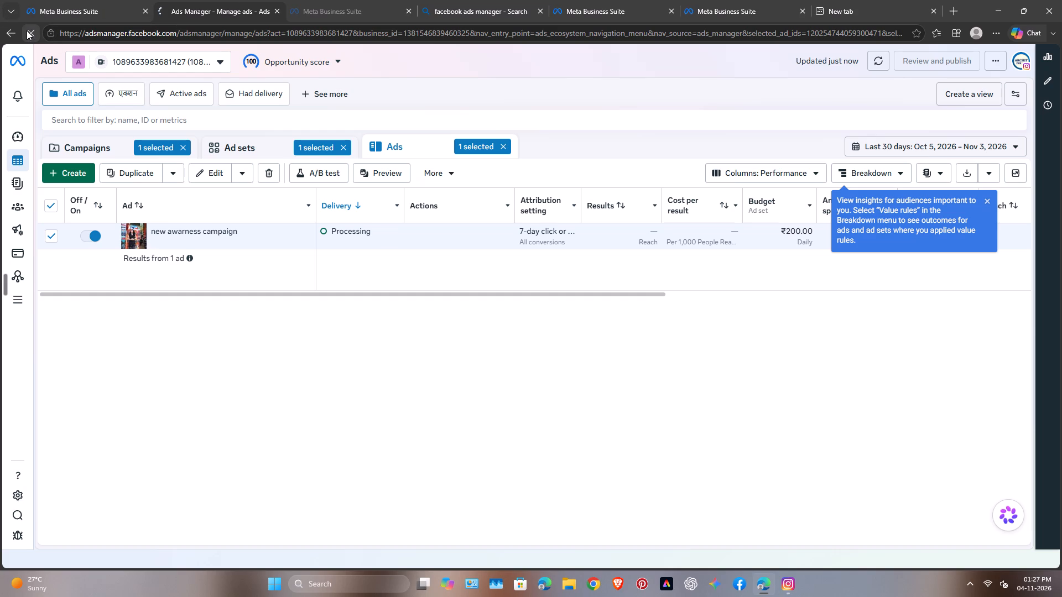
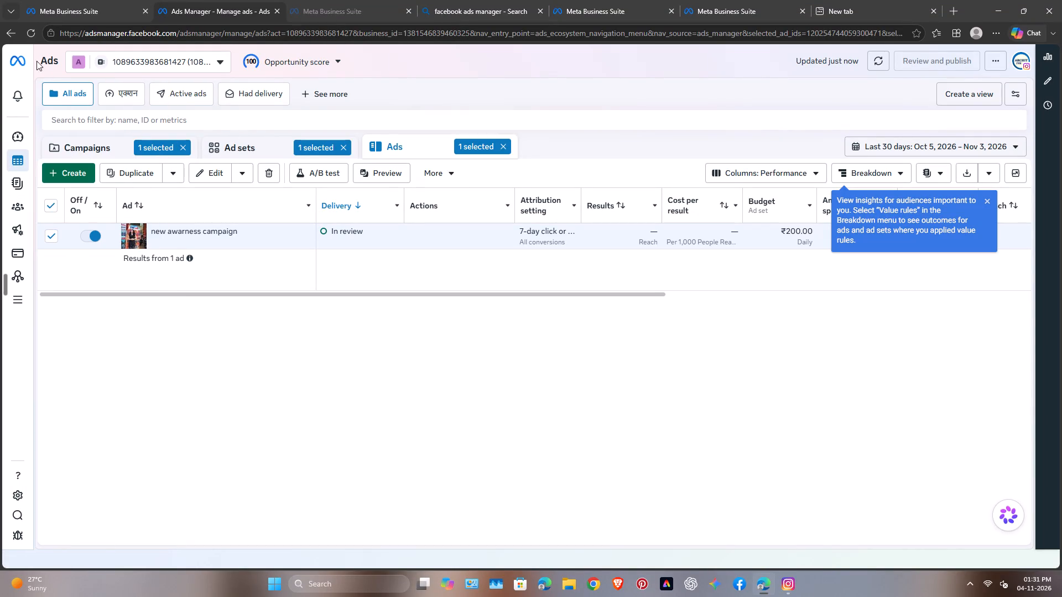
Reload the ads page once more to check the delivery status of the new awarness campaign ad.
left_click(30, 34)
Open a new browser tab alongside the ads page.
left_click(955, 5)
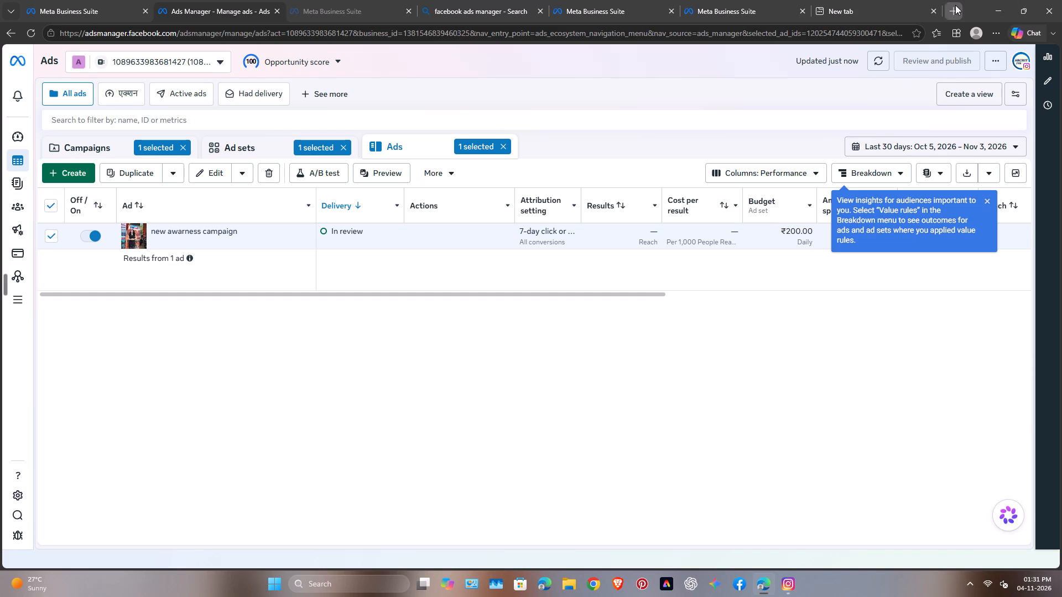